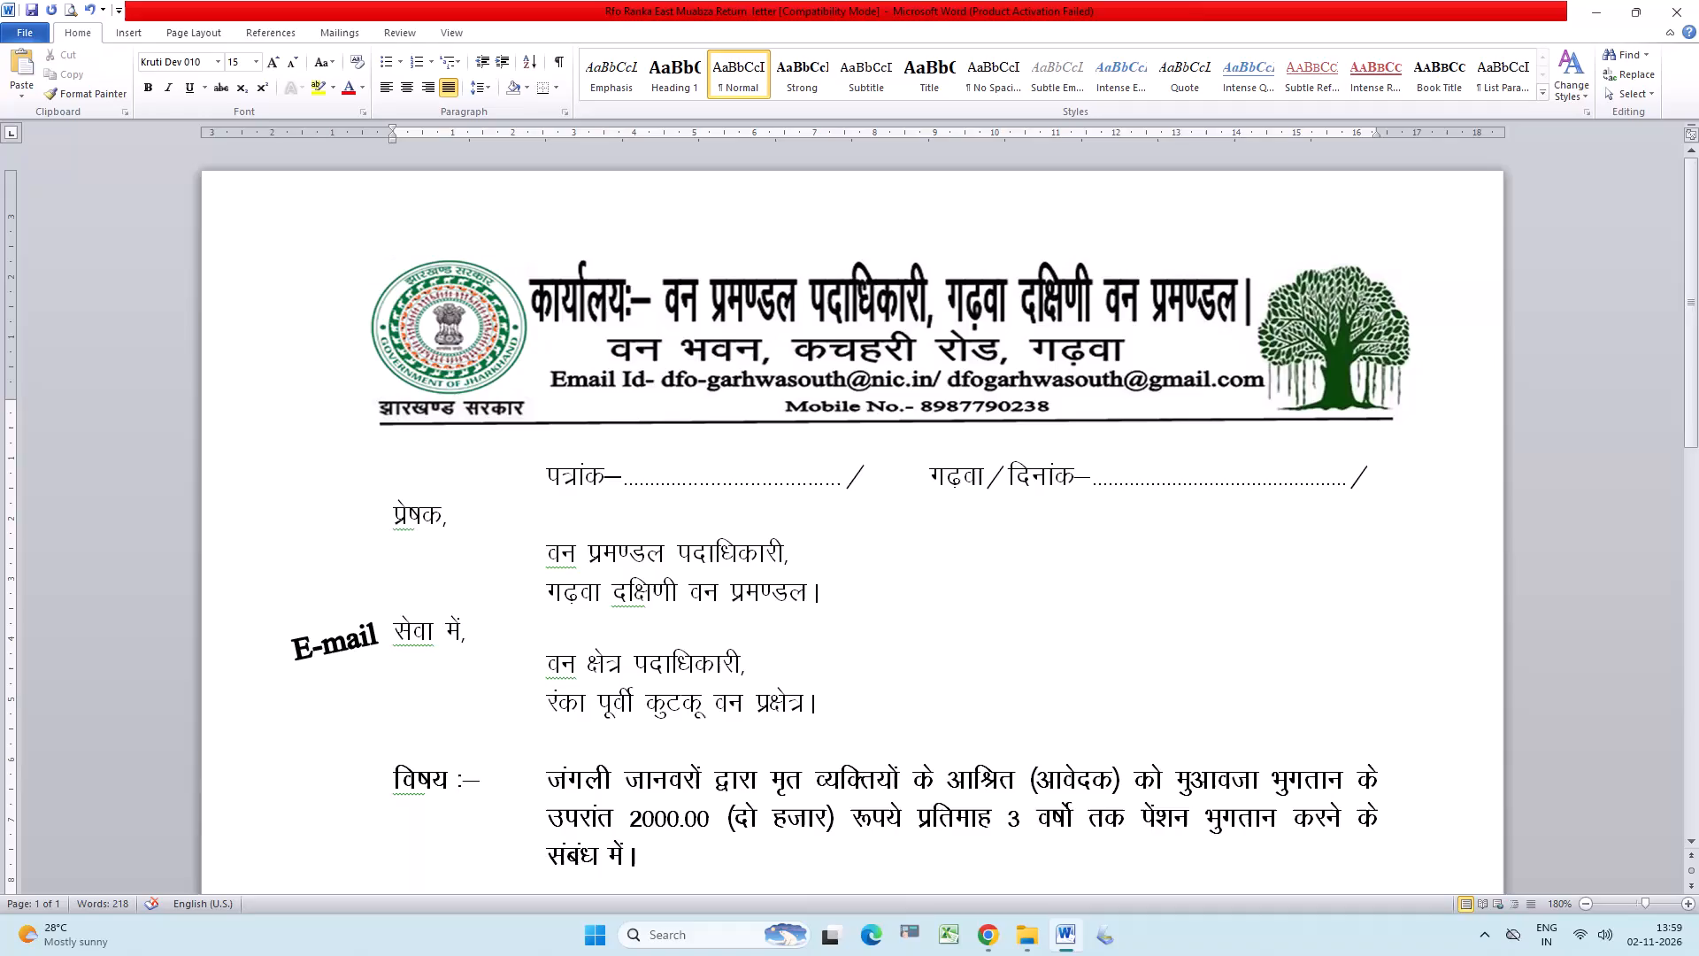
# Delete the word "कुटकू" from the recipient's address line and save the letter.
pyautogui.press('Right')
pyautogui.hotkey('shift', 'Right')
pyautogui.hotkey('shift', 'Right')
pyautogui.hotkey('shift', 'Right')
pyautogui.hotkey('shift', 'Right')
pyautogui.hotkey('shift', 'Right')
pyautogui.hotkey('shift', 'Right')
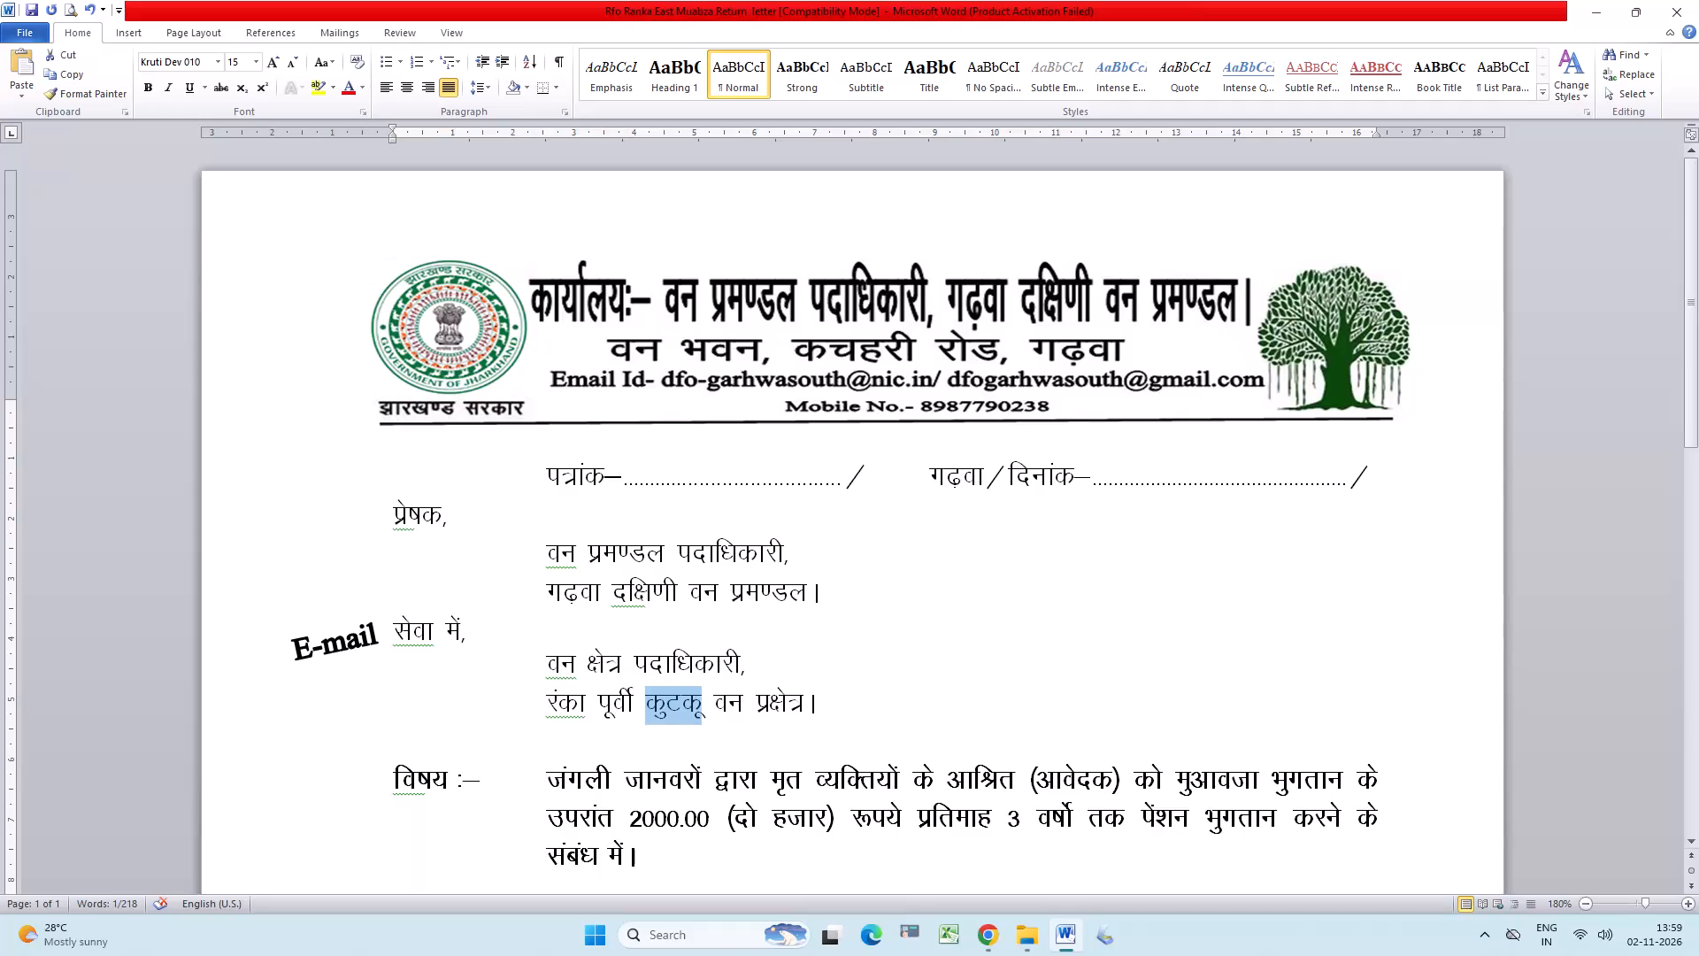
pyautogui.press('BackSpace')
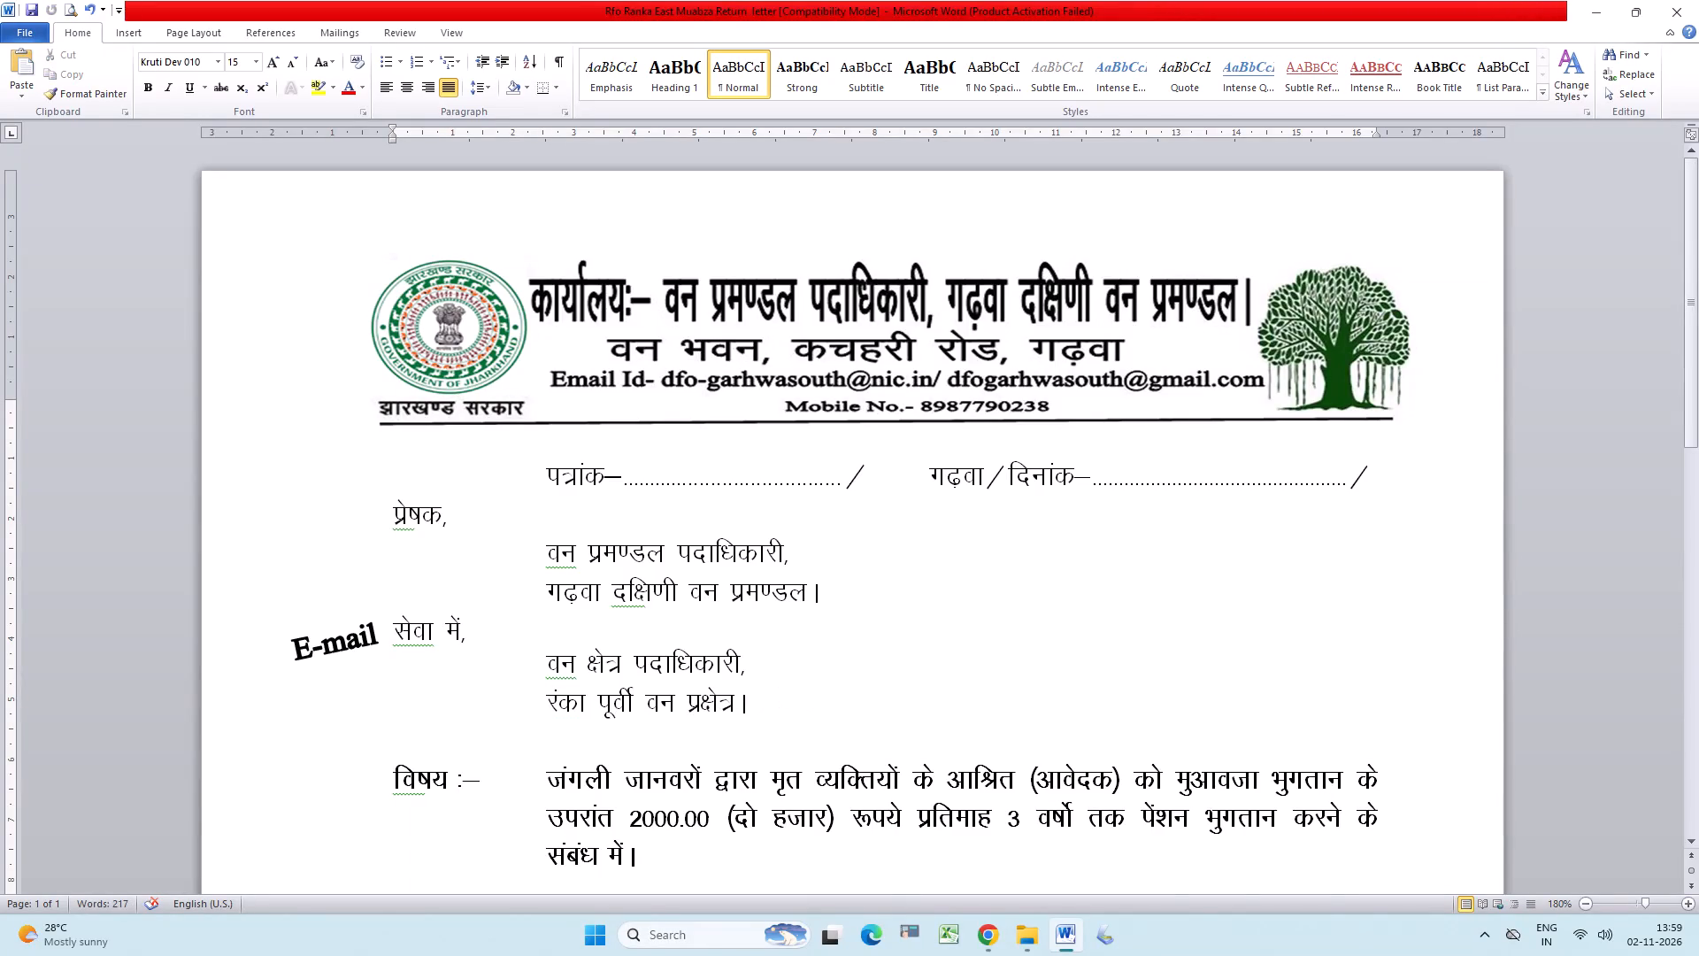
pyautogui.hotkey('ctrl', 's')
pyautogui.hotkey('ctrl', 's')
# Insert "क्षति संबंधी मुआवजा" after "जंगली जानवरों द्वारा" in the subject line.
pyautogui.click(542, 776)
pyautogui.moveTo(1698, 241); pyautogui.dragTo(1698, 308)
pyautogui.hotkey('shift', 'Right')
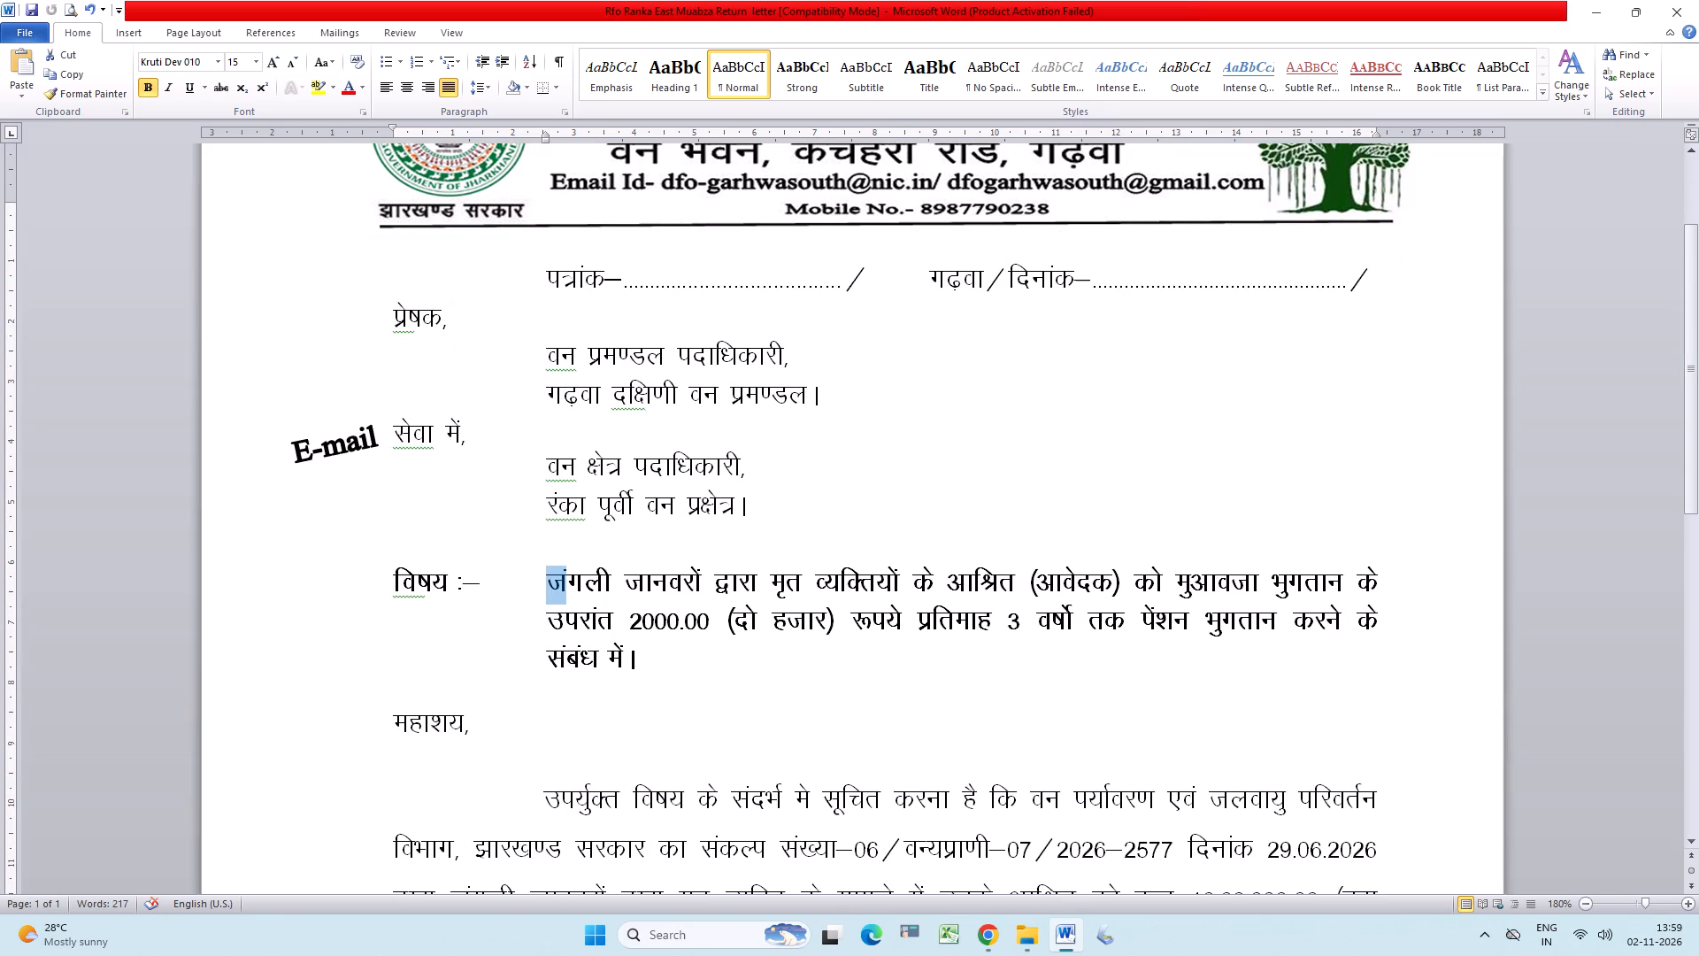
pyautogui.press('Right')
pyautogui.press('Right')
pyautogui.press('Right')
pyautogui.press('Right')
pyautogui.press('Right')
pyautogui.press('Right')
pyautogui.press('Right')
pyautogui.press('Right')
pyautogui.press('Right')
pyautogui.press('Right')
pyautogui.press('Right')
pyautogui.press('Right')
pyautogui.press('Right')
pyautogui.press('Right')
pyautogui.press('Right')
pyautogui.press('Right')
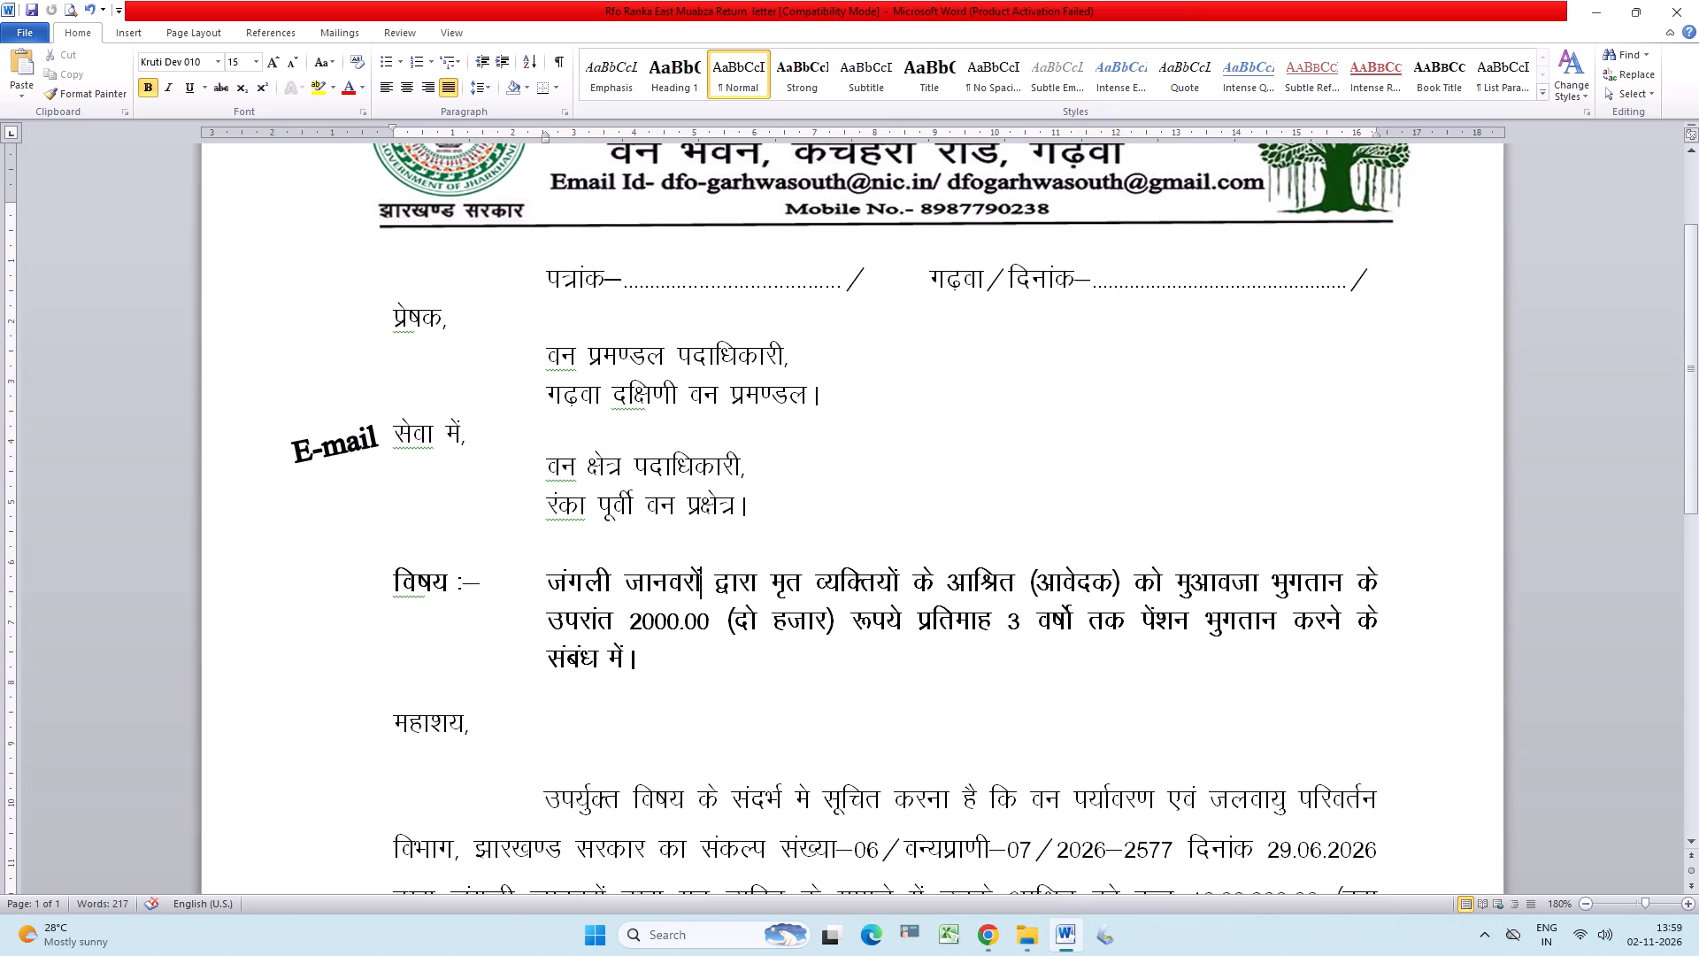
pyautogui.press('Right')
pyautogui.press('Right')
pyautogui.press('Right')
pyautogui.press('Right')
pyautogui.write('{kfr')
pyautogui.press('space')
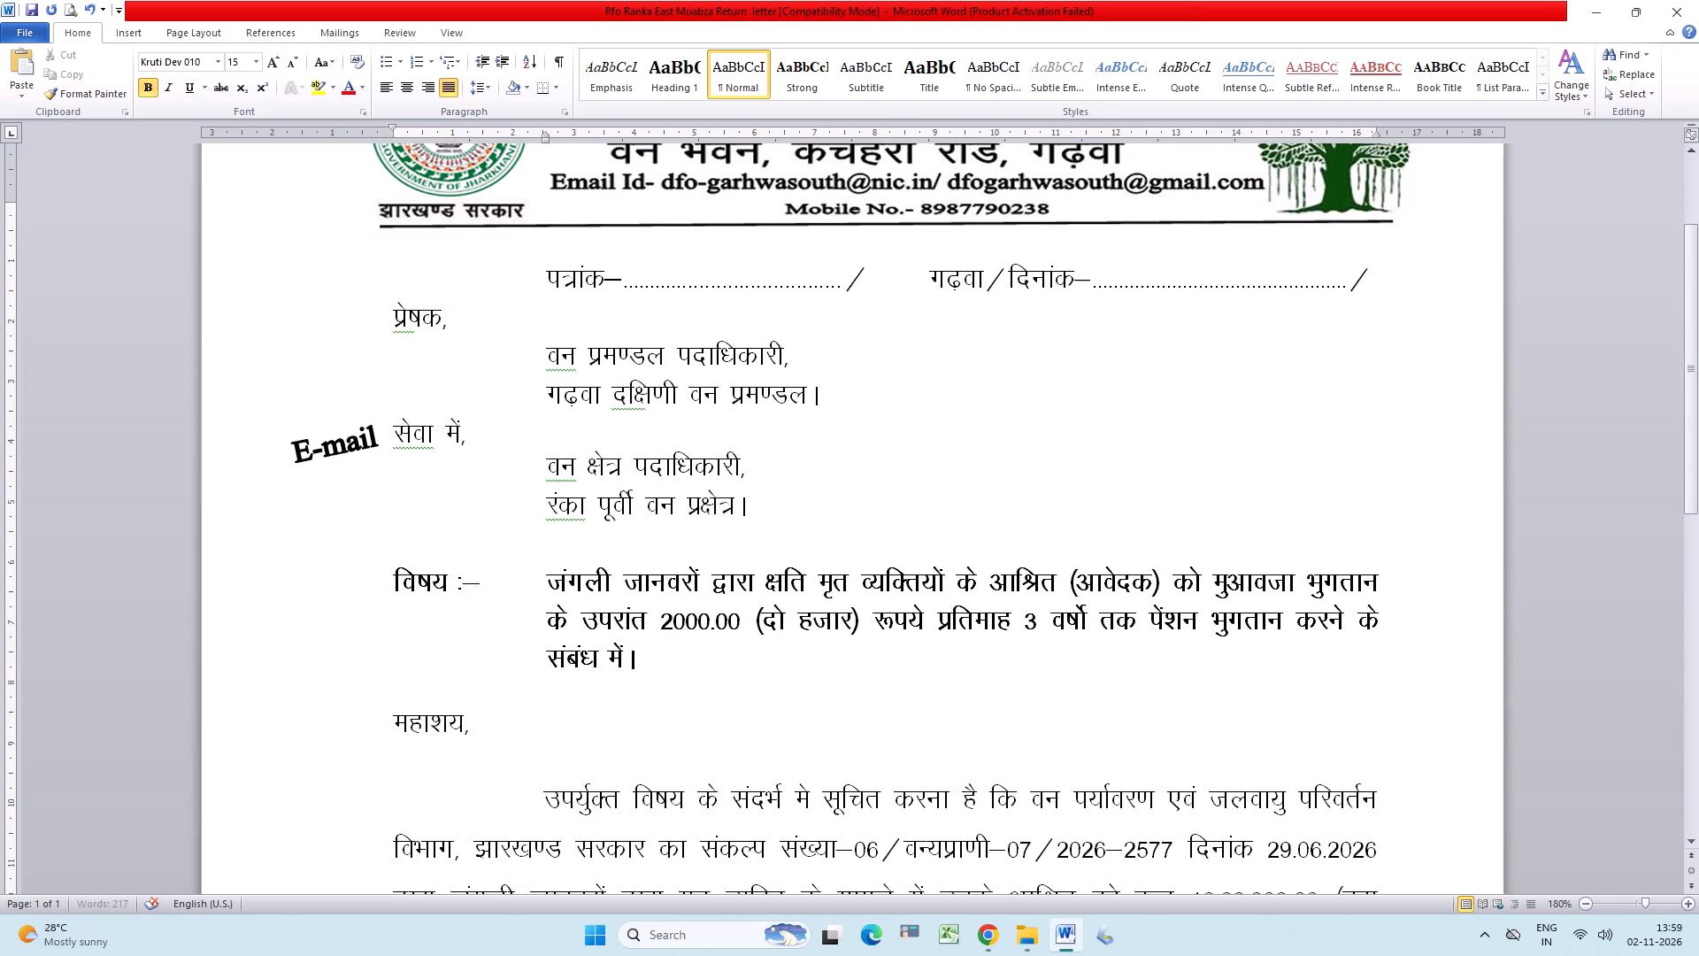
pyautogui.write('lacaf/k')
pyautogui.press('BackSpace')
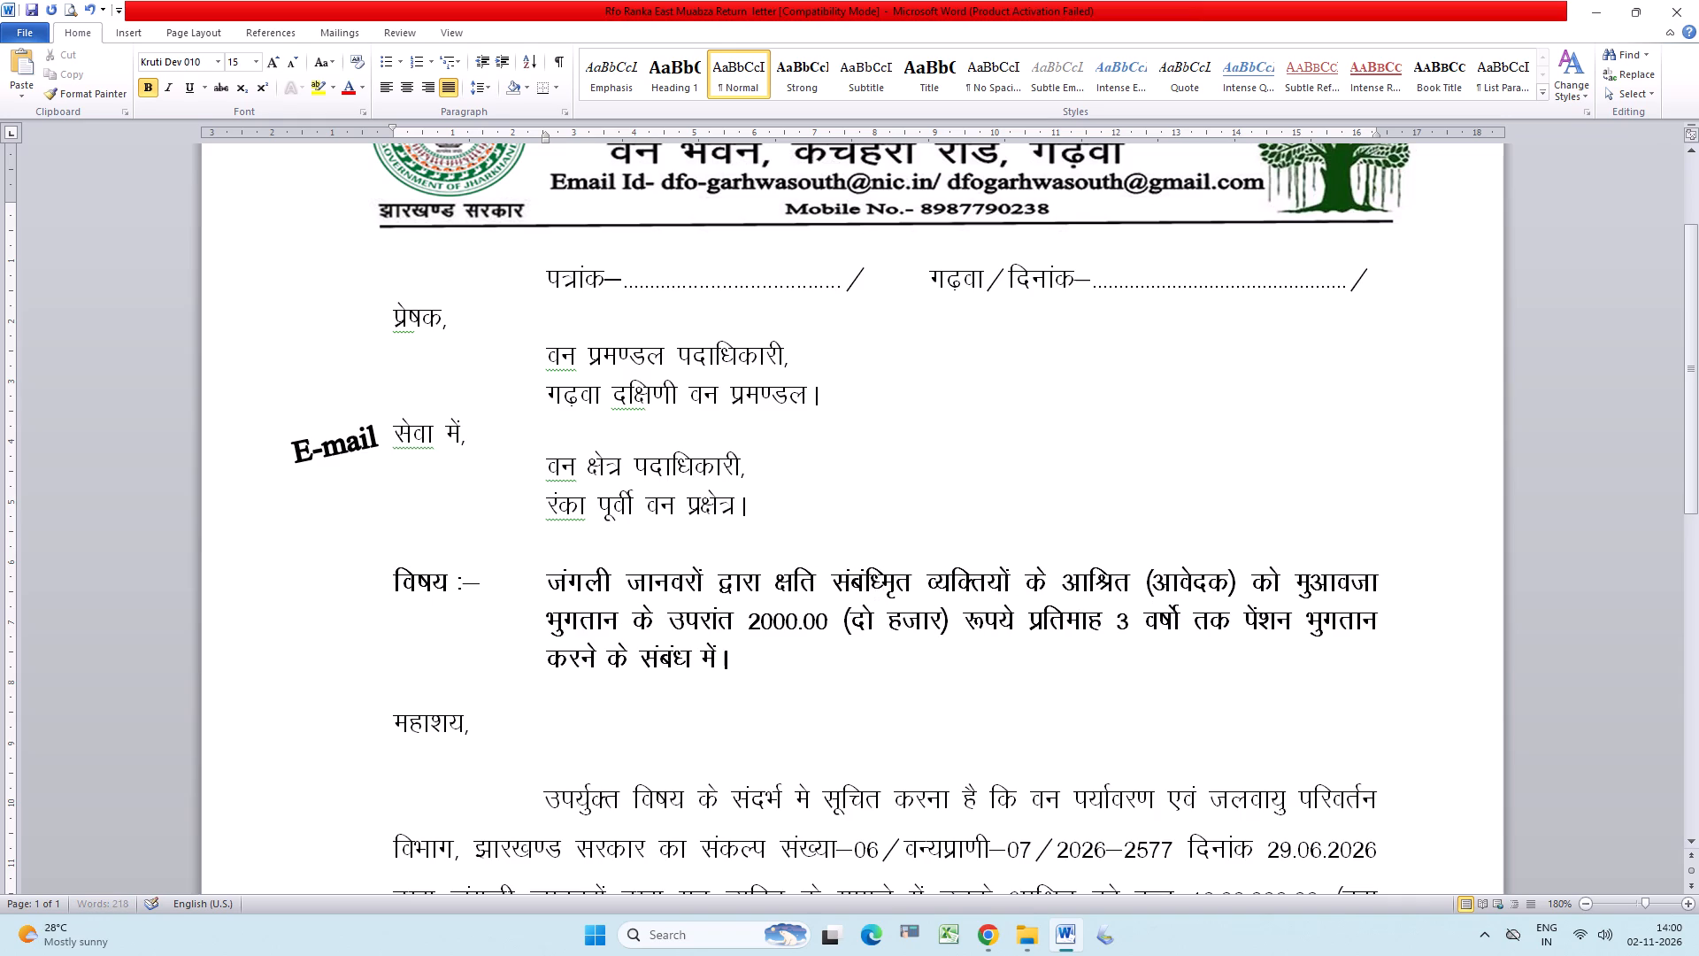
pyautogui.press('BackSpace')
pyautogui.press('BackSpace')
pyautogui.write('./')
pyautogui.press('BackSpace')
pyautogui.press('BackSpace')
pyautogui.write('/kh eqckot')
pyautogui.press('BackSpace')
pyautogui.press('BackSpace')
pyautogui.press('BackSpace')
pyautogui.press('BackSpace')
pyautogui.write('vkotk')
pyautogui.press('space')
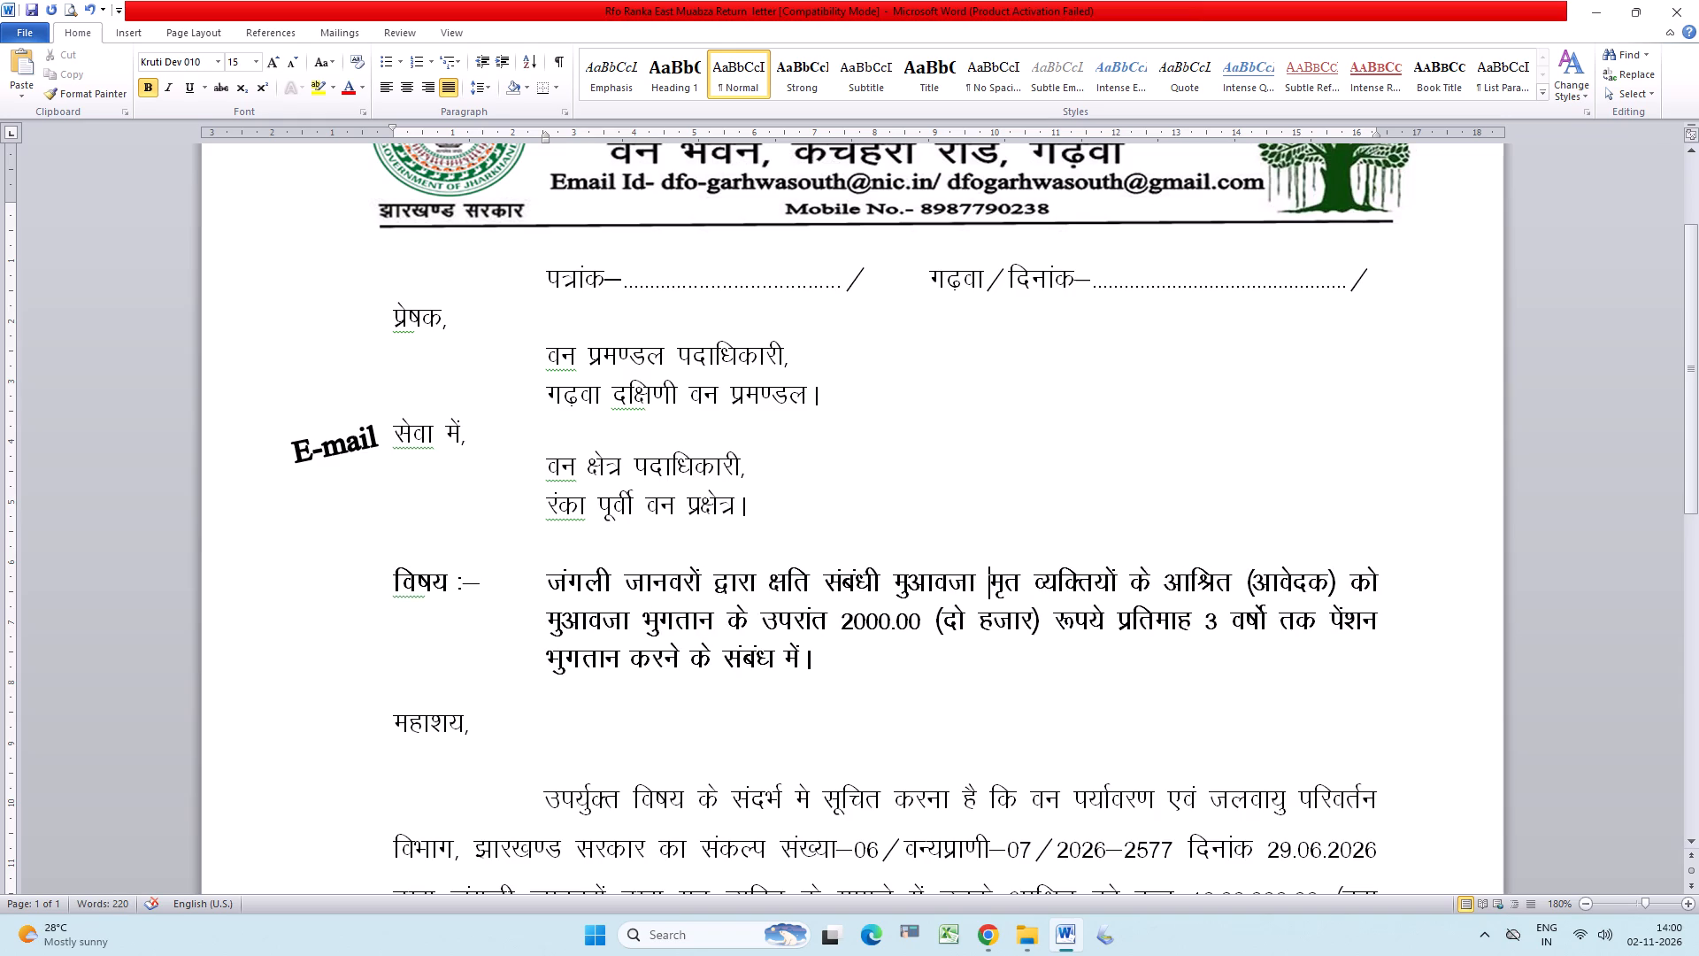
# Continue the subject line after "मुआवजा" with "आवेदन पत्र वापस करने के संबंध में।".
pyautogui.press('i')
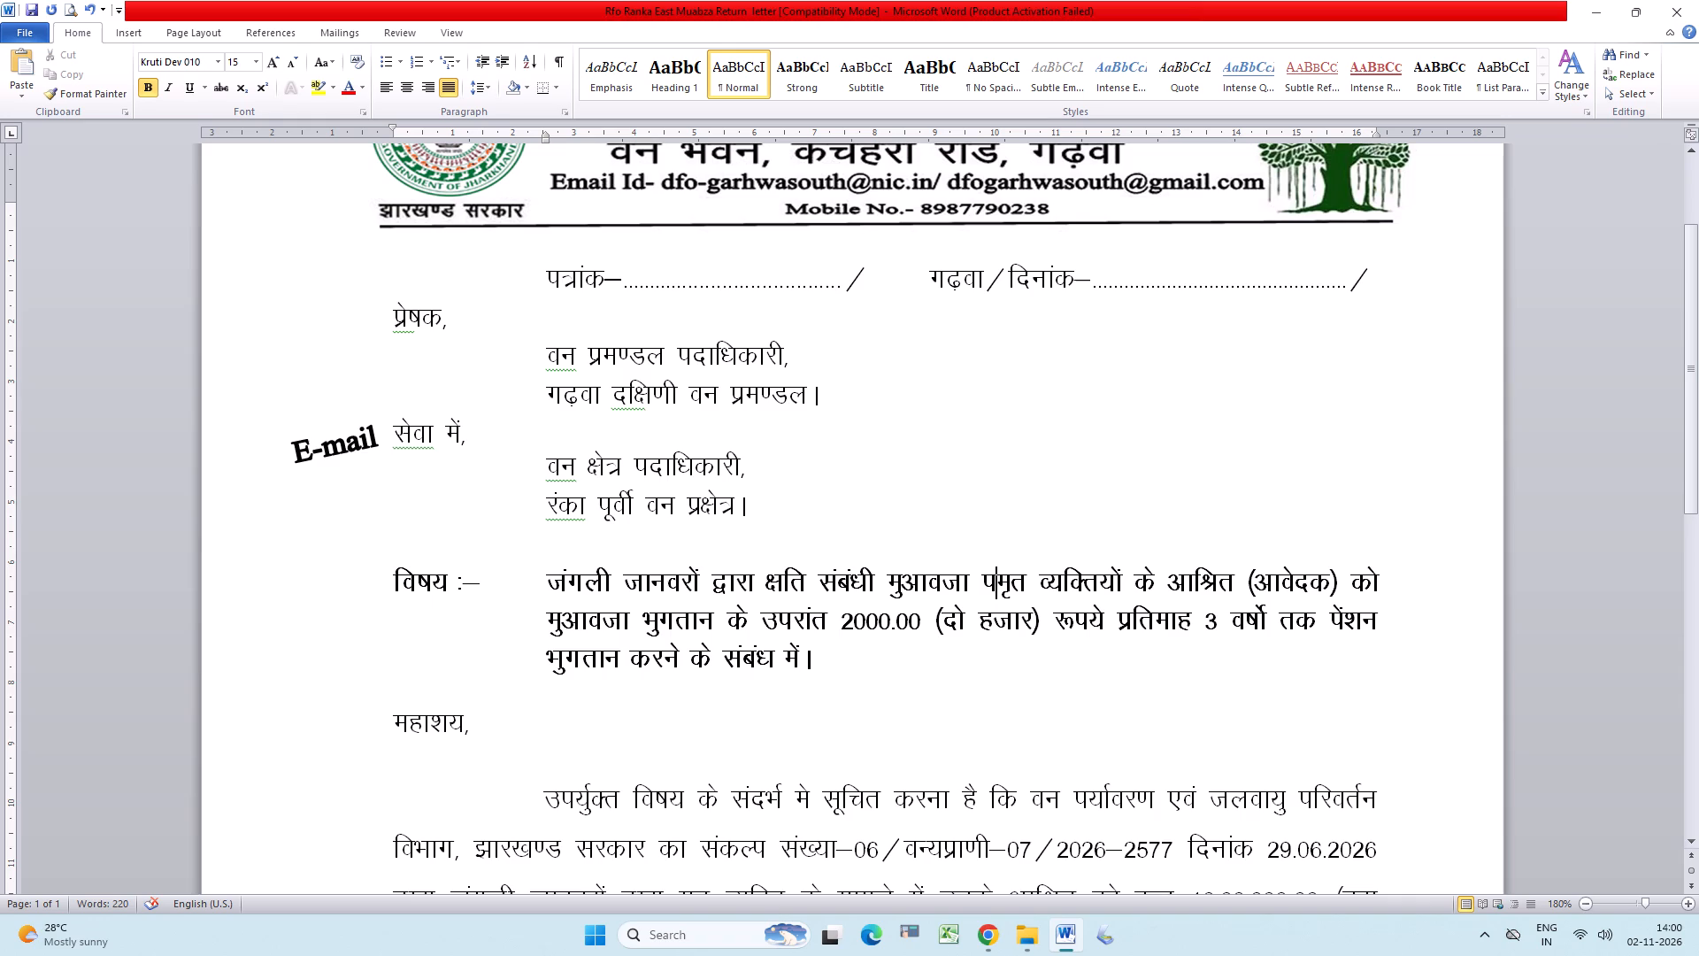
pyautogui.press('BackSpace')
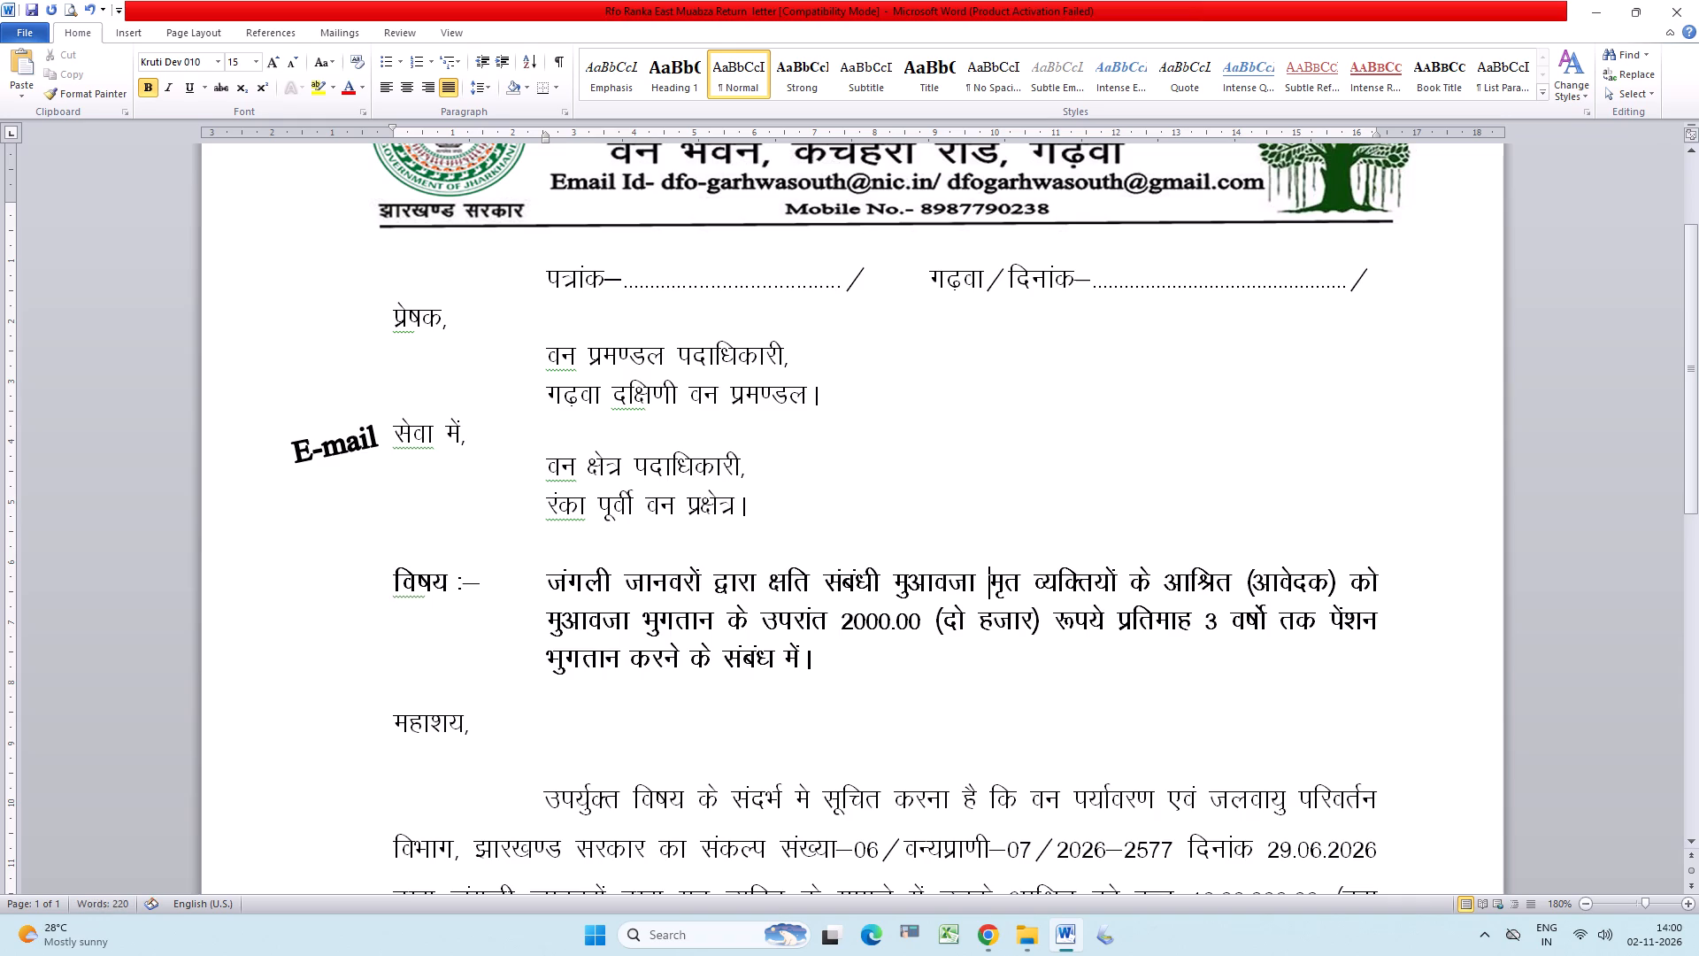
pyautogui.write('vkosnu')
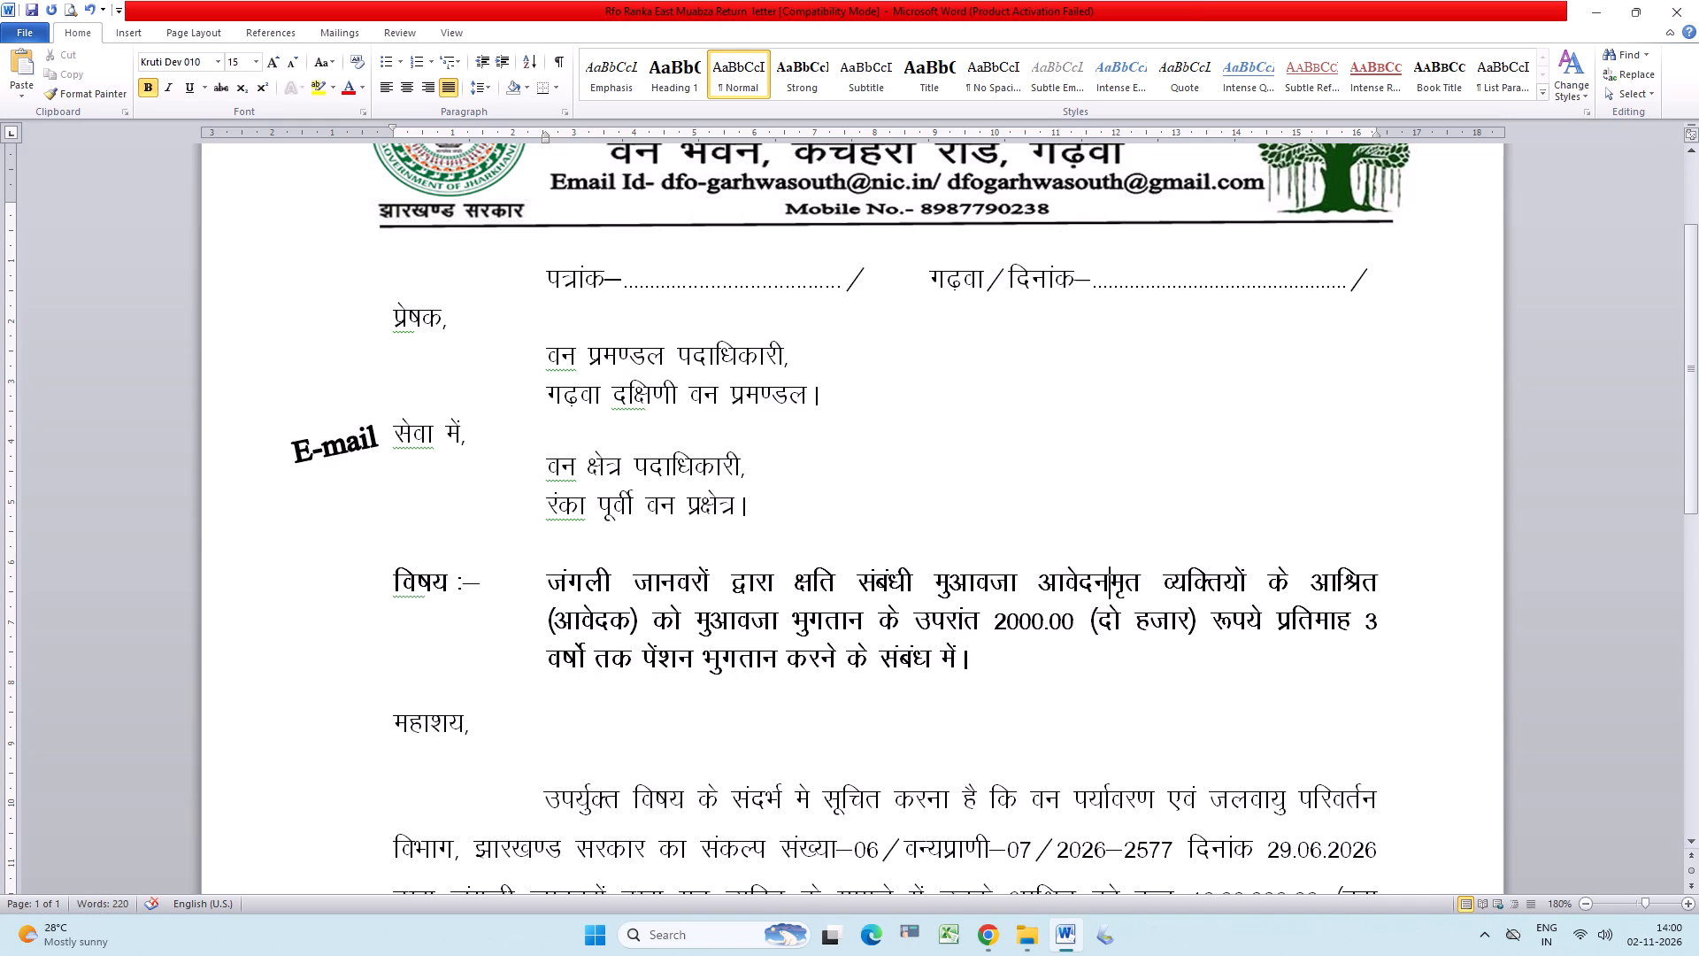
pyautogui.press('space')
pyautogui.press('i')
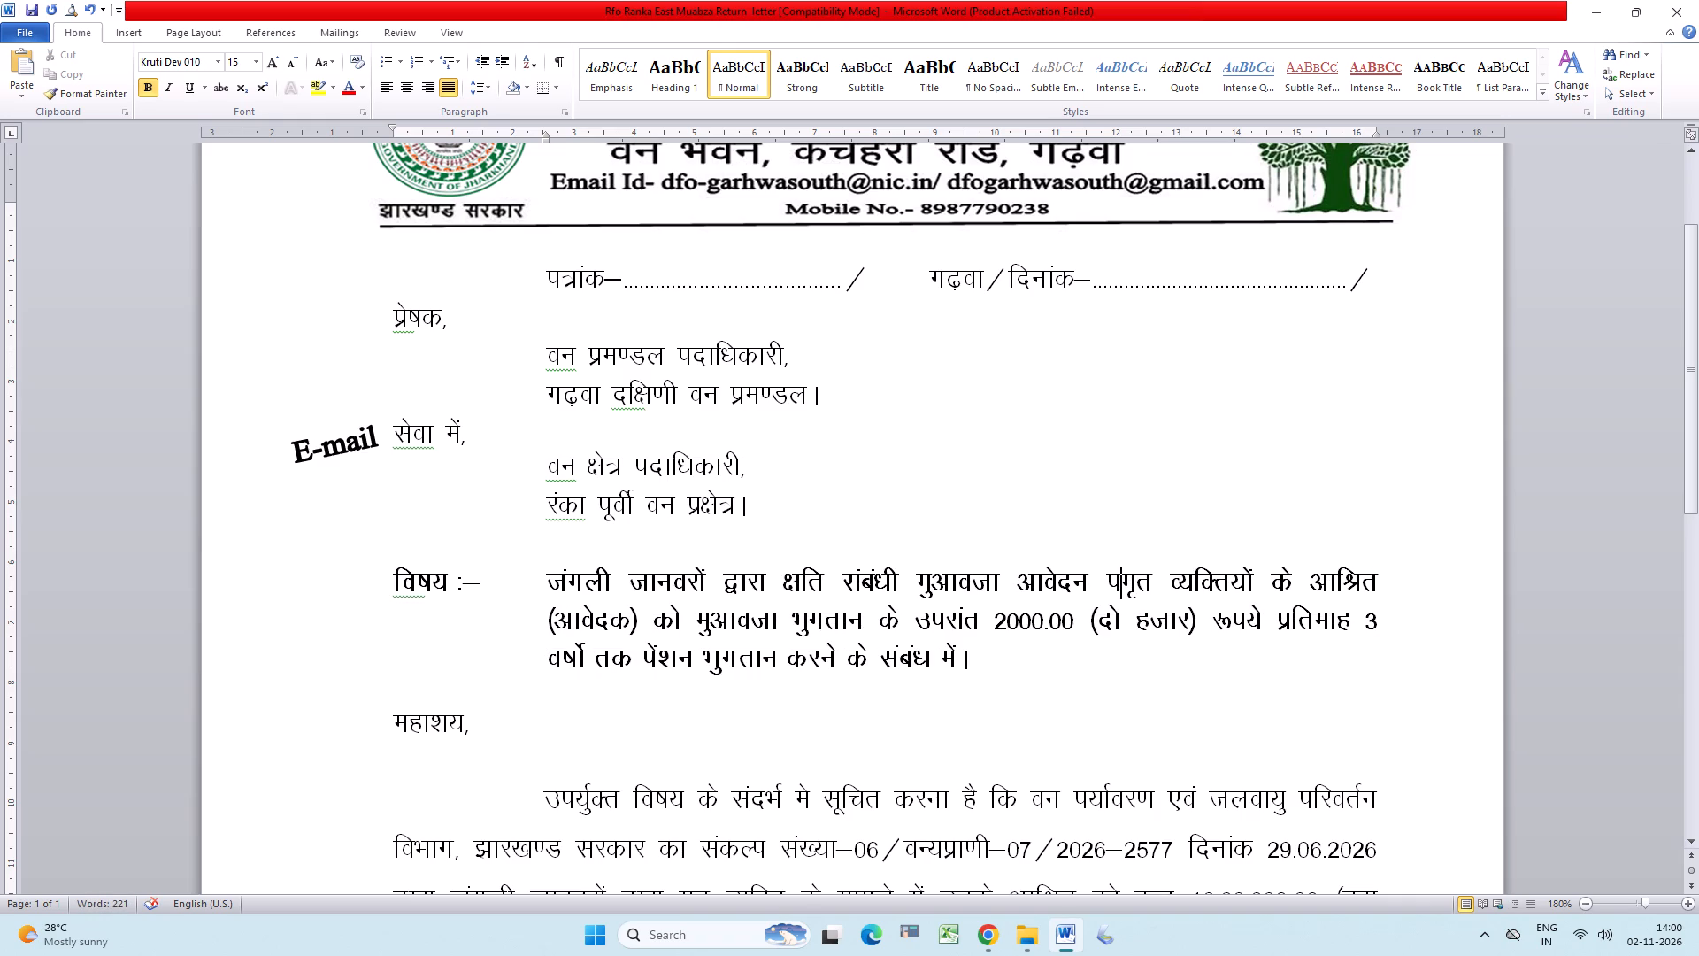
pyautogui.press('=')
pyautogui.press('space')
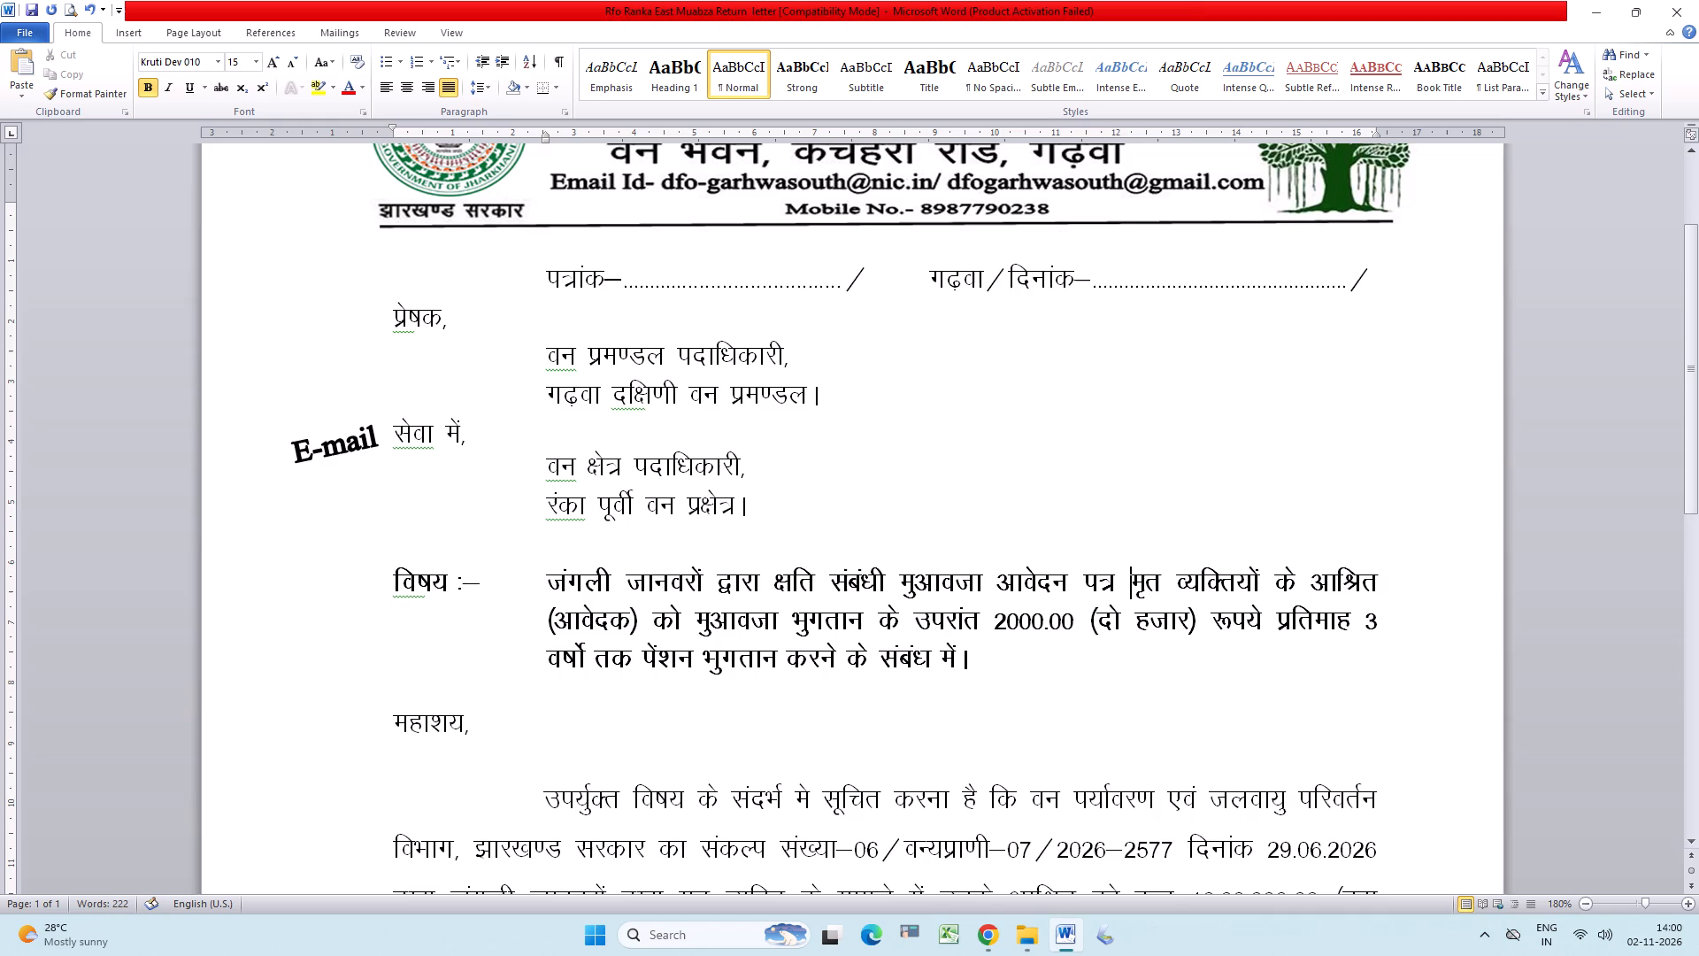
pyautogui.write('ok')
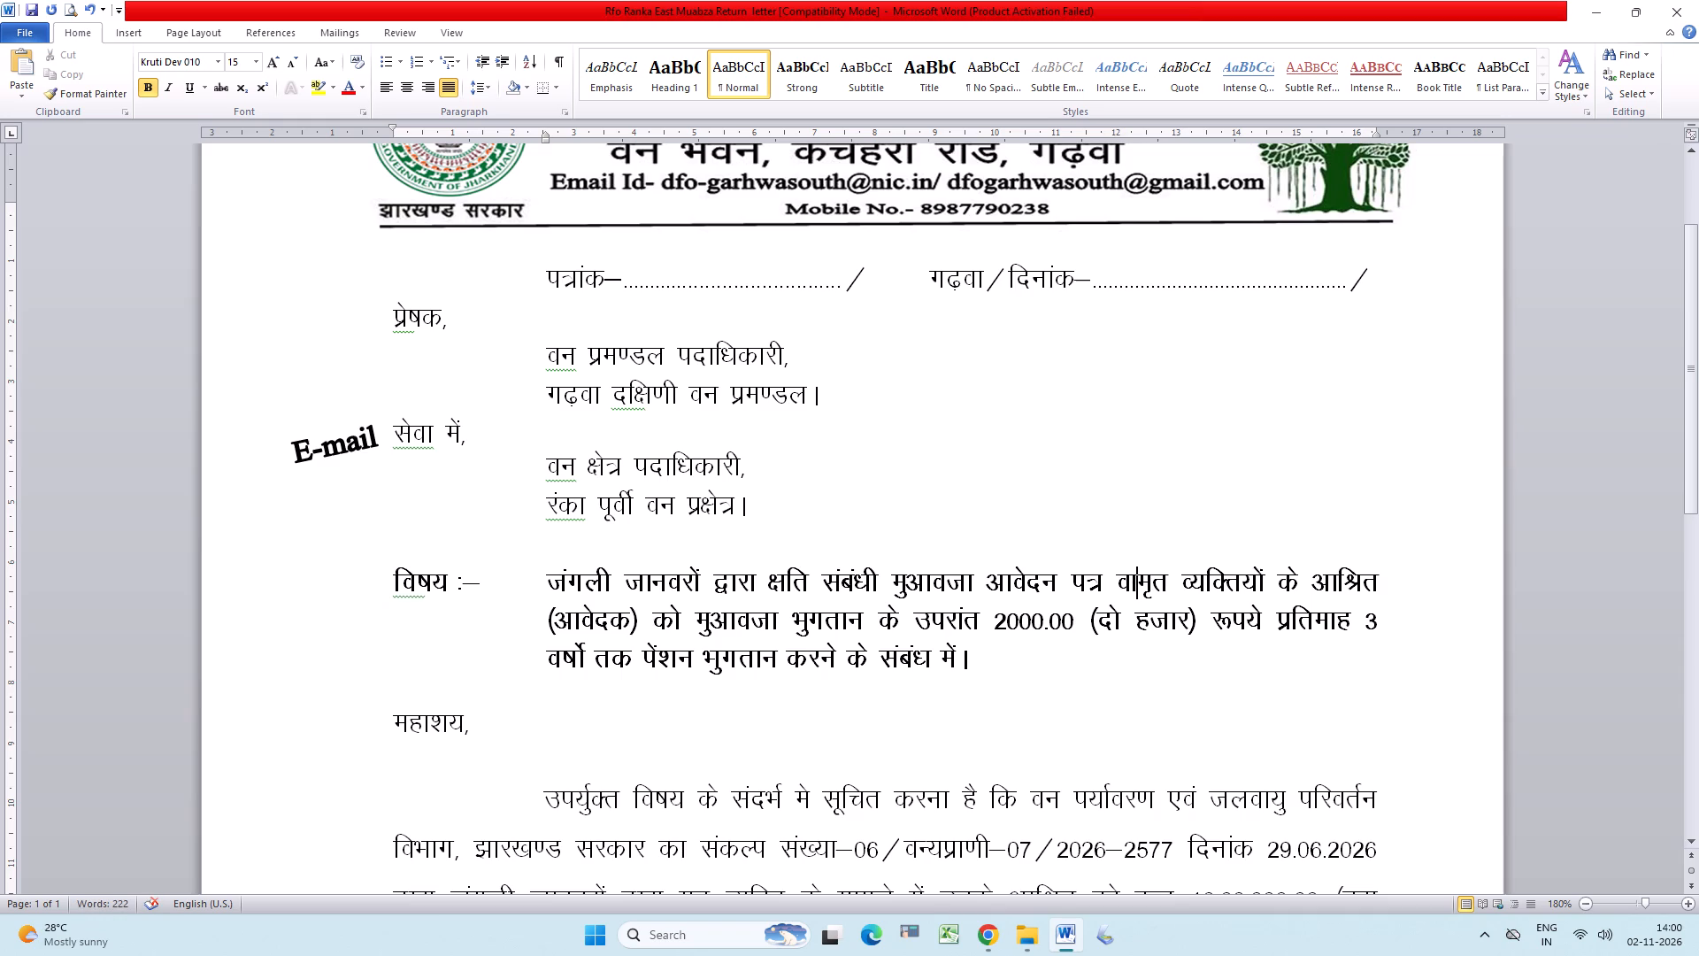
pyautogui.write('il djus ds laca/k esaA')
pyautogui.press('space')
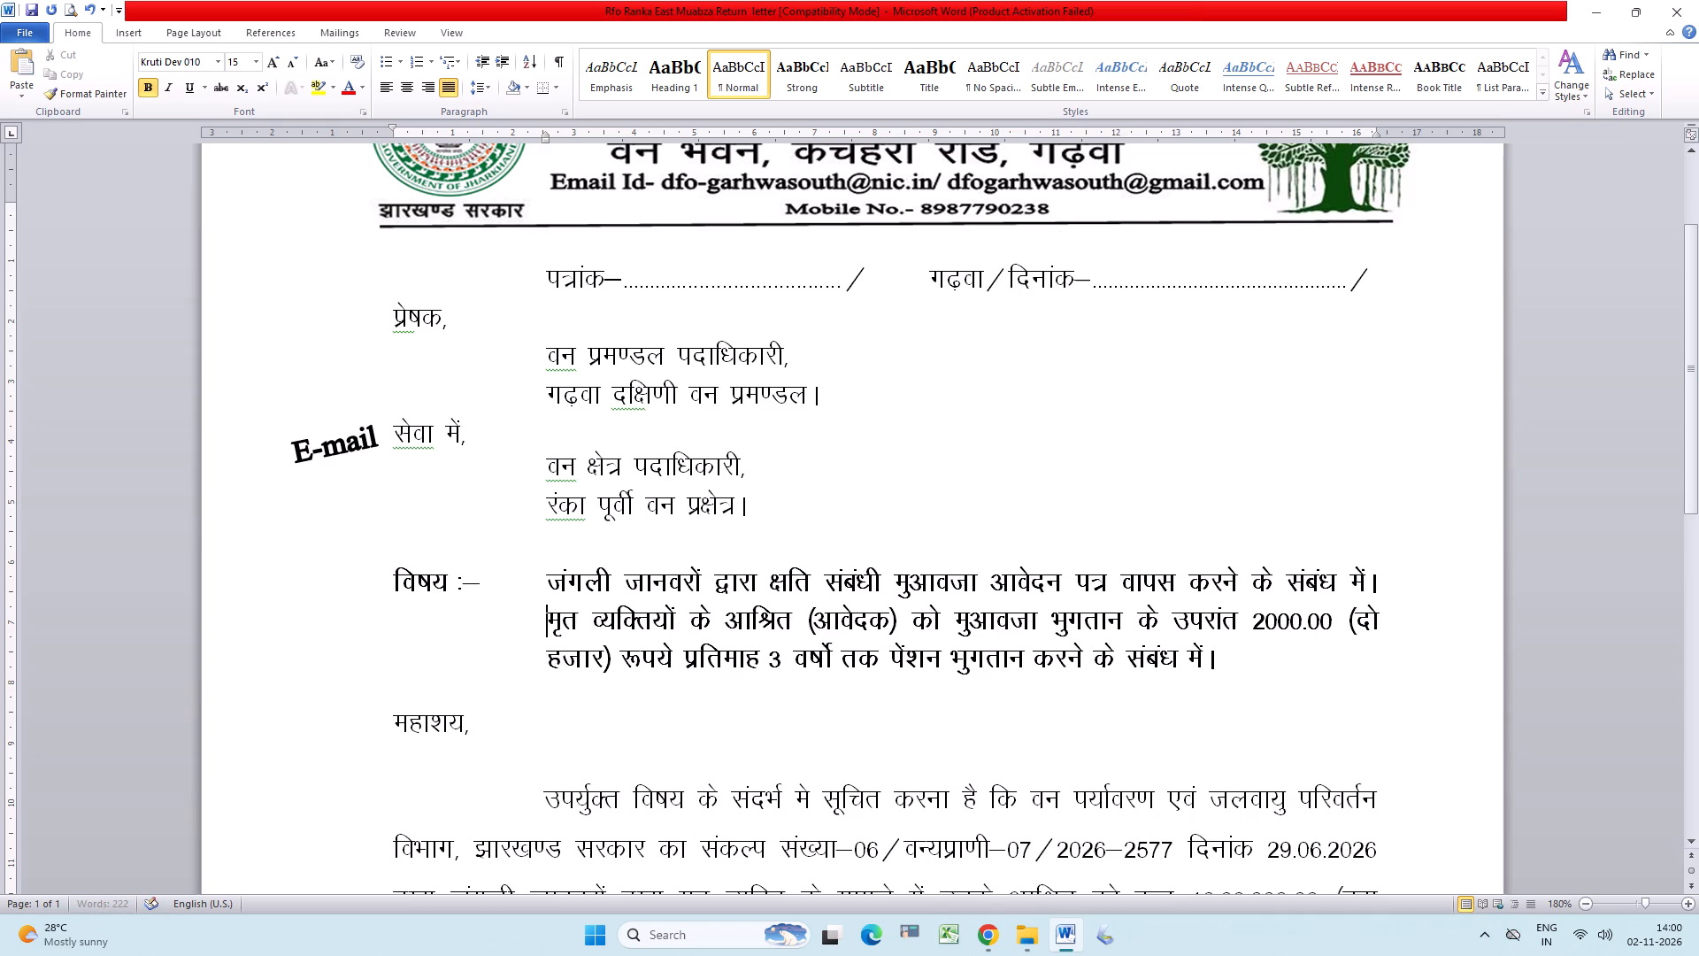
# Delete the old subject text from "मृत व्यक्तियों" to the end of the paragraph and save the letter.
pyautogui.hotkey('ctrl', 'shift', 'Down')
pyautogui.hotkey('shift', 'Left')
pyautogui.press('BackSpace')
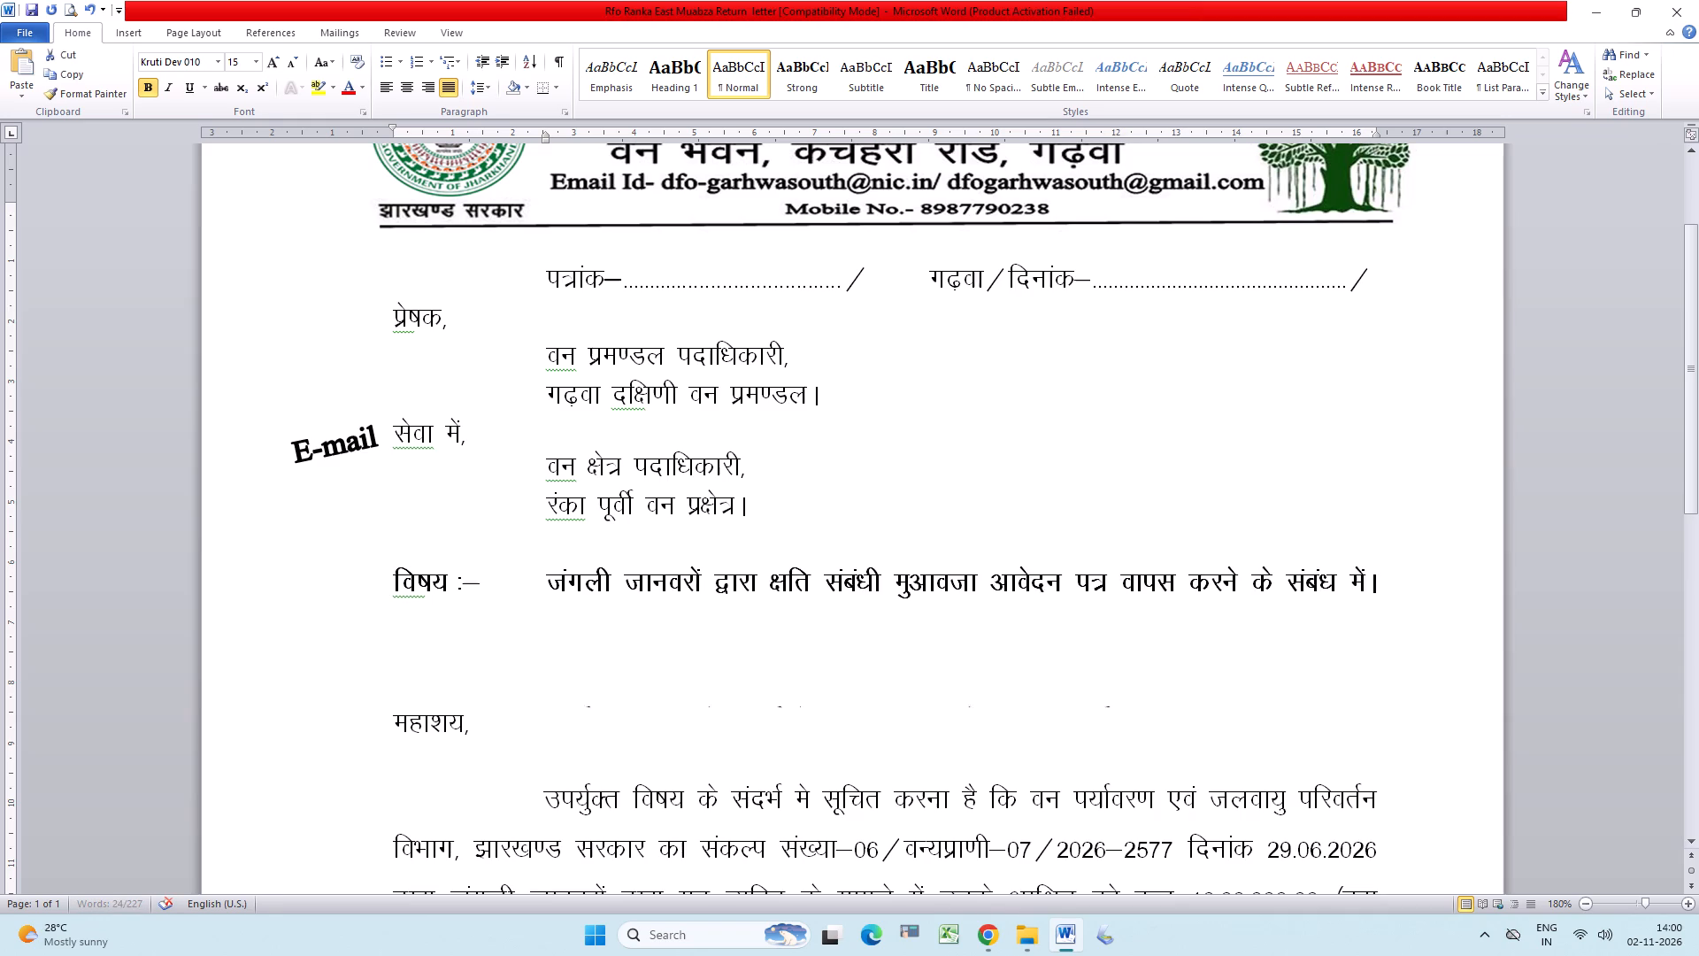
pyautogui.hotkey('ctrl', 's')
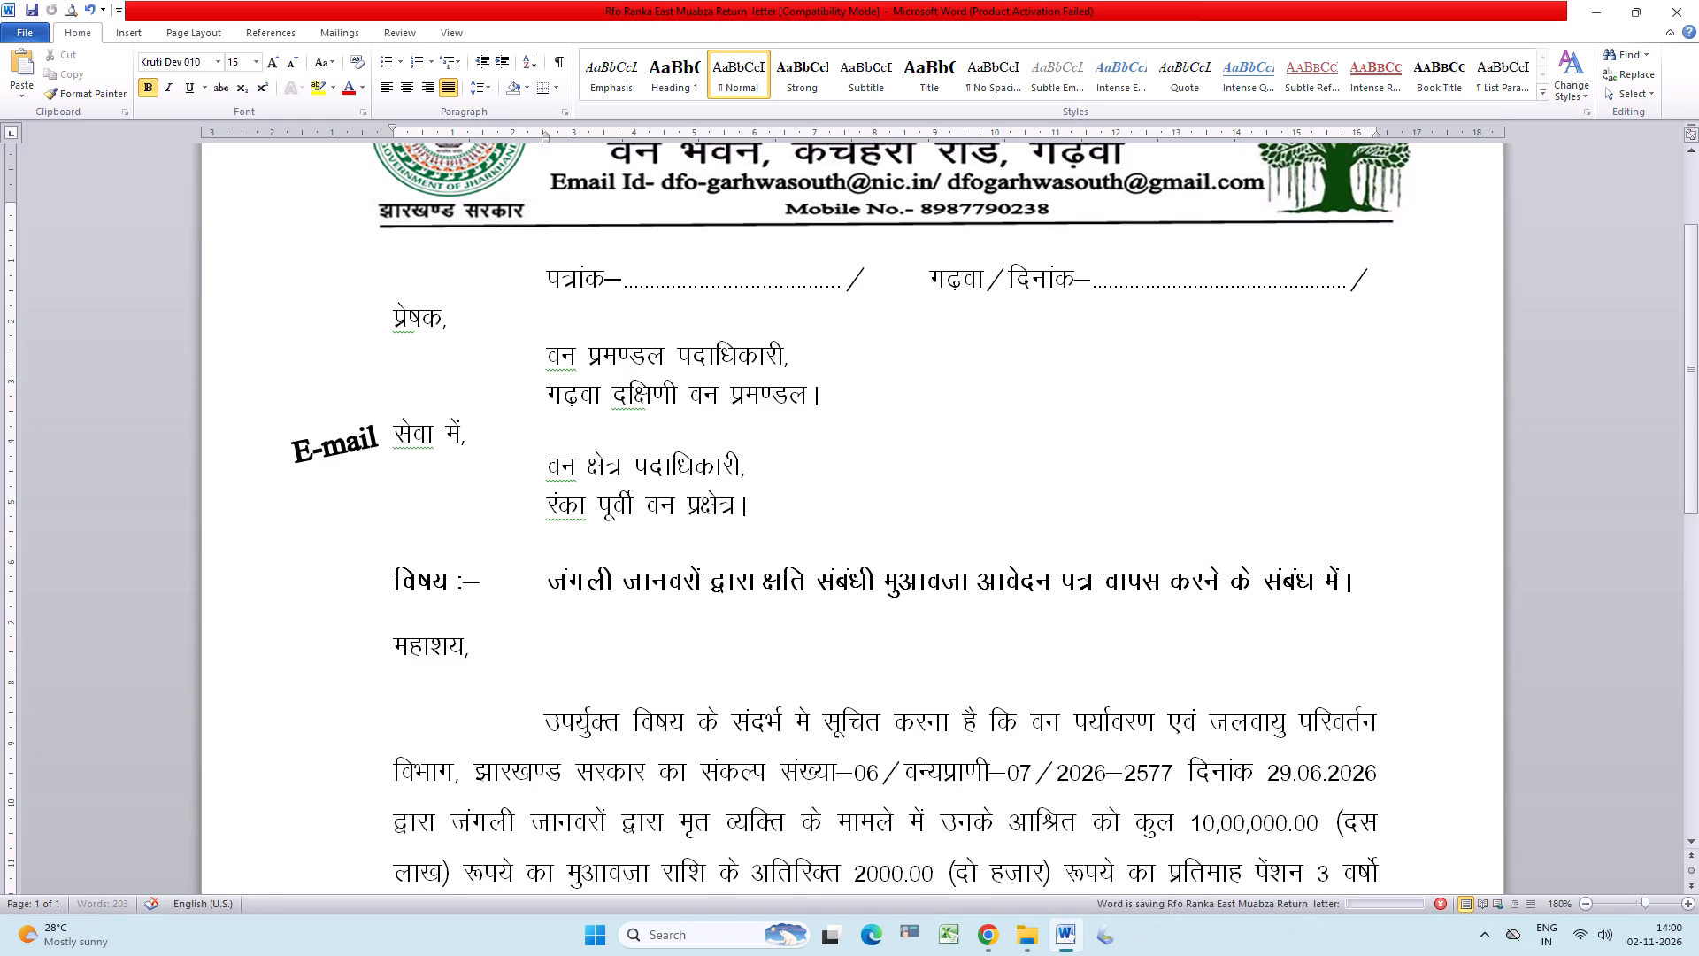
# Add a new line below the subject with the label "प्रसंग:–", followed by a tab space.
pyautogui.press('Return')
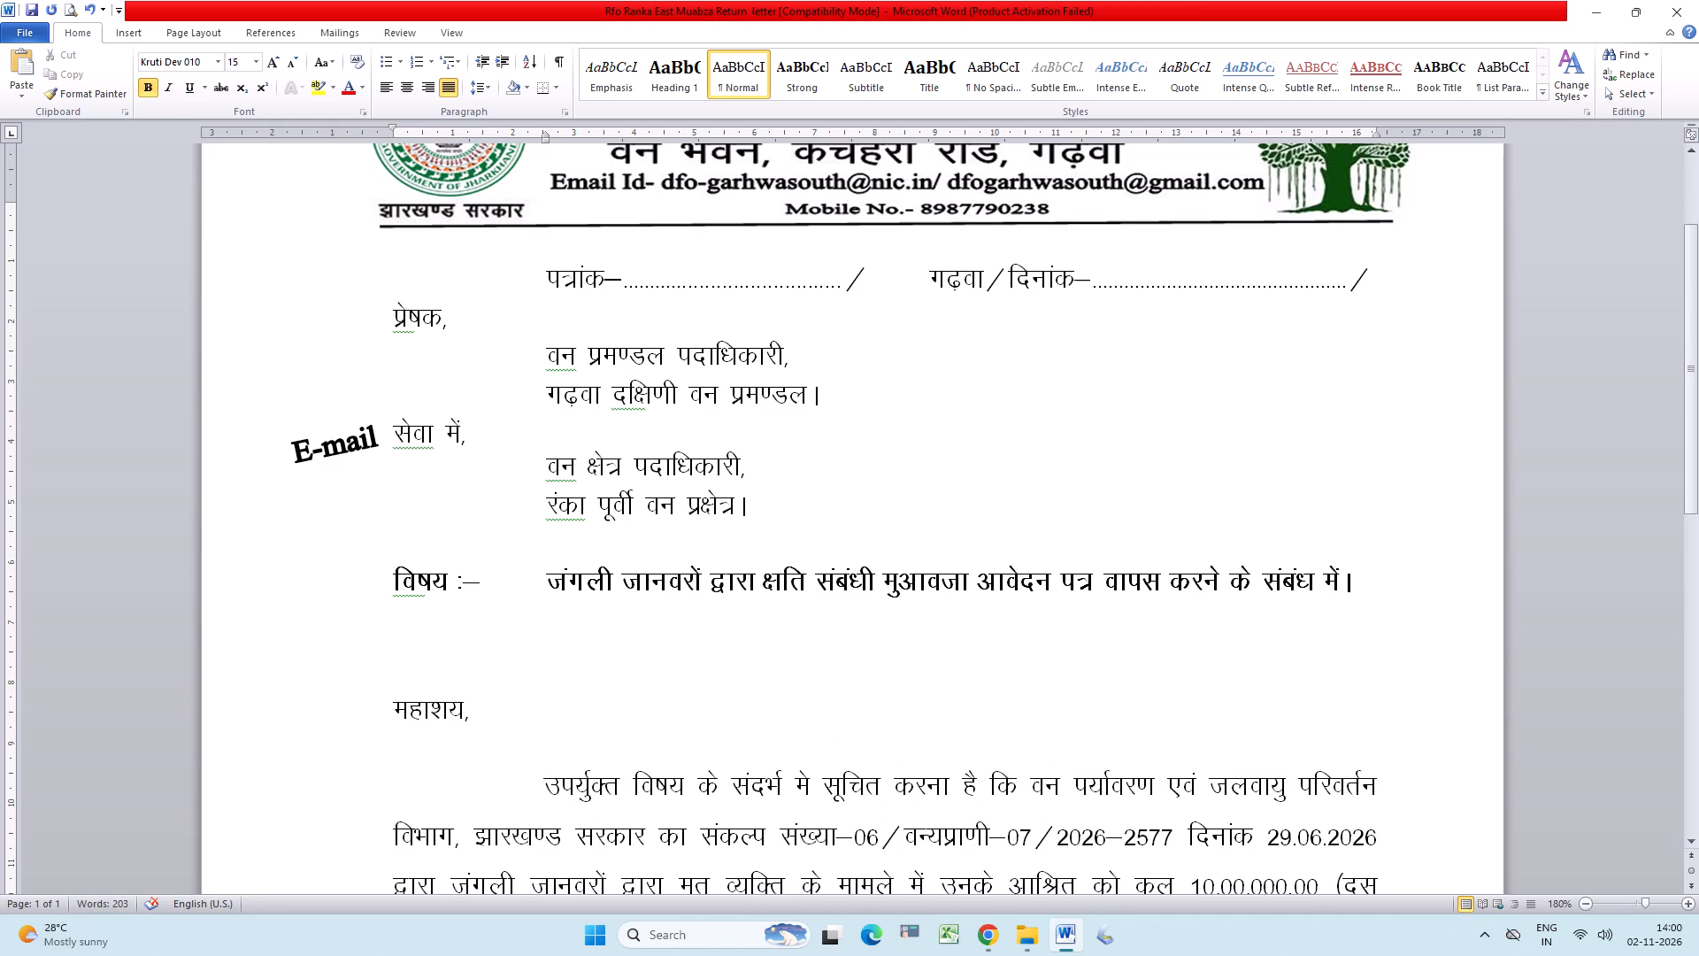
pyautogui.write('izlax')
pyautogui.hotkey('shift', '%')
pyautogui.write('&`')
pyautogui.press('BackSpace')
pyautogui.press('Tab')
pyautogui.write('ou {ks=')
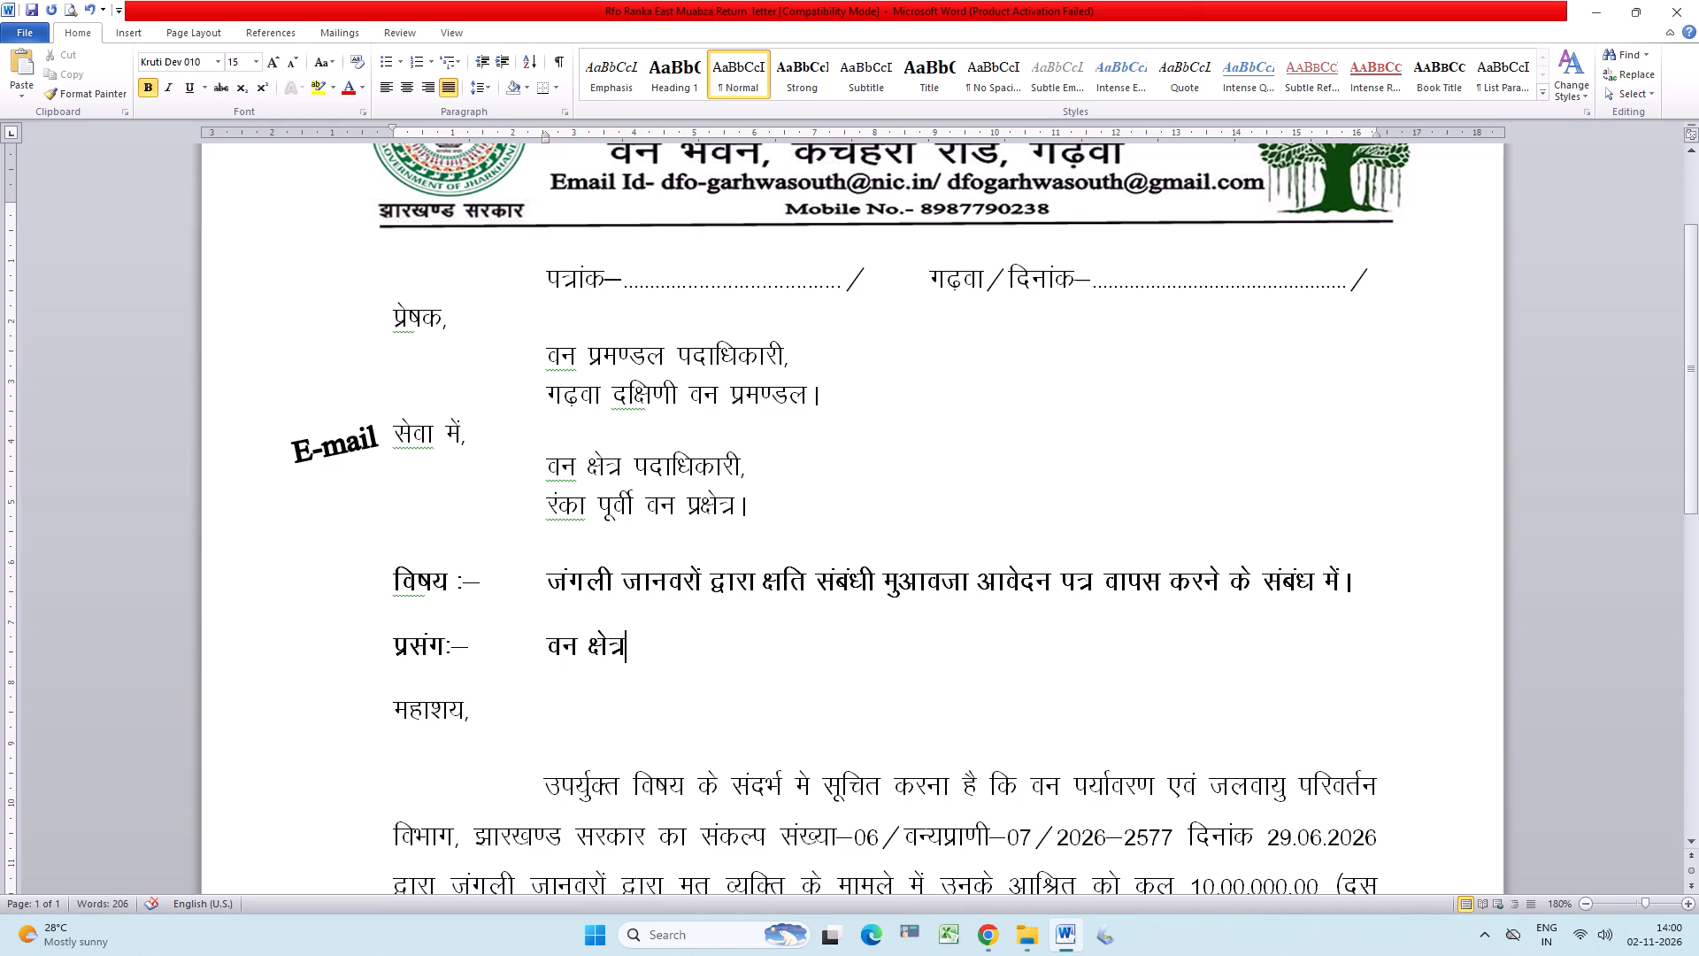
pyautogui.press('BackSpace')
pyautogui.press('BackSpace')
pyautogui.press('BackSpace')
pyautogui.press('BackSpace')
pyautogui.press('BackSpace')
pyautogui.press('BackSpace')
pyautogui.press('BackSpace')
# Enter "आपका पत्रांक–188 दिनांक–18.09.2026" as the reference after "प्रसंग:–" and save the letter.
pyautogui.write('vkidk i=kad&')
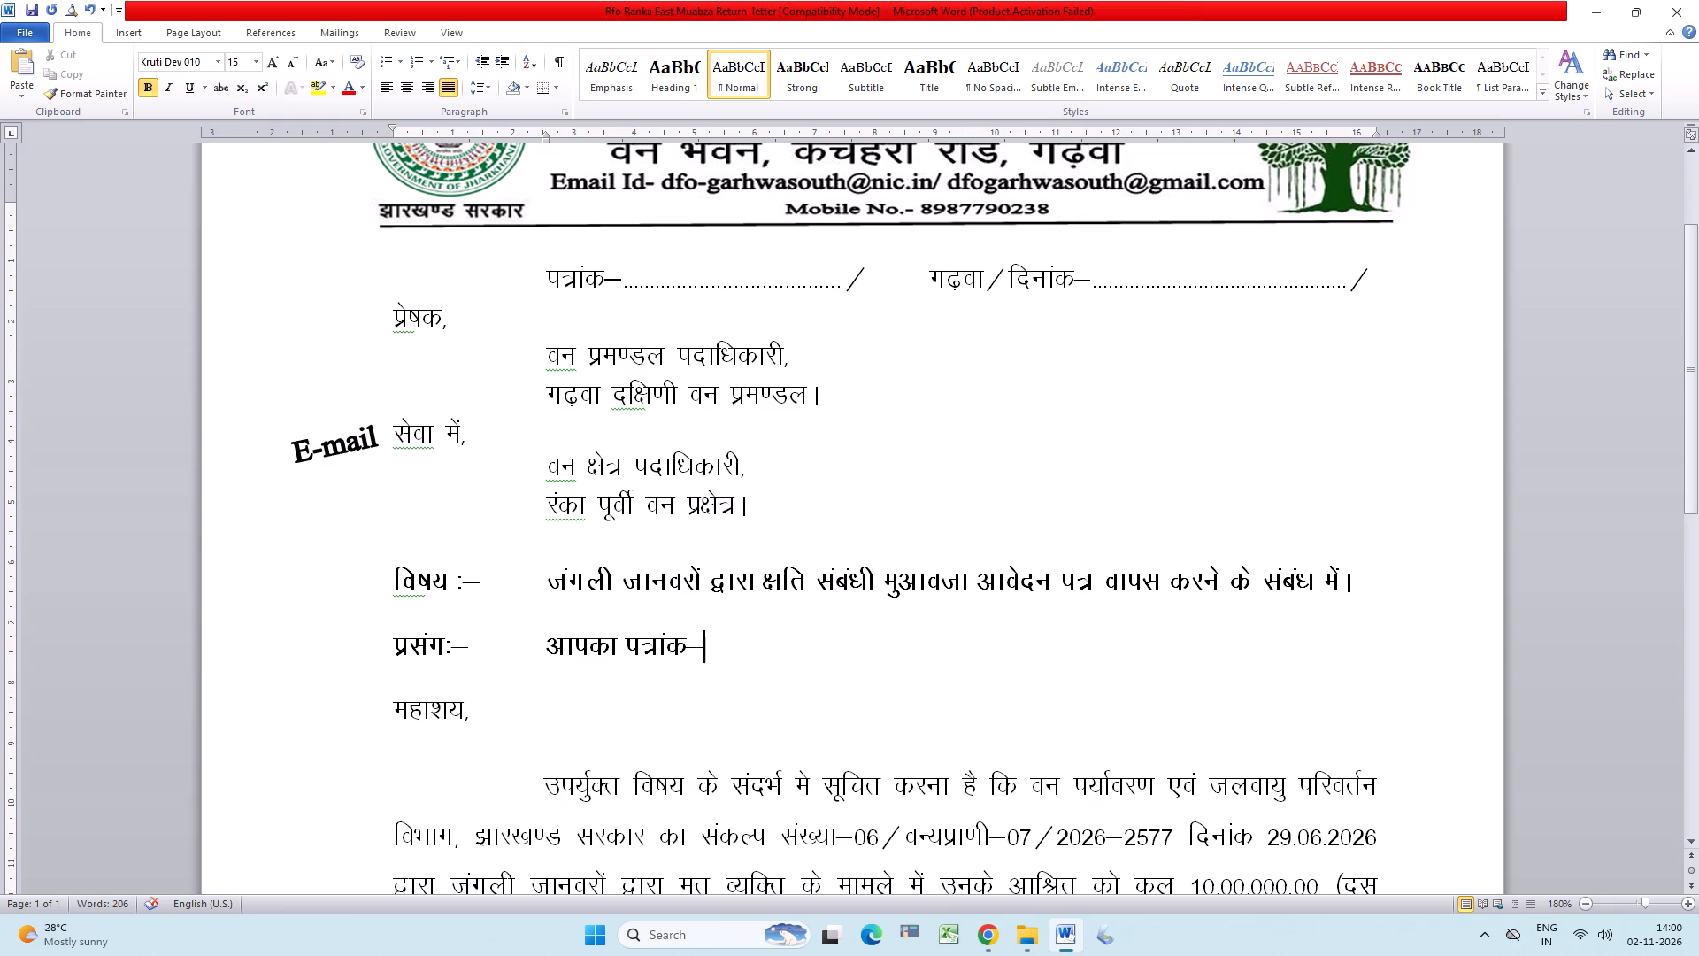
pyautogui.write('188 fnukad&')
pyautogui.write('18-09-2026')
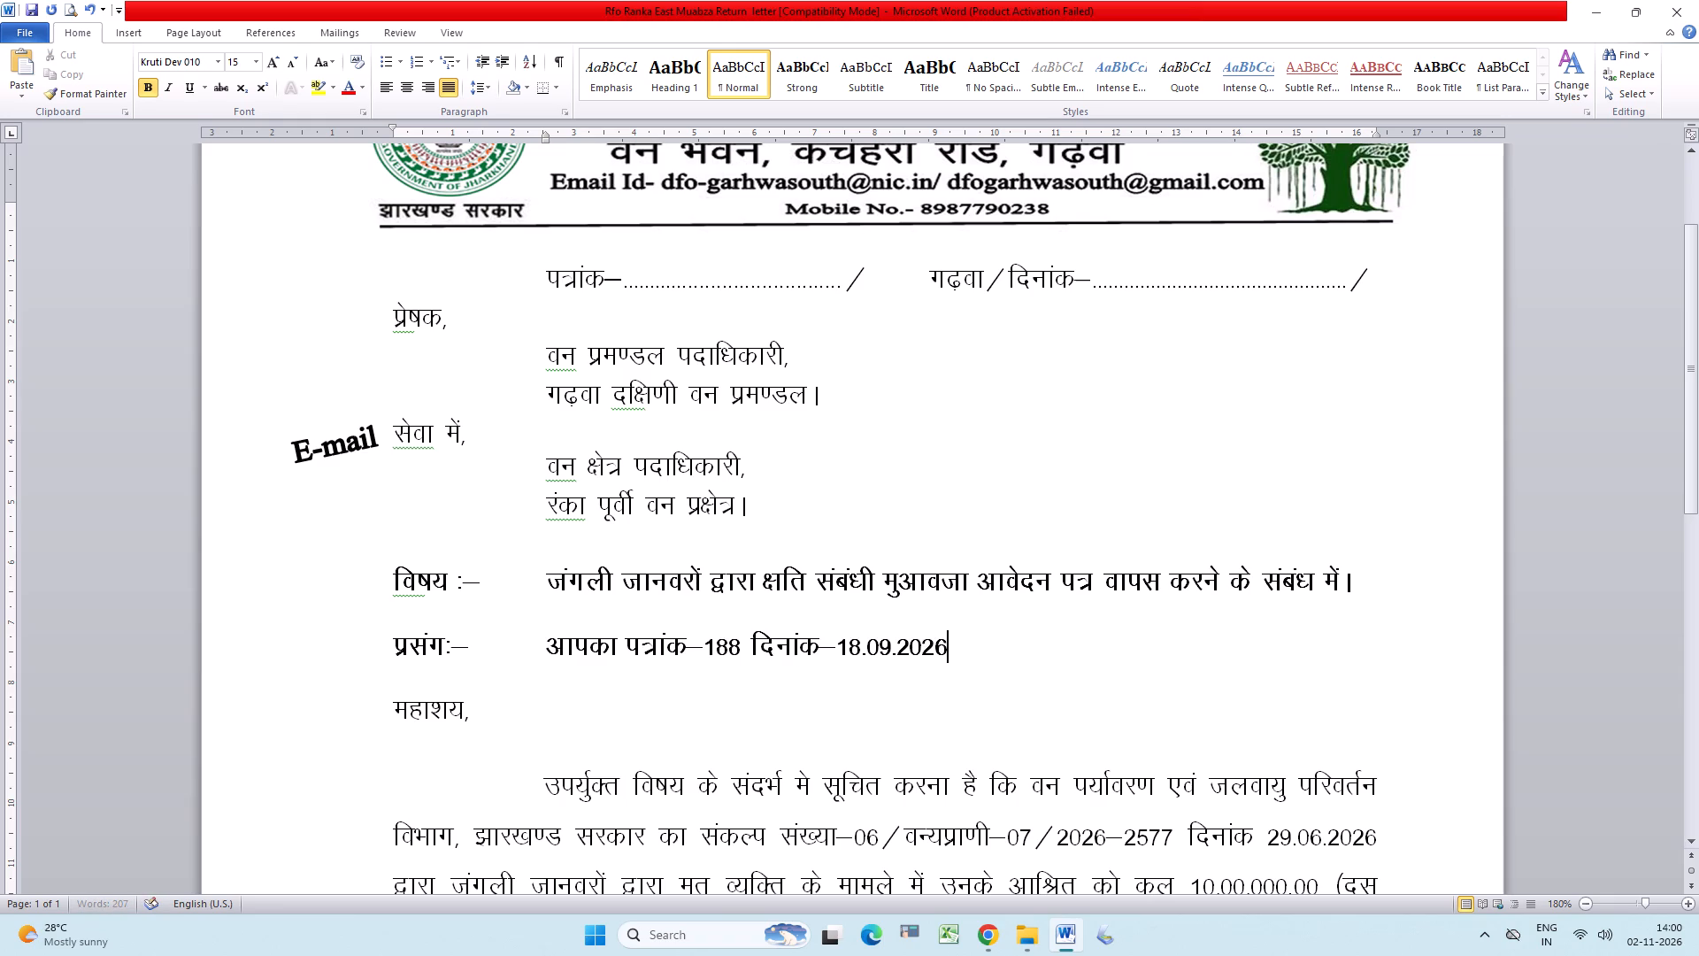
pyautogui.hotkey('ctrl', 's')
# Change the body's opening words to "उपर्युक्त विषयक प्रासंगिक पत्र के संदर्भ" and save the letter.
pyautogui.click(685, 789)
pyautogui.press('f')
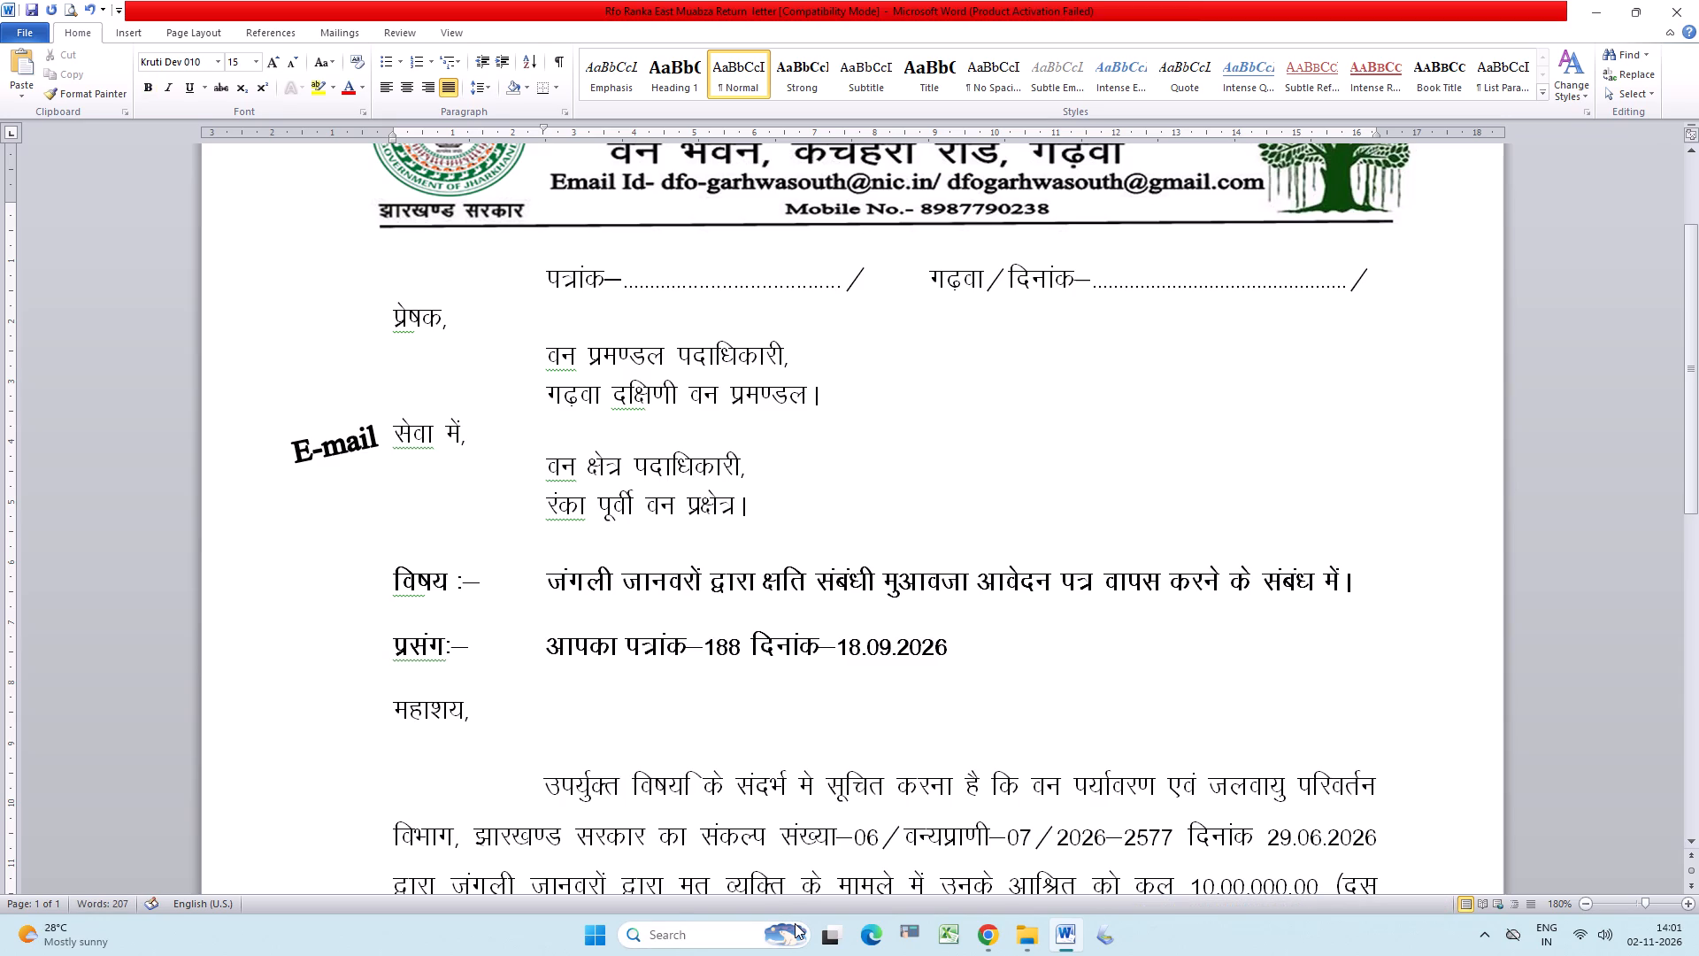
pyautogui.press('BackSpace')
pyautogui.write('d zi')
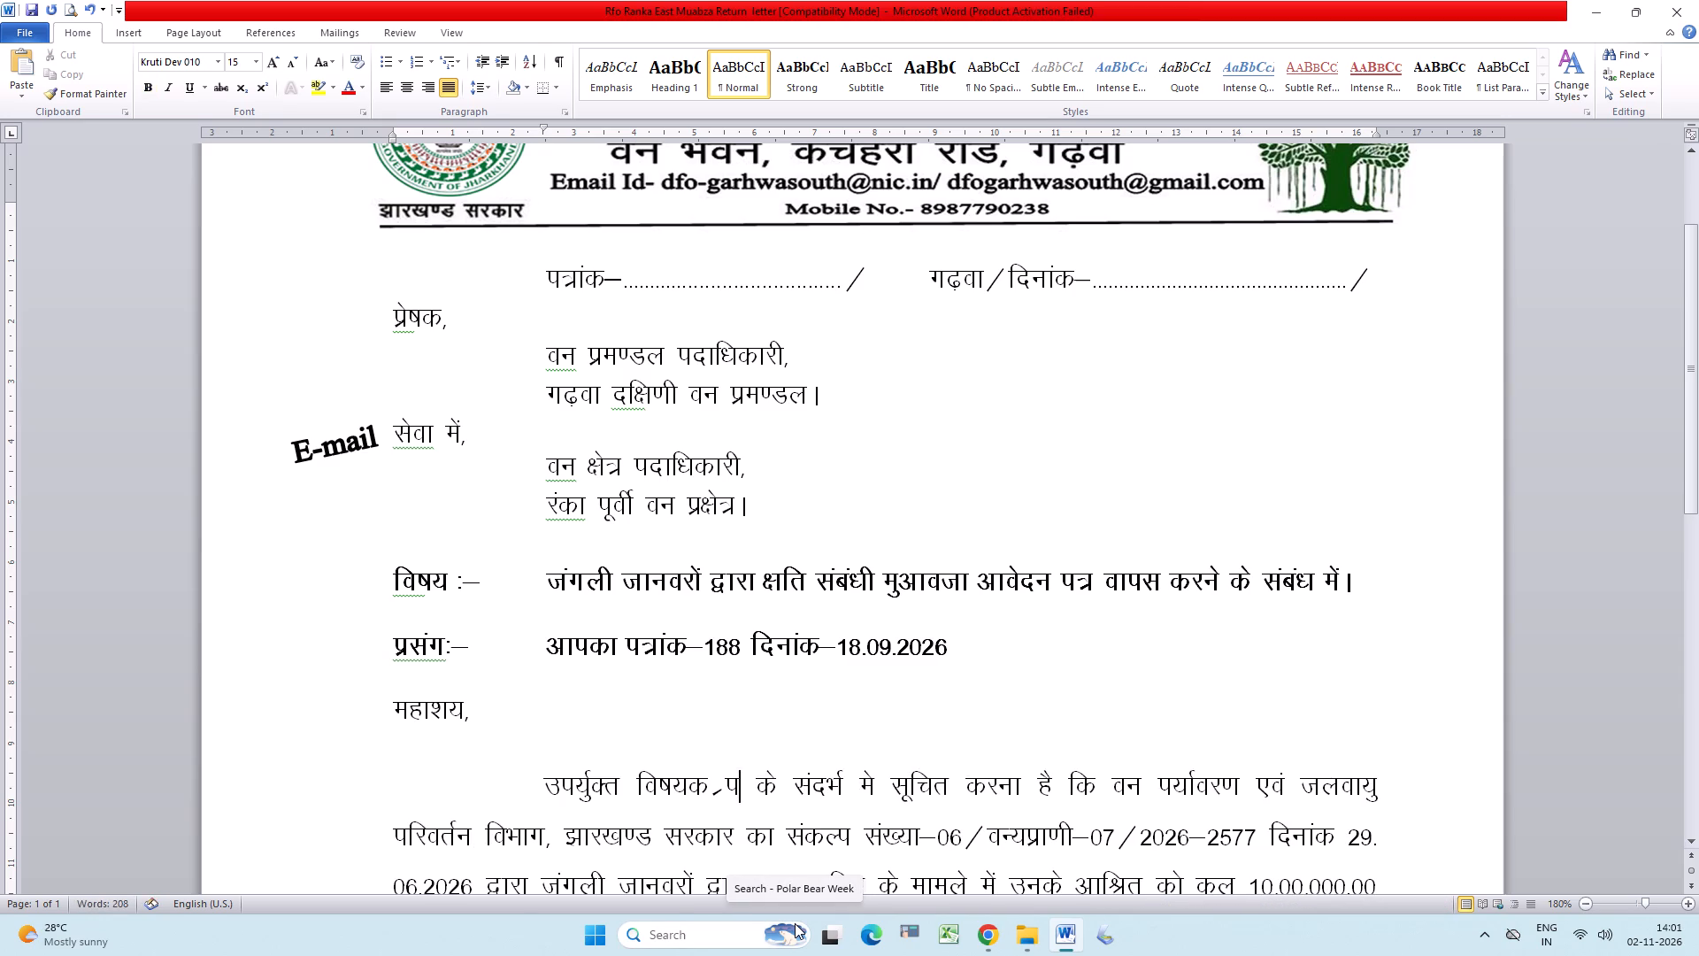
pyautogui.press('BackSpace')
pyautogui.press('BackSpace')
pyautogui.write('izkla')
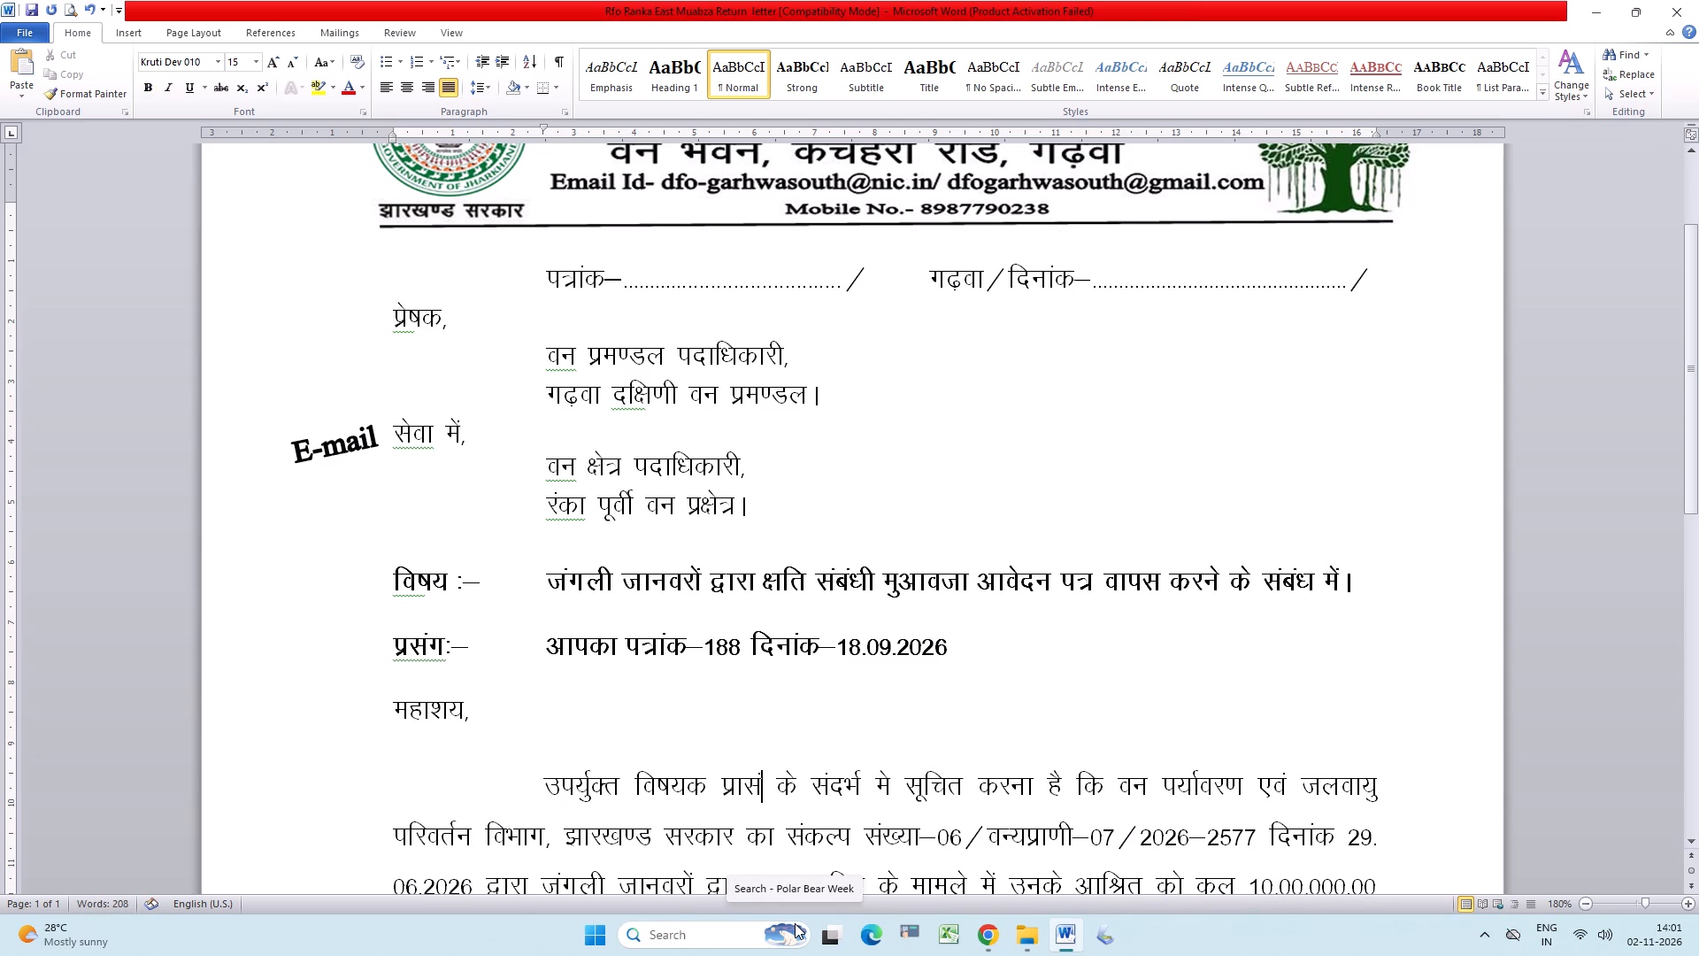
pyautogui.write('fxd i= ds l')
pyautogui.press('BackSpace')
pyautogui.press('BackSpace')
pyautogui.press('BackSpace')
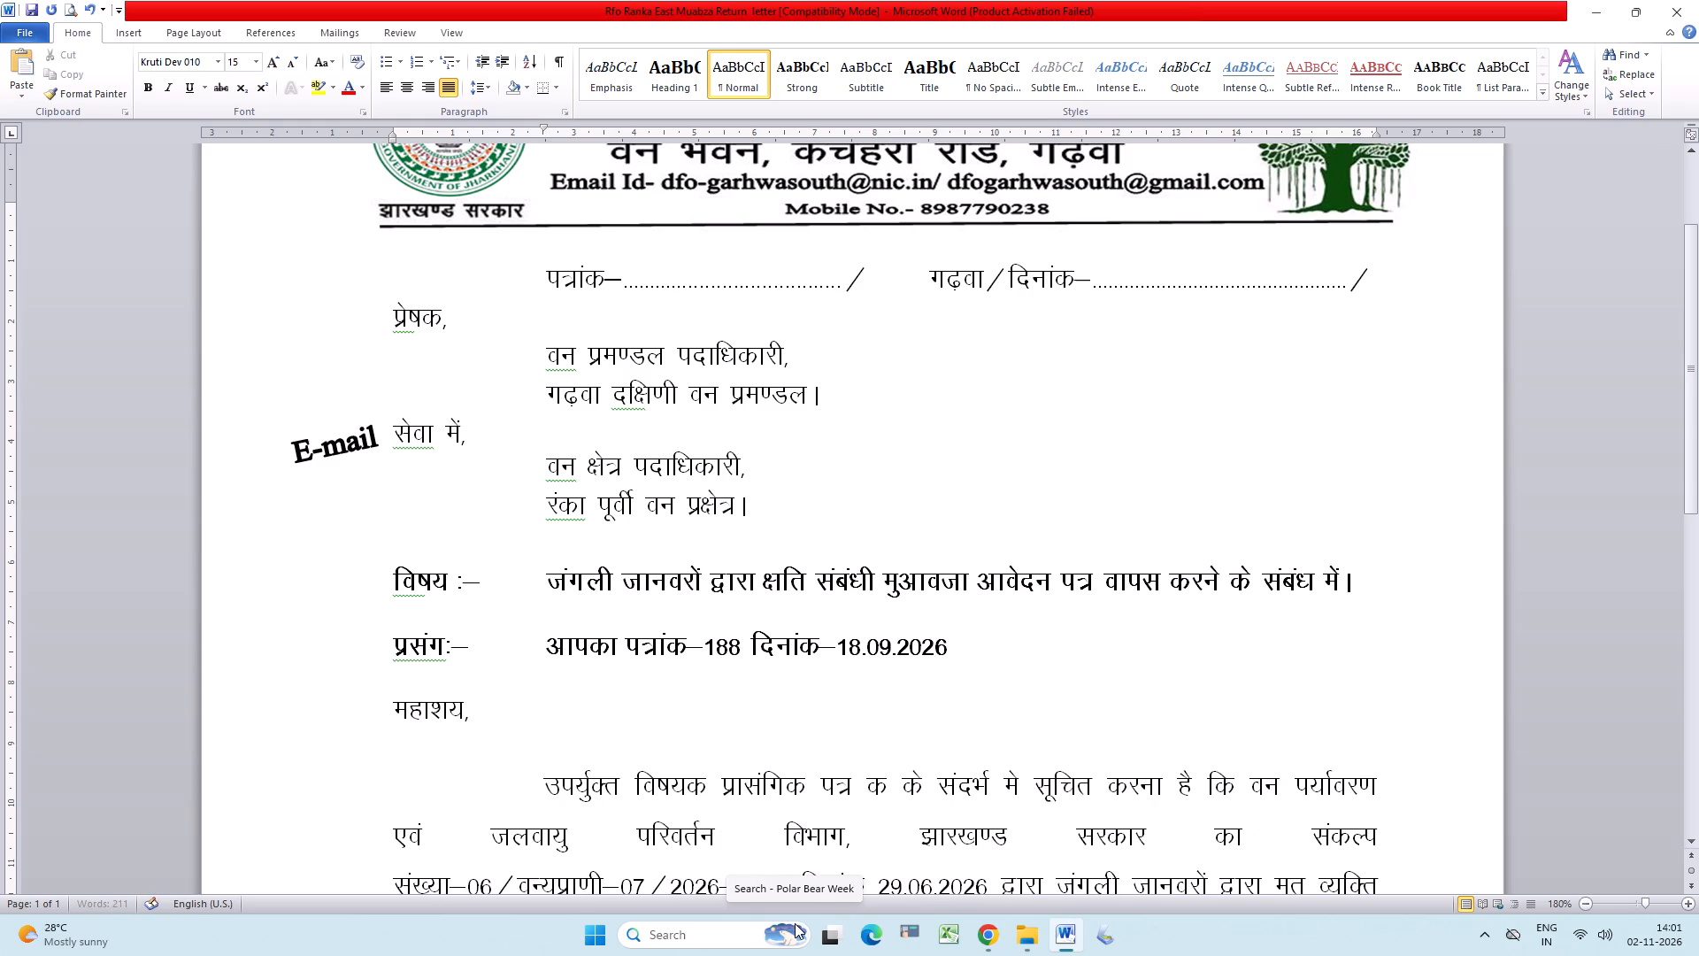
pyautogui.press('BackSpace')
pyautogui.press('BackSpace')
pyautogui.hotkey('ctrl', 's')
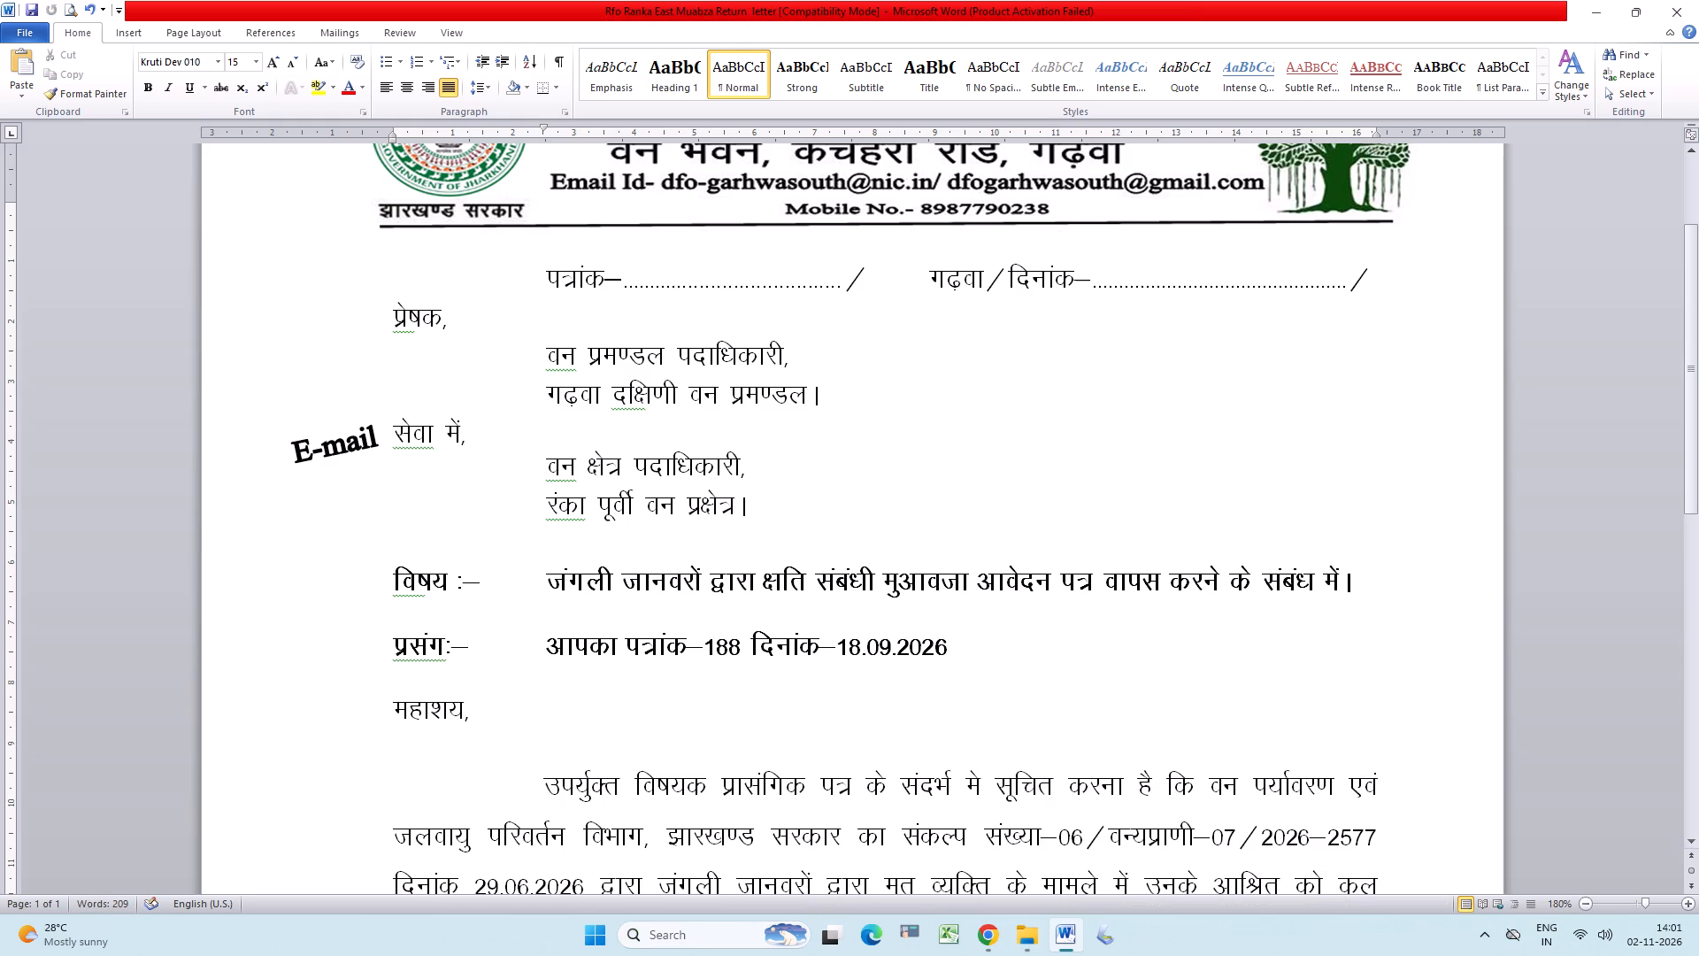
# Insert "आपके द्वारा" in the body paragraph directly before "वन पर्यावरण एवं जलवायु परिवर्तन विभाग".
pyautogui.click(1210, 781)
pyautogui.moveTo(1698, 341); pyautogui.dragTo(1698, 417)
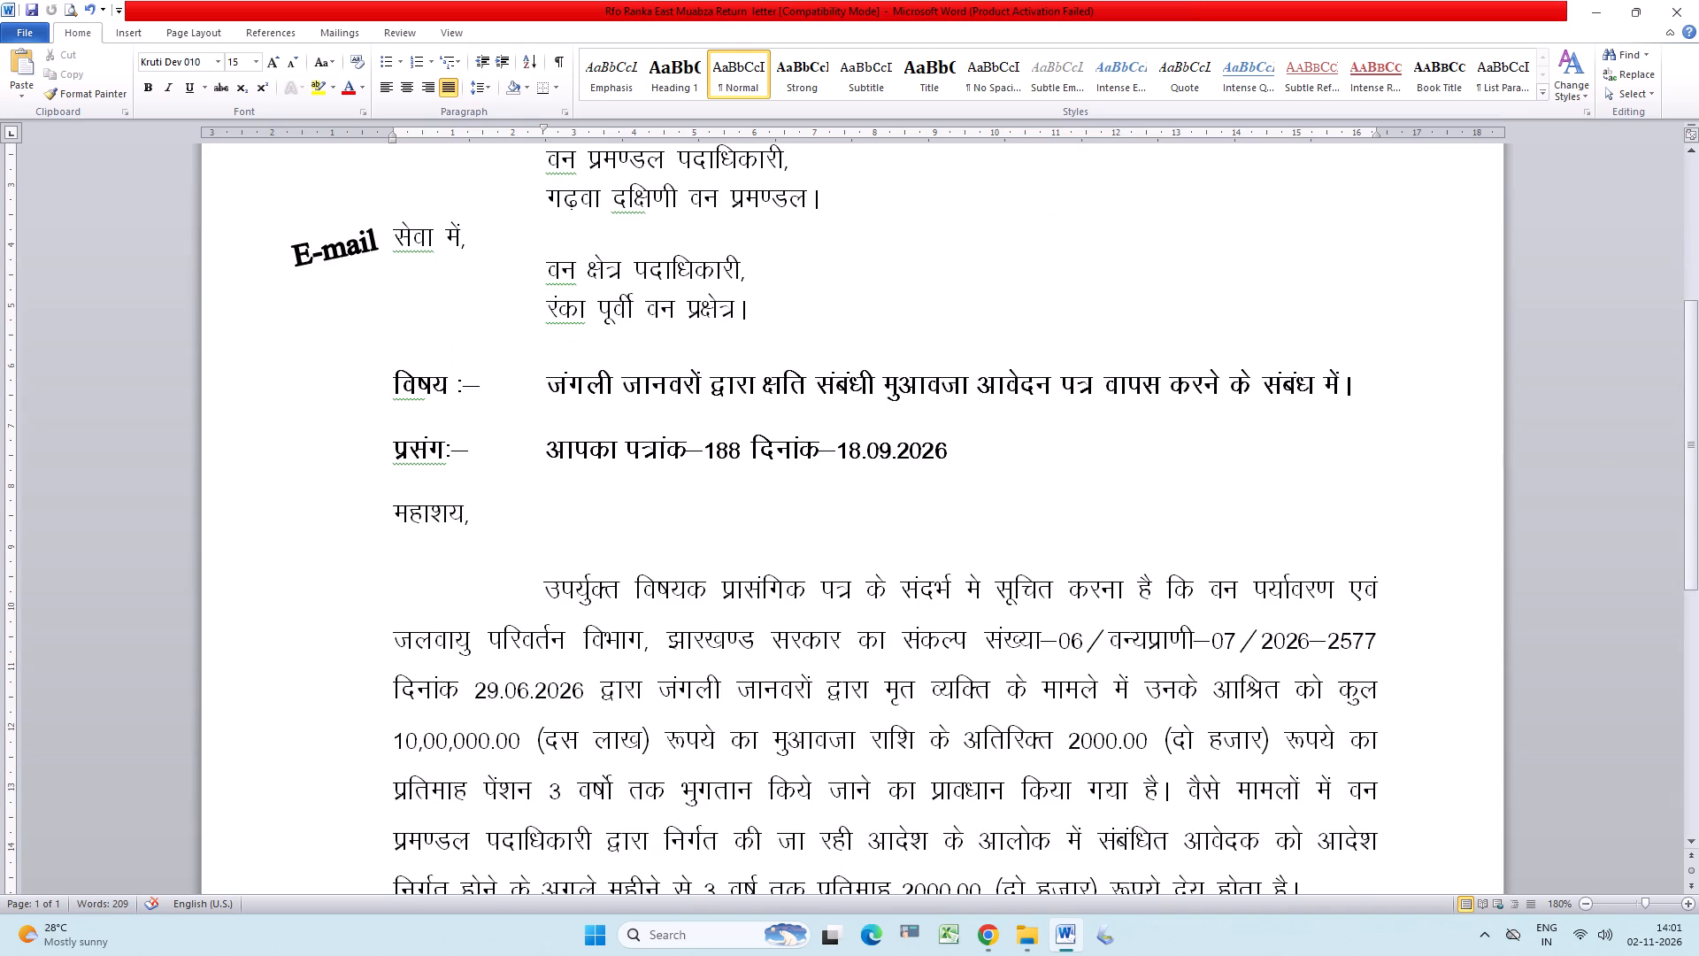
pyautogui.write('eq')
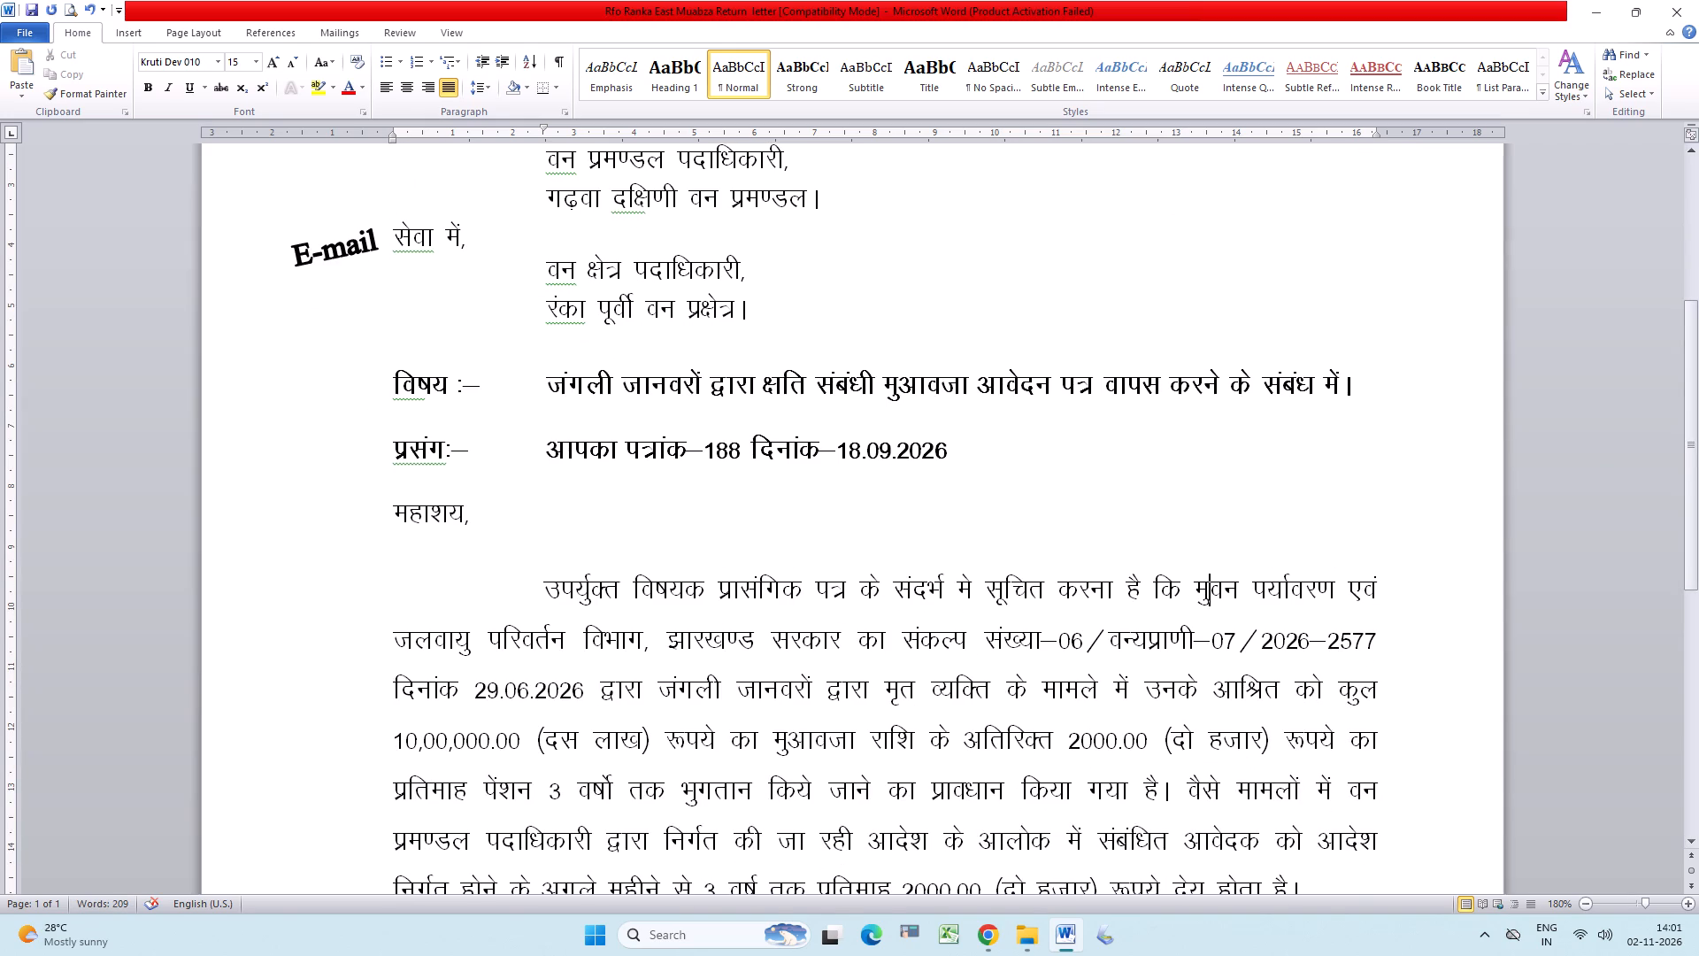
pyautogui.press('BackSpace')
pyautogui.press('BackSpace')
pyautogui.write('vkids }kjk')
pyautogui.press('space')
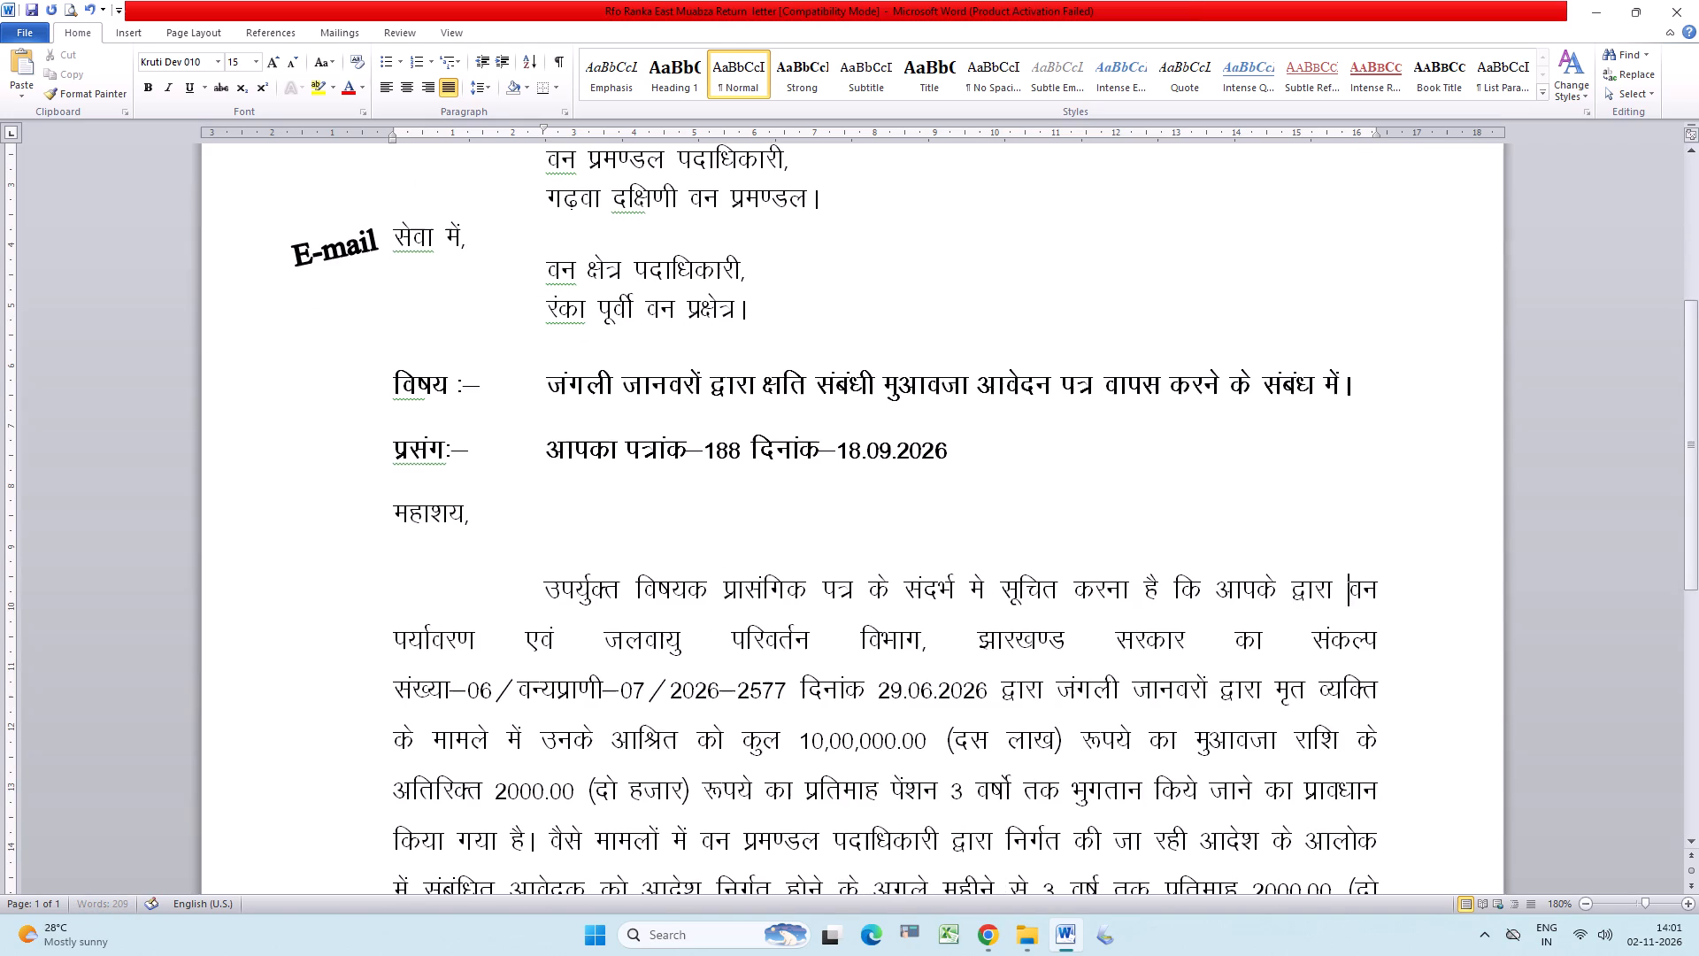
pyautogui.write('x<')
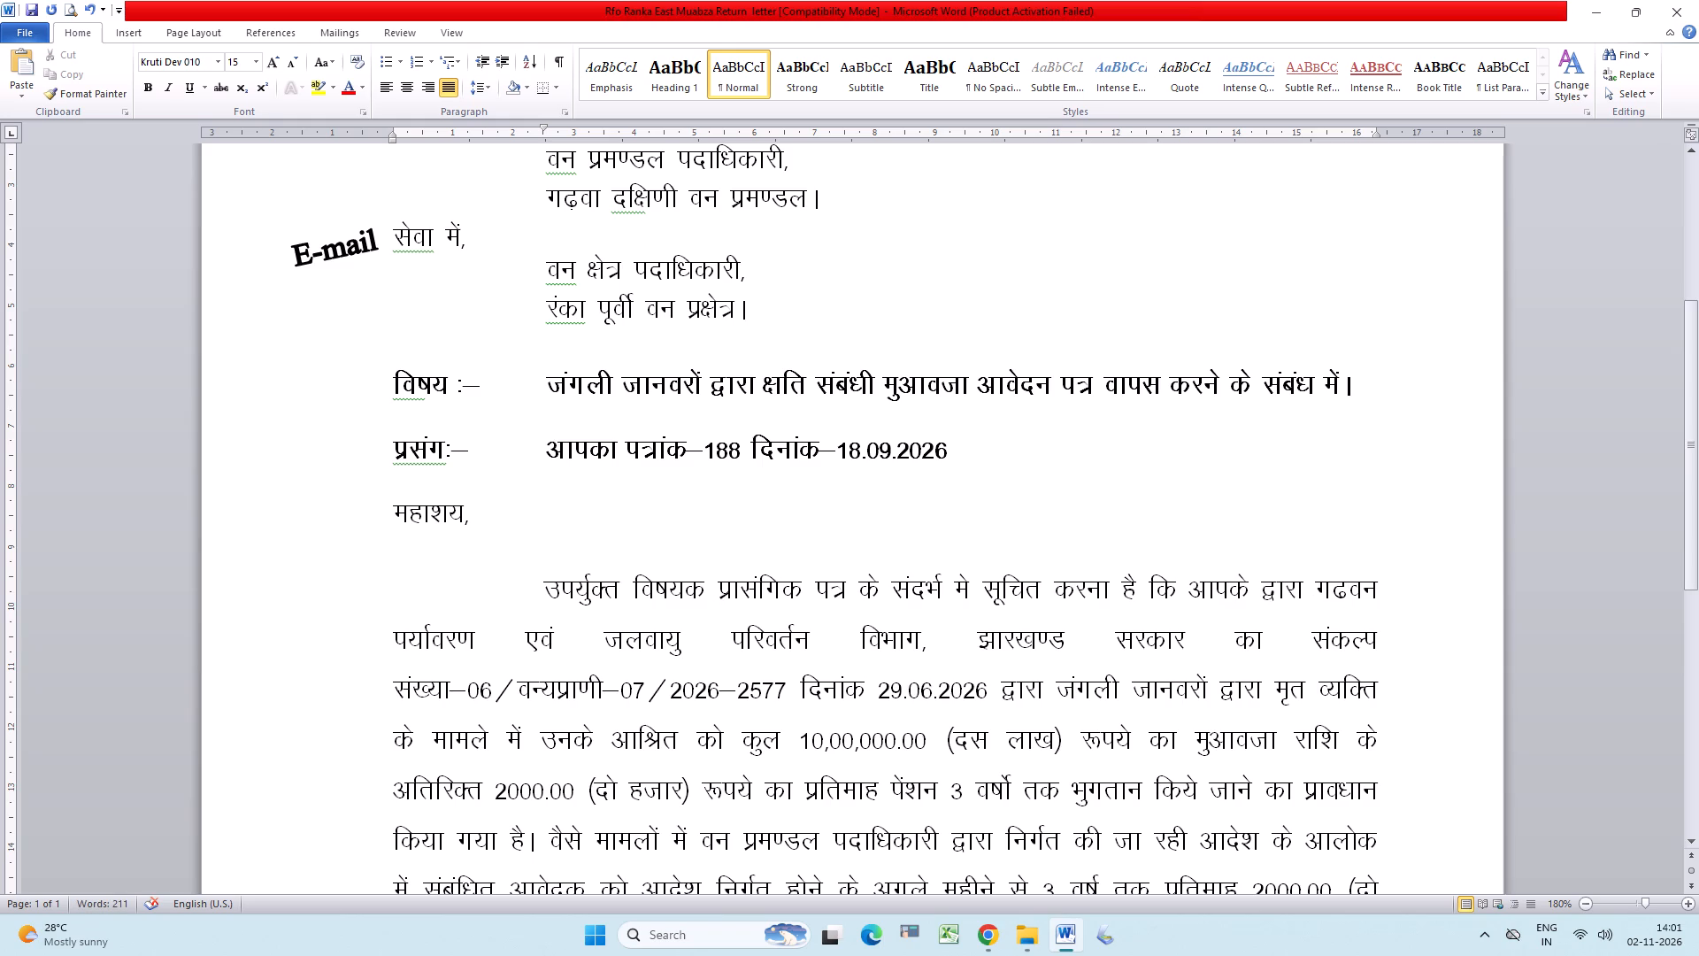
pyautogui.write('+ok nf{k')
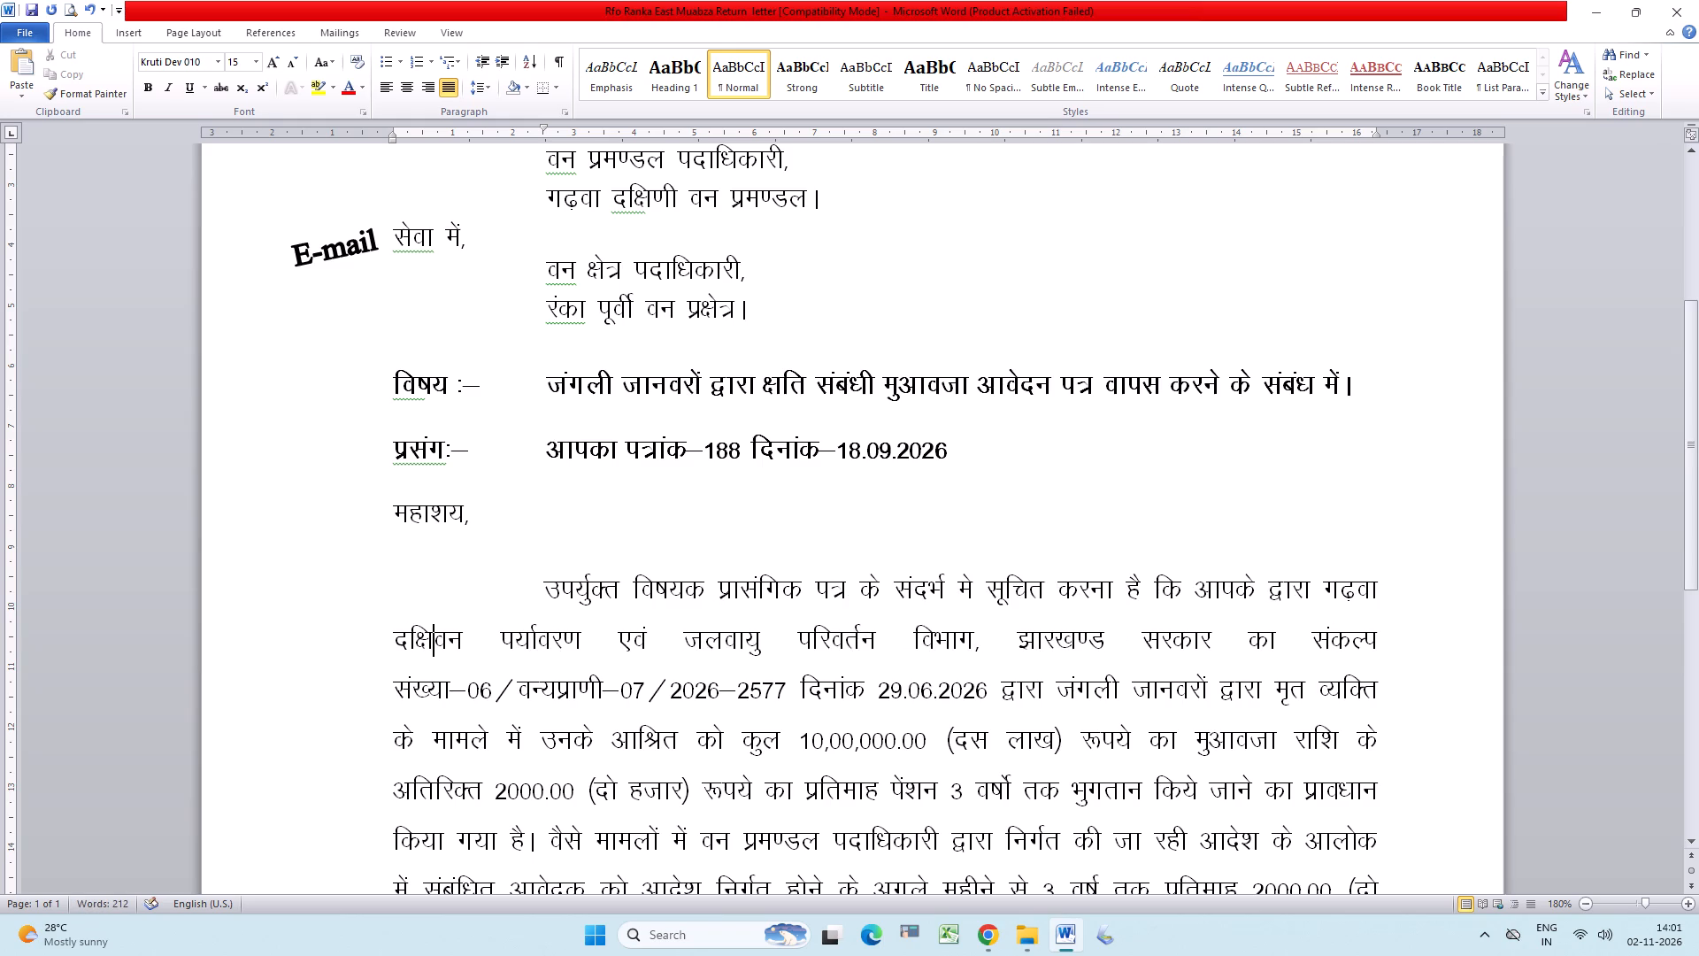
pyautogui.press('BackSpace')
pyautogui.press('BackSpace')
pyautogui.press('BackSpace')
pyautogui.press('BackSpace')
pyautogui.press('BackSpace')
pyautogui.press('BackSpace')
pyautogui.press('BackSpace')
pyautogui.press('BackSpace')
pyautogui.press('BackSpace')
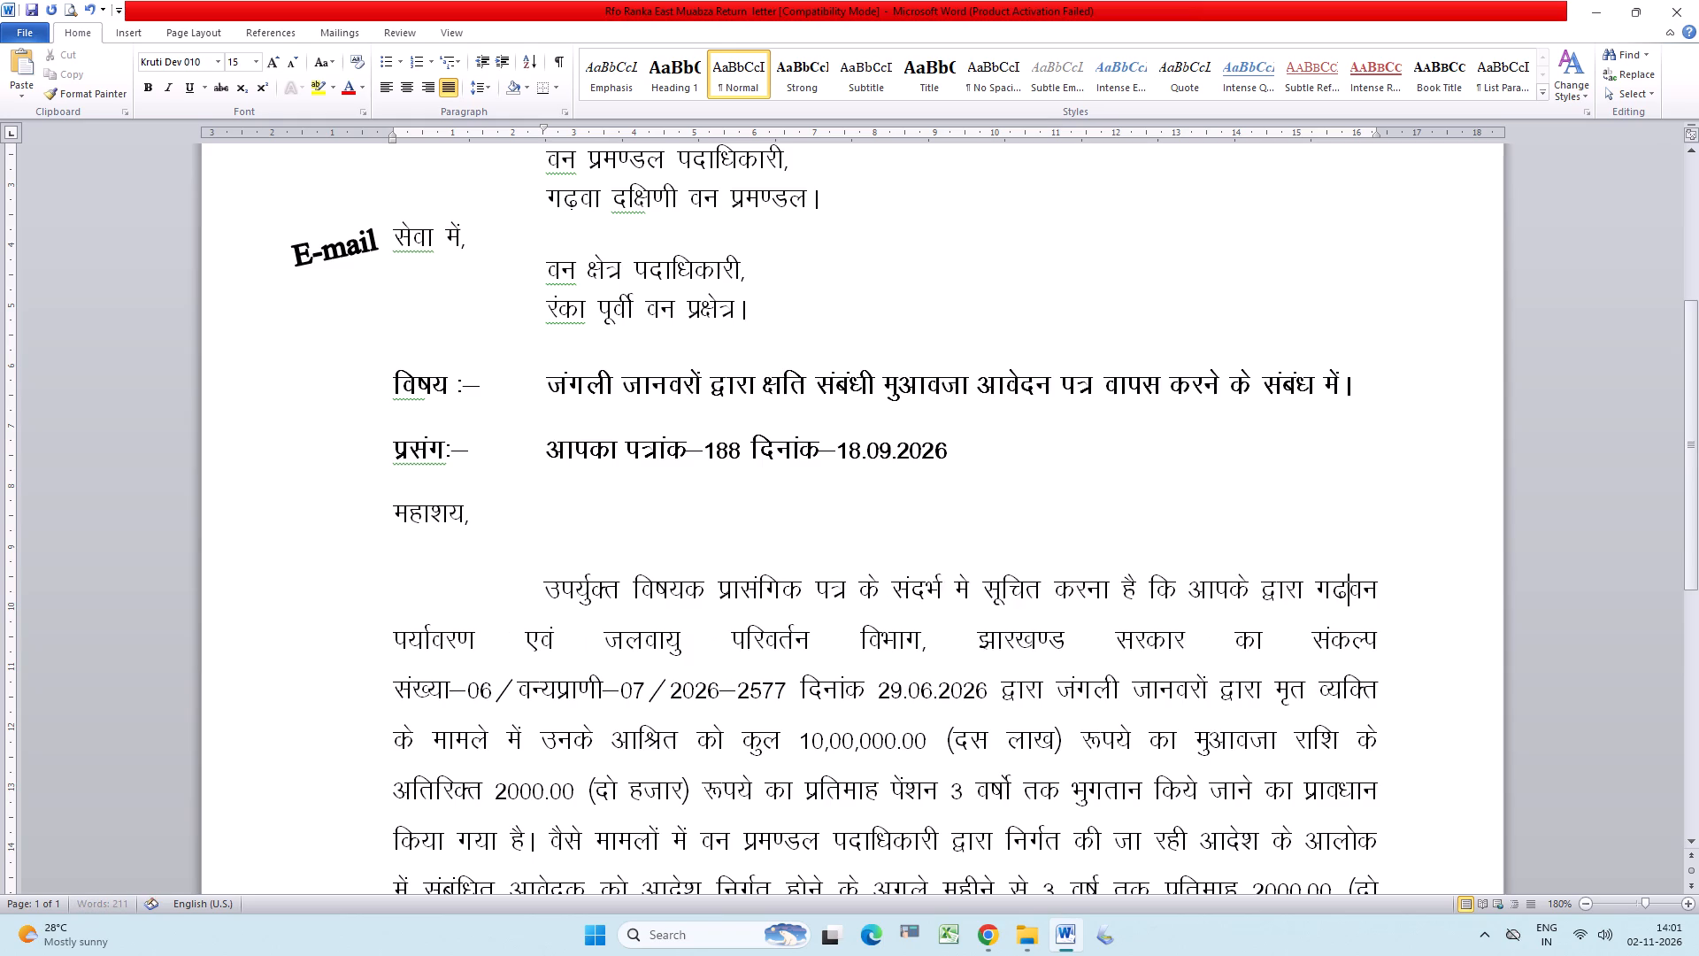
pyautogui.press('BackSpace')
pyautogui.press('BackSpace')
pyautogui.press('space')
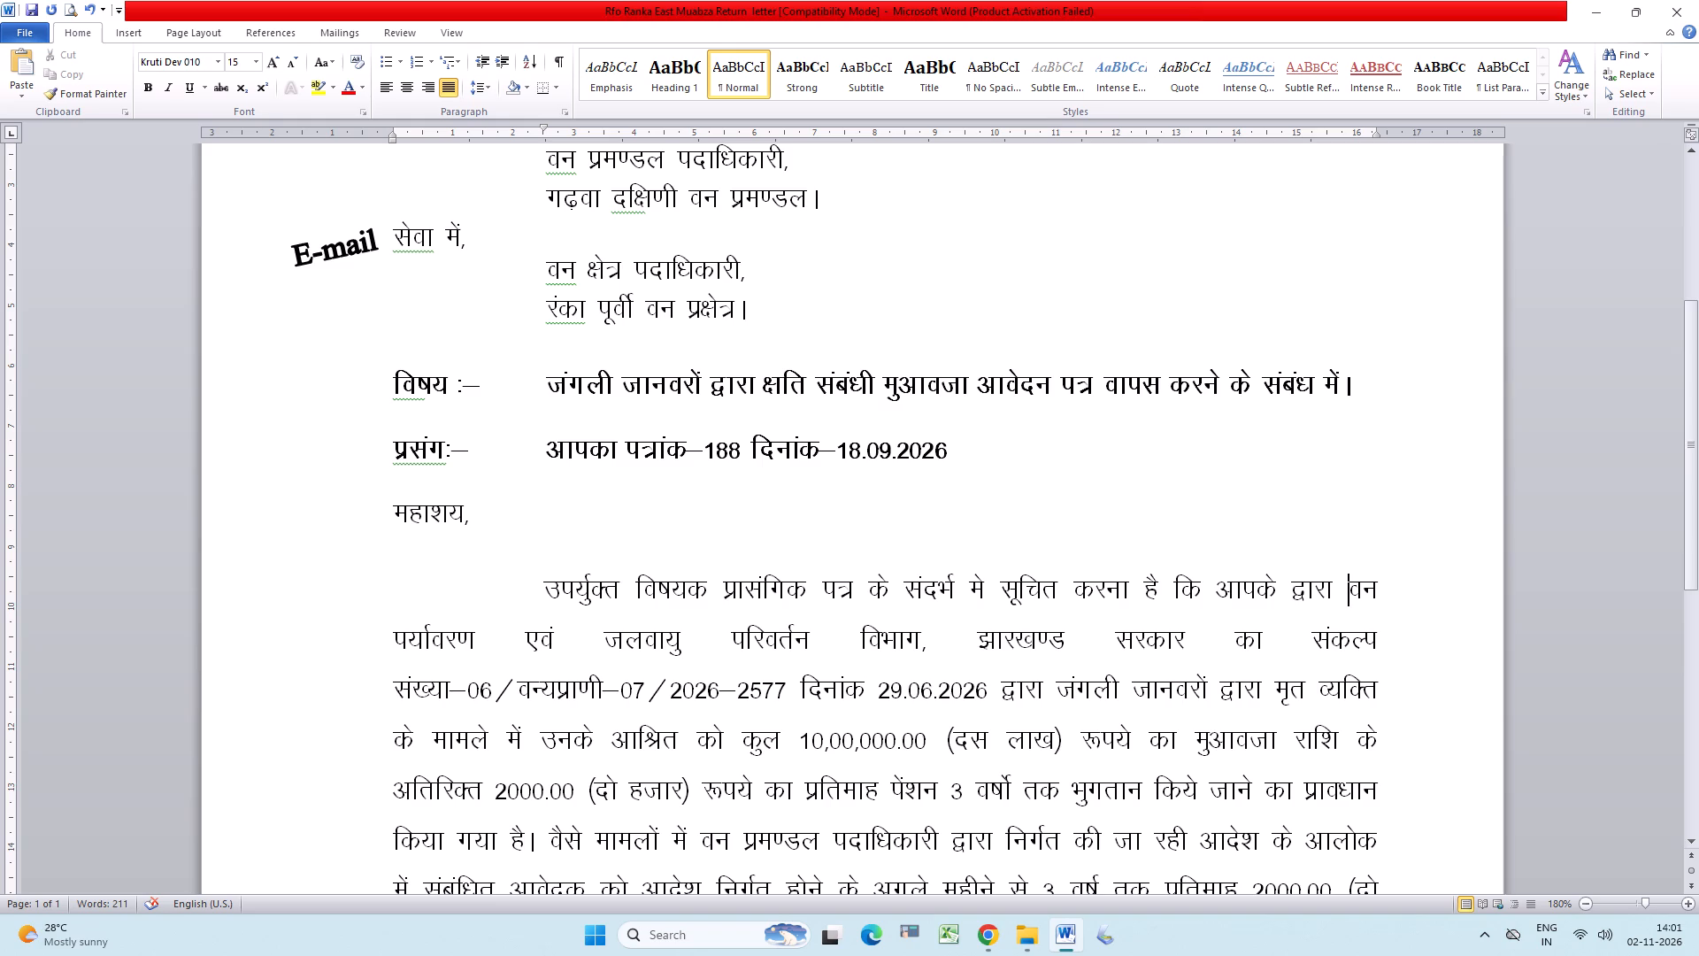
# Continue the body sentence after "आपके द्वारा" with "मुआवजा भुगतान हेतु".
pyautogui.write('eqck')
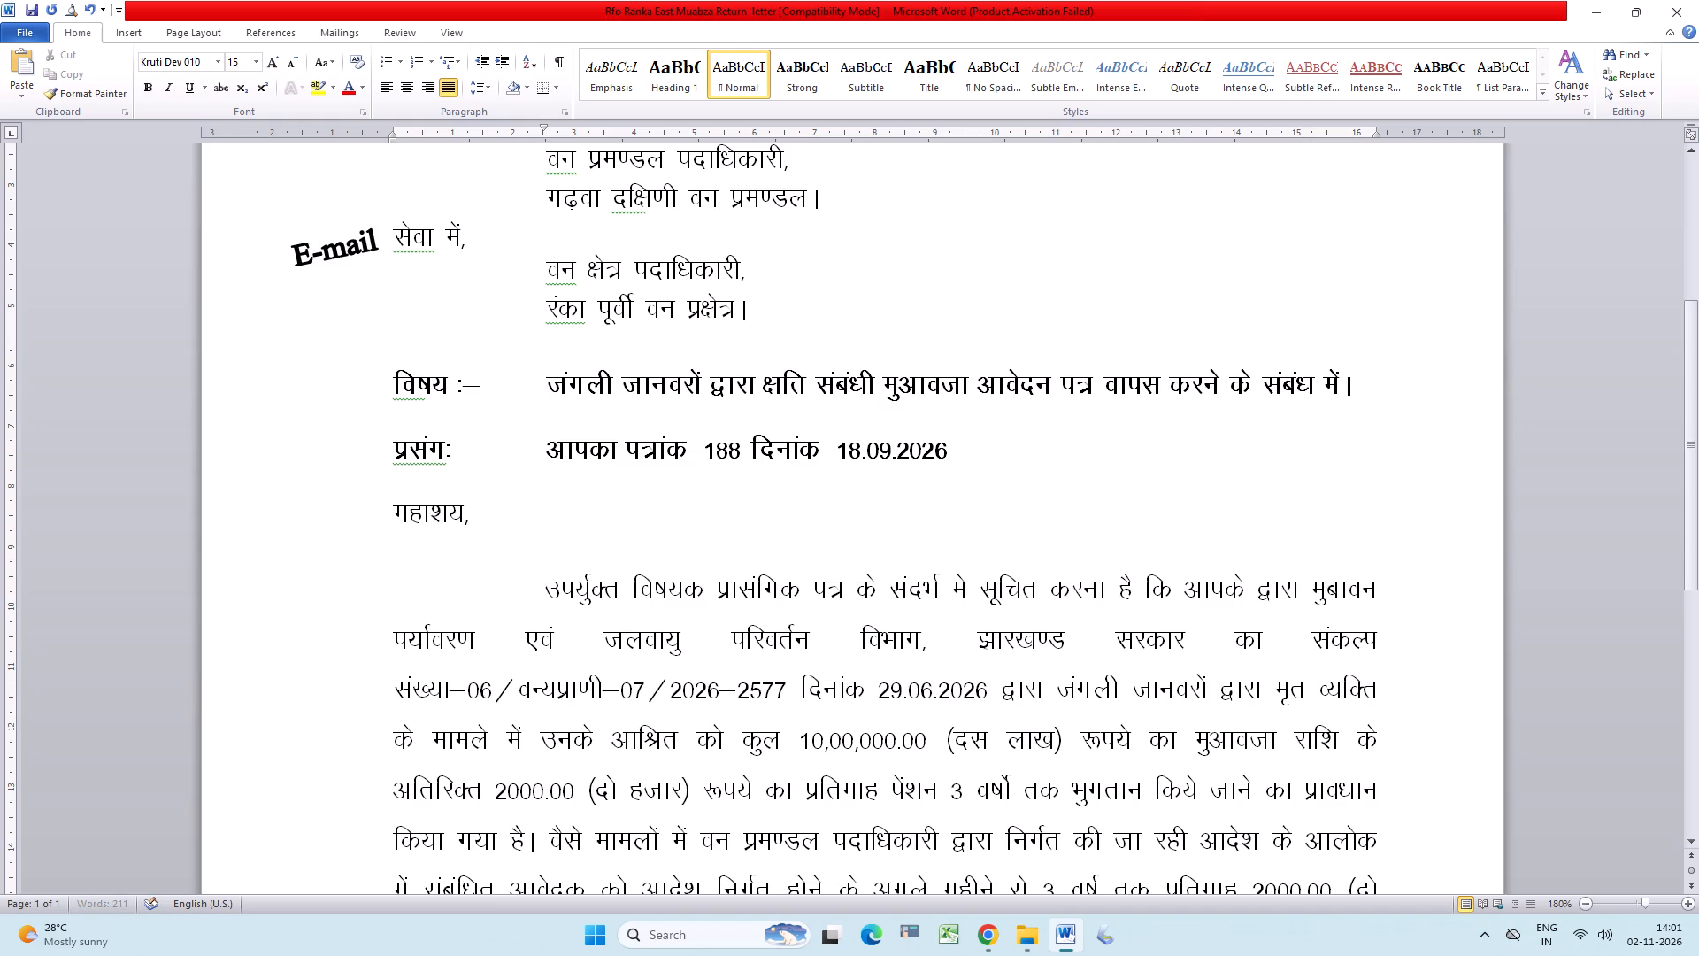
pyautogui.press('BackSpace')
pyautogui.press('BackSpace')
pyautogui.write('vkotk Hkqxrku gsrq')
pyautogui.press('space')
# Add "20 (बीस) मुआवजा आवेदन पत्र" after "मुआवजा भुगतान हेतु" in the body sentence.
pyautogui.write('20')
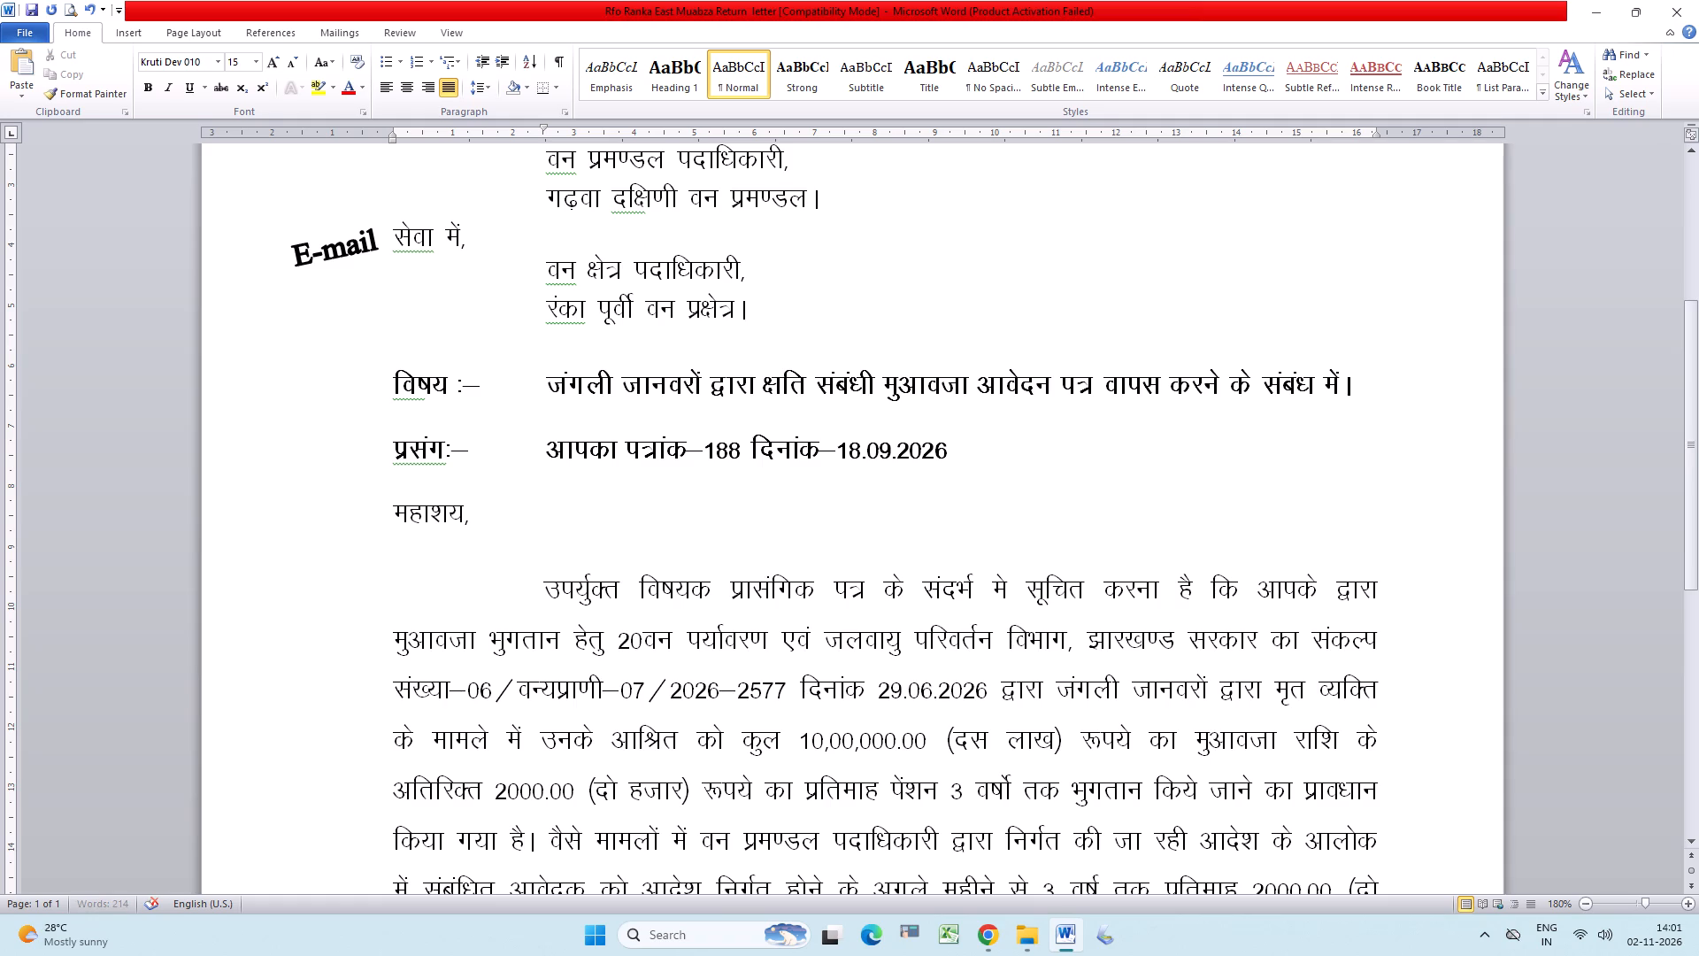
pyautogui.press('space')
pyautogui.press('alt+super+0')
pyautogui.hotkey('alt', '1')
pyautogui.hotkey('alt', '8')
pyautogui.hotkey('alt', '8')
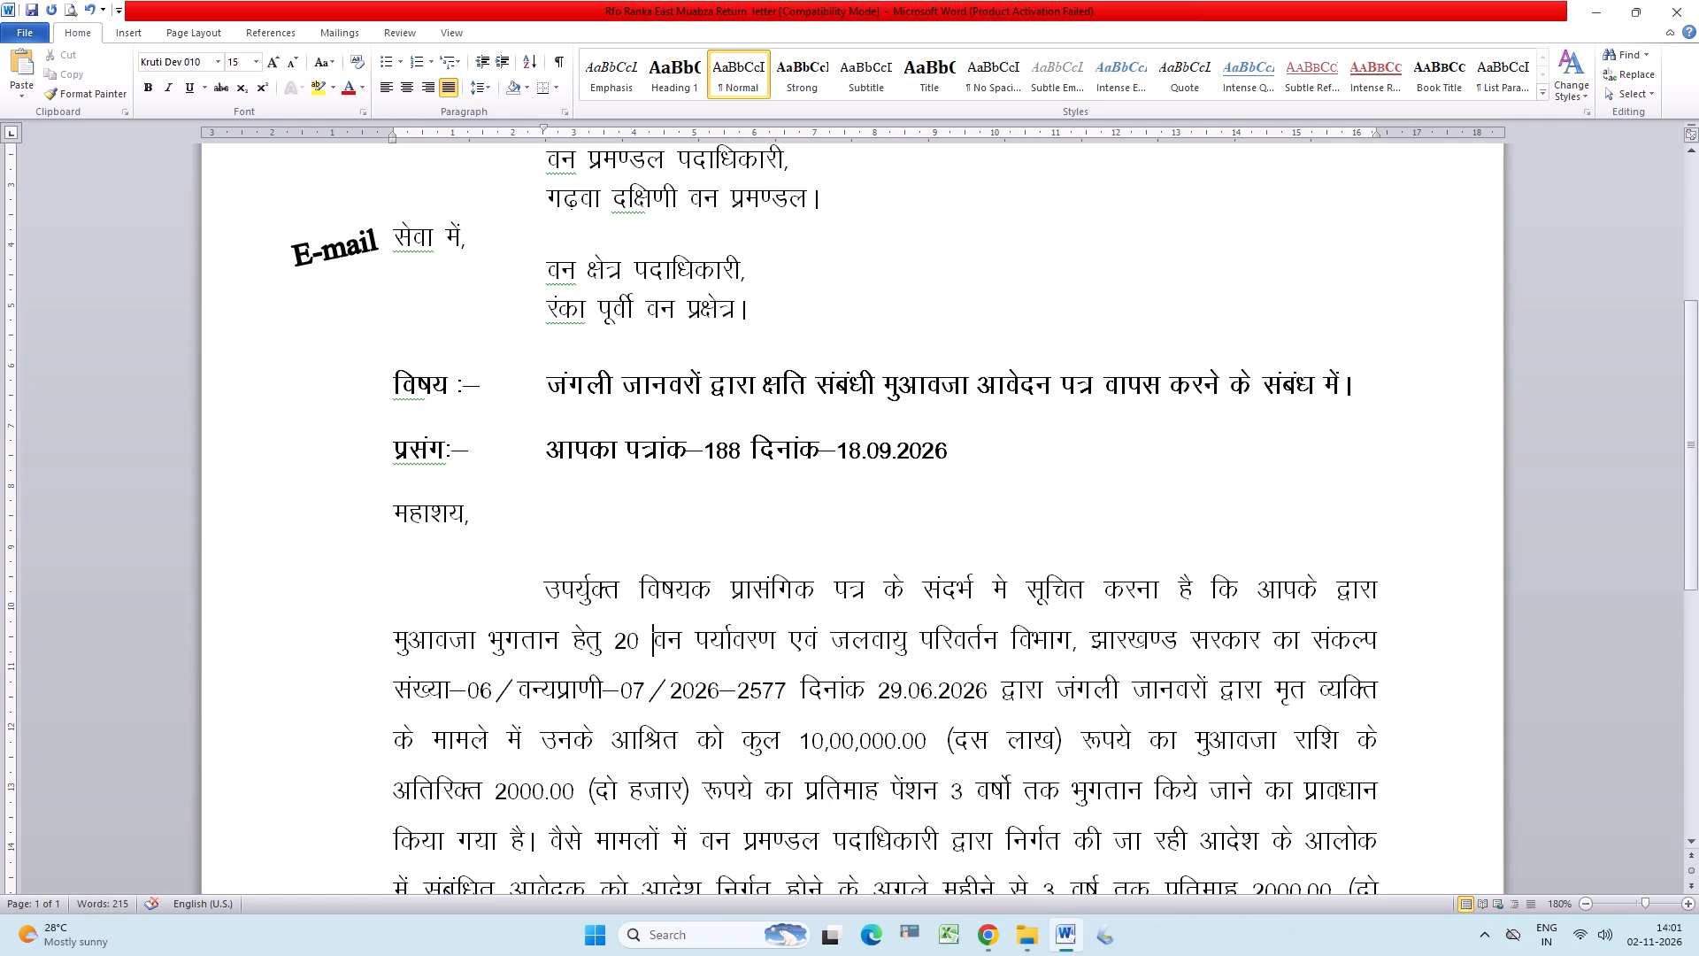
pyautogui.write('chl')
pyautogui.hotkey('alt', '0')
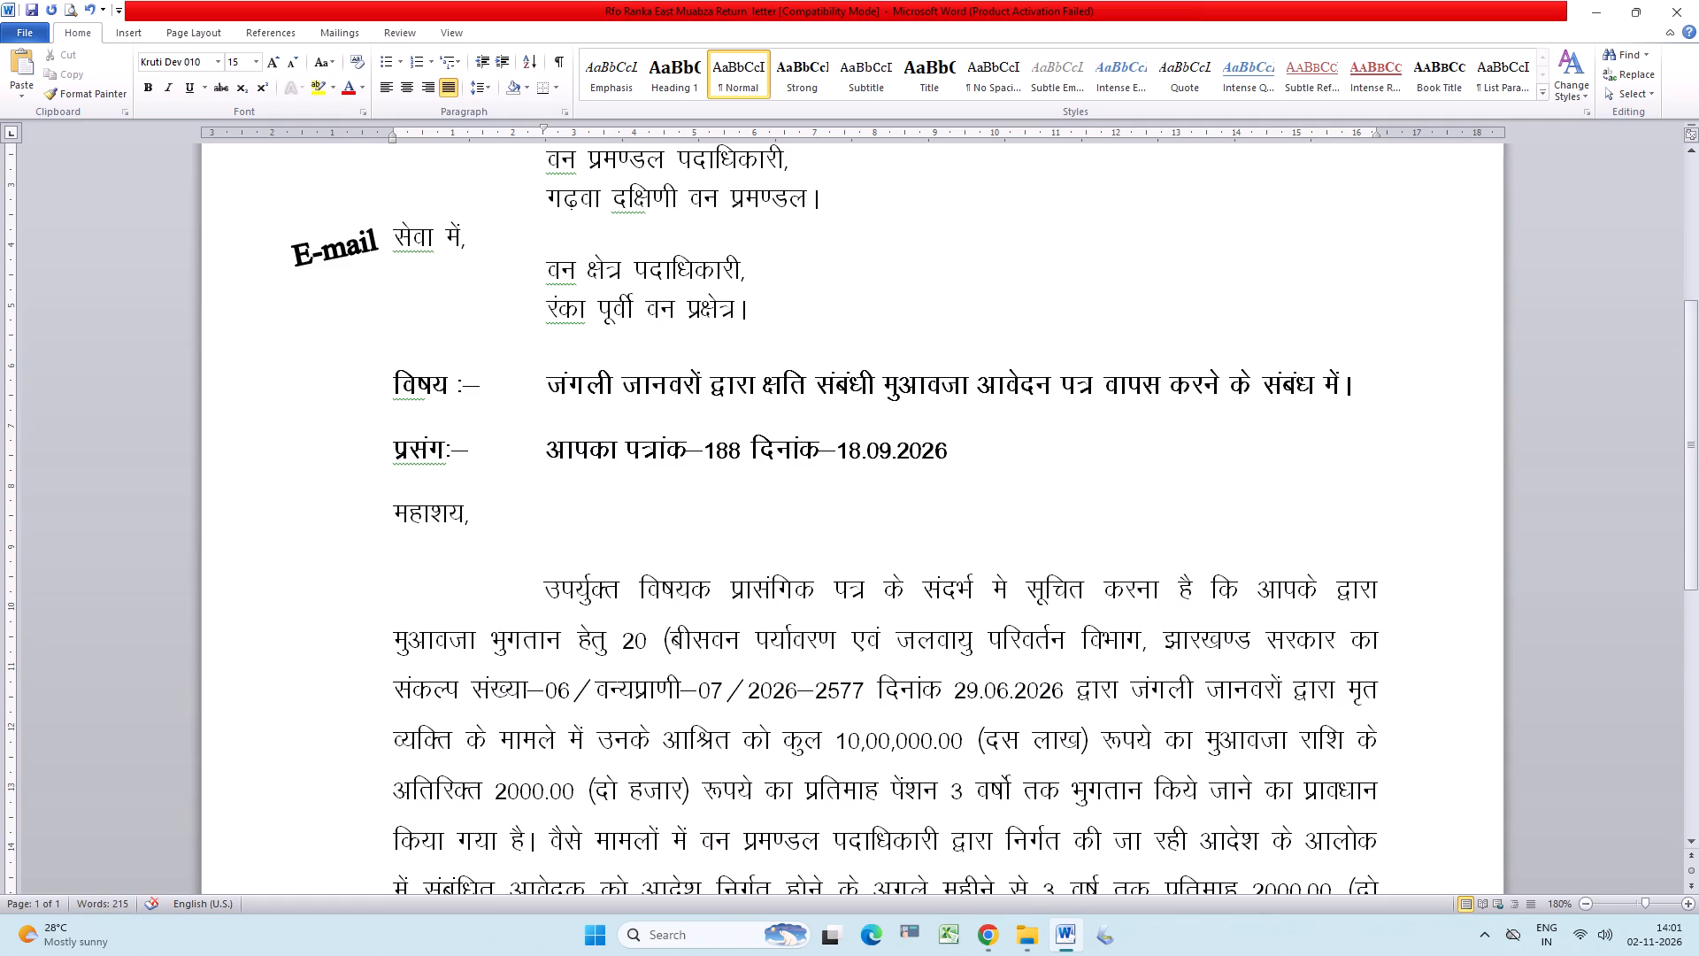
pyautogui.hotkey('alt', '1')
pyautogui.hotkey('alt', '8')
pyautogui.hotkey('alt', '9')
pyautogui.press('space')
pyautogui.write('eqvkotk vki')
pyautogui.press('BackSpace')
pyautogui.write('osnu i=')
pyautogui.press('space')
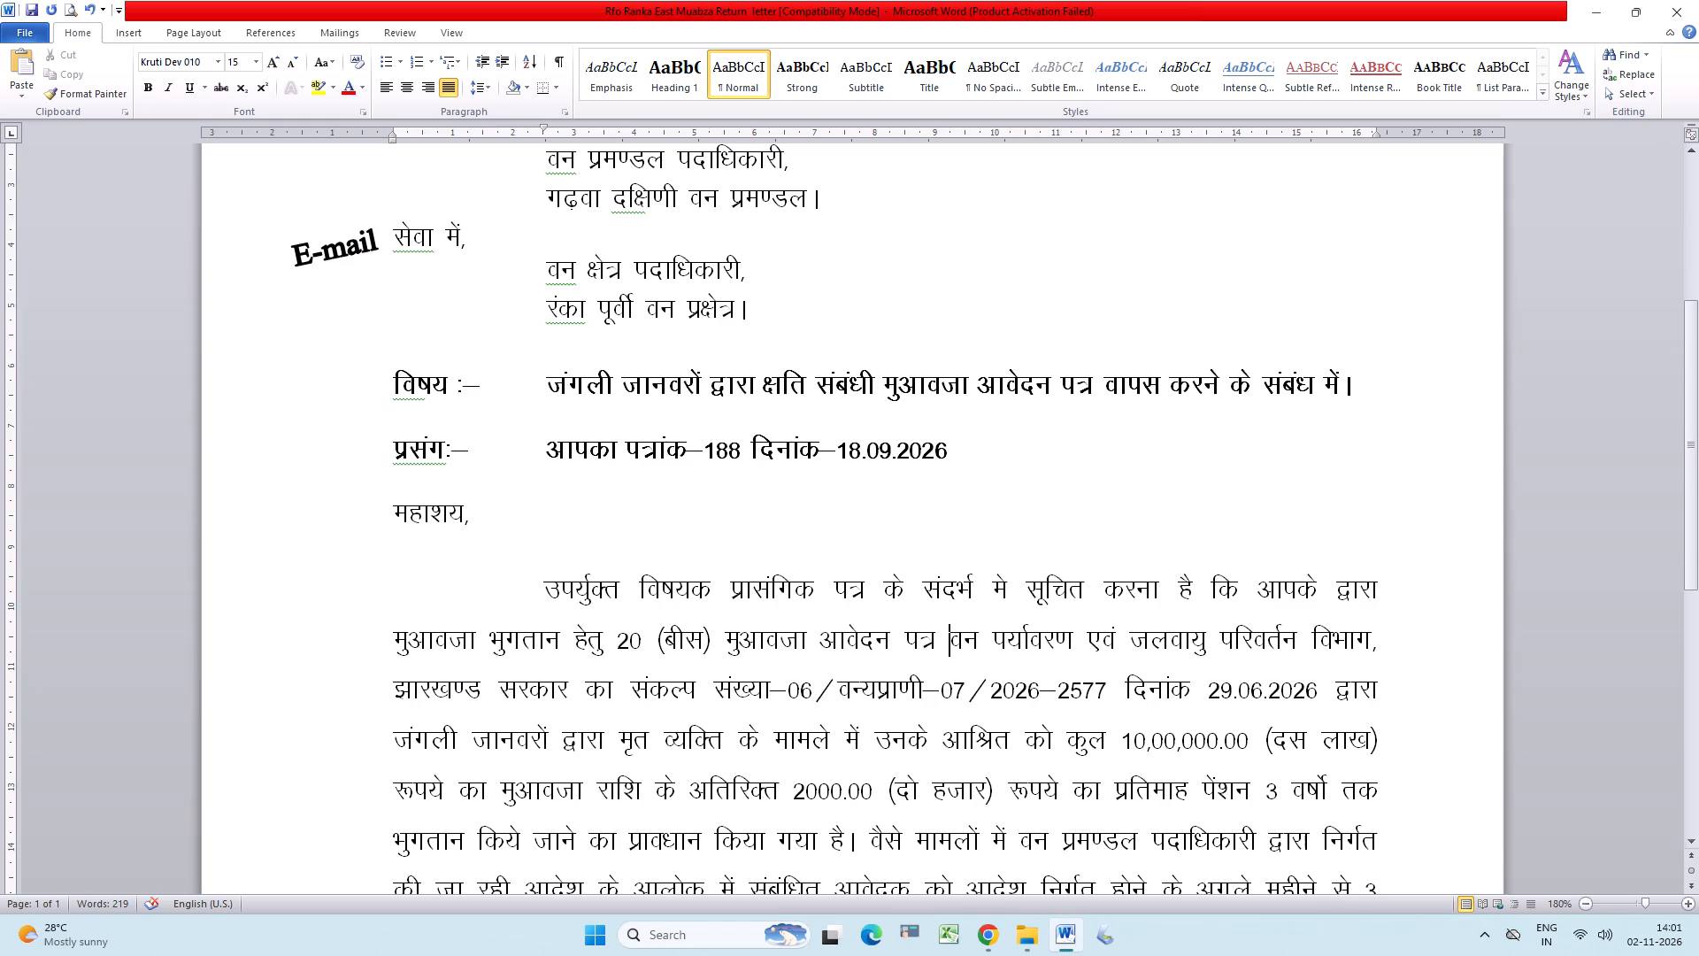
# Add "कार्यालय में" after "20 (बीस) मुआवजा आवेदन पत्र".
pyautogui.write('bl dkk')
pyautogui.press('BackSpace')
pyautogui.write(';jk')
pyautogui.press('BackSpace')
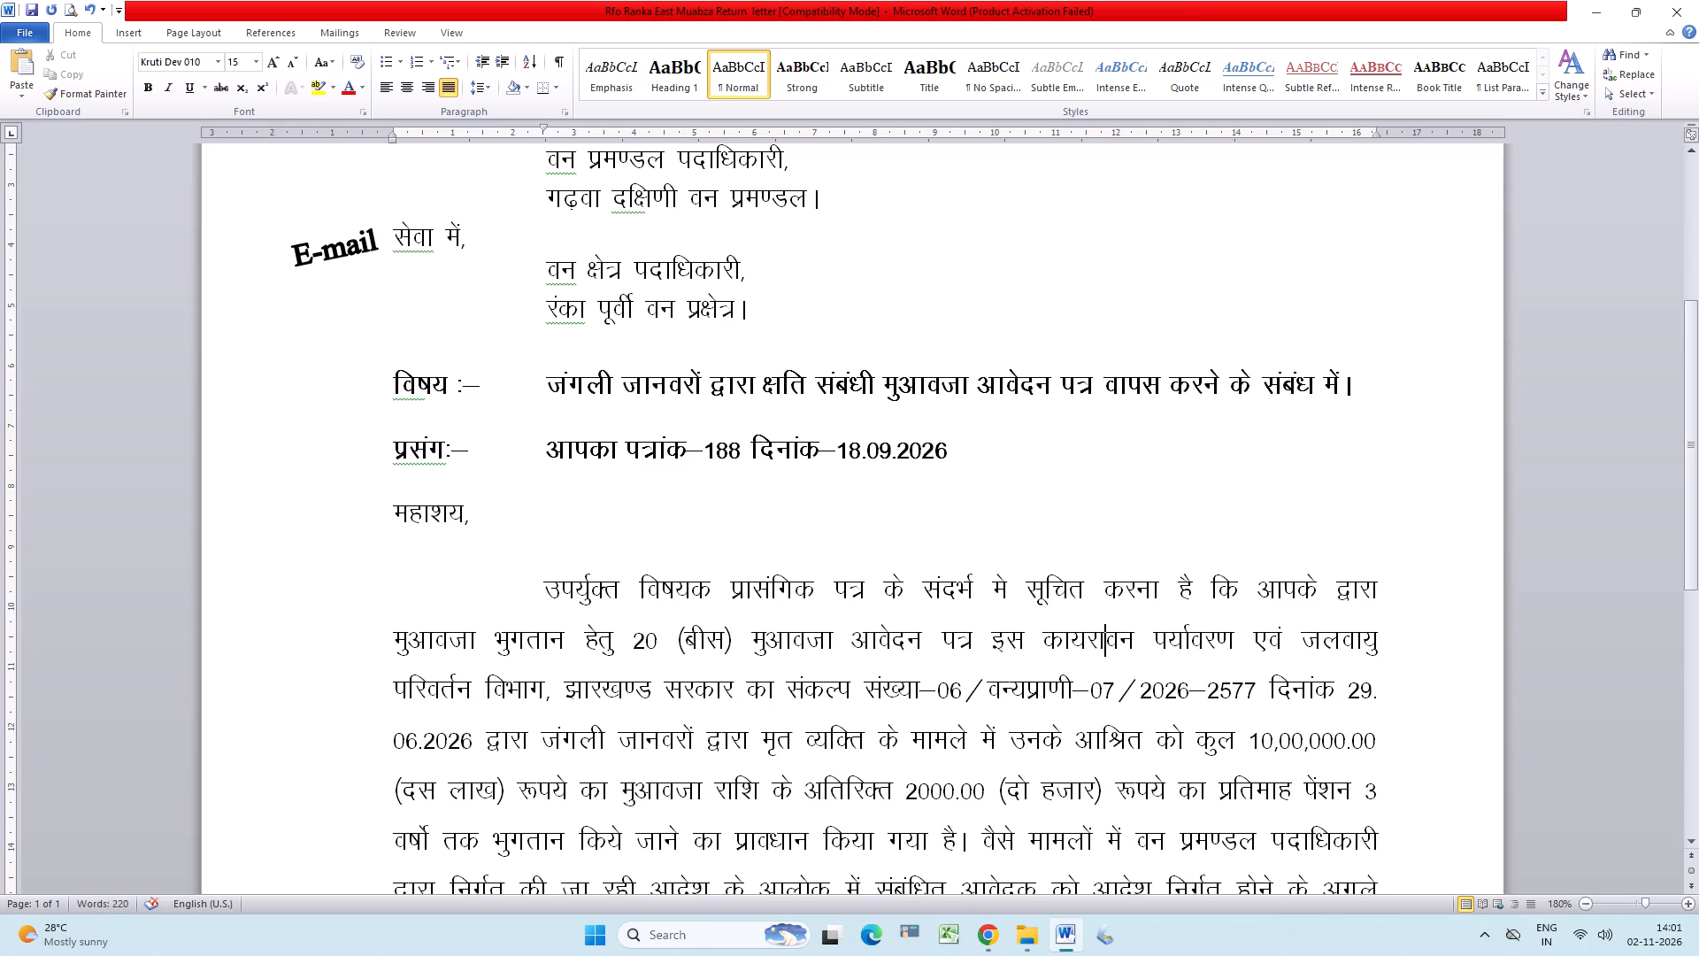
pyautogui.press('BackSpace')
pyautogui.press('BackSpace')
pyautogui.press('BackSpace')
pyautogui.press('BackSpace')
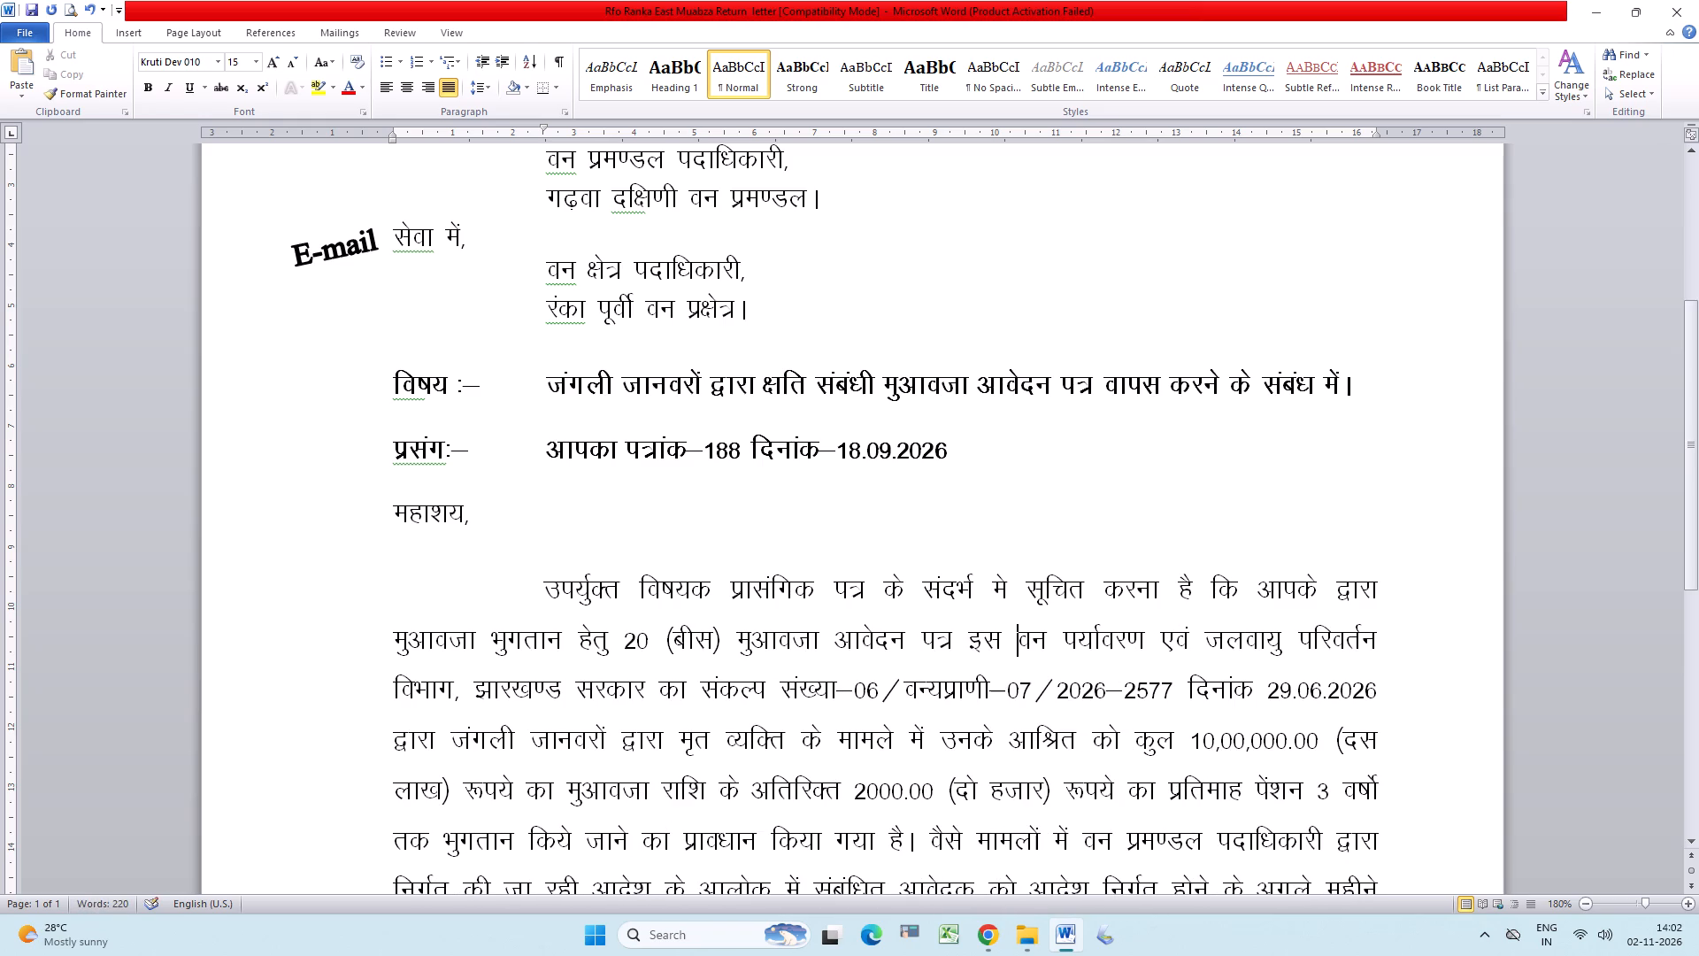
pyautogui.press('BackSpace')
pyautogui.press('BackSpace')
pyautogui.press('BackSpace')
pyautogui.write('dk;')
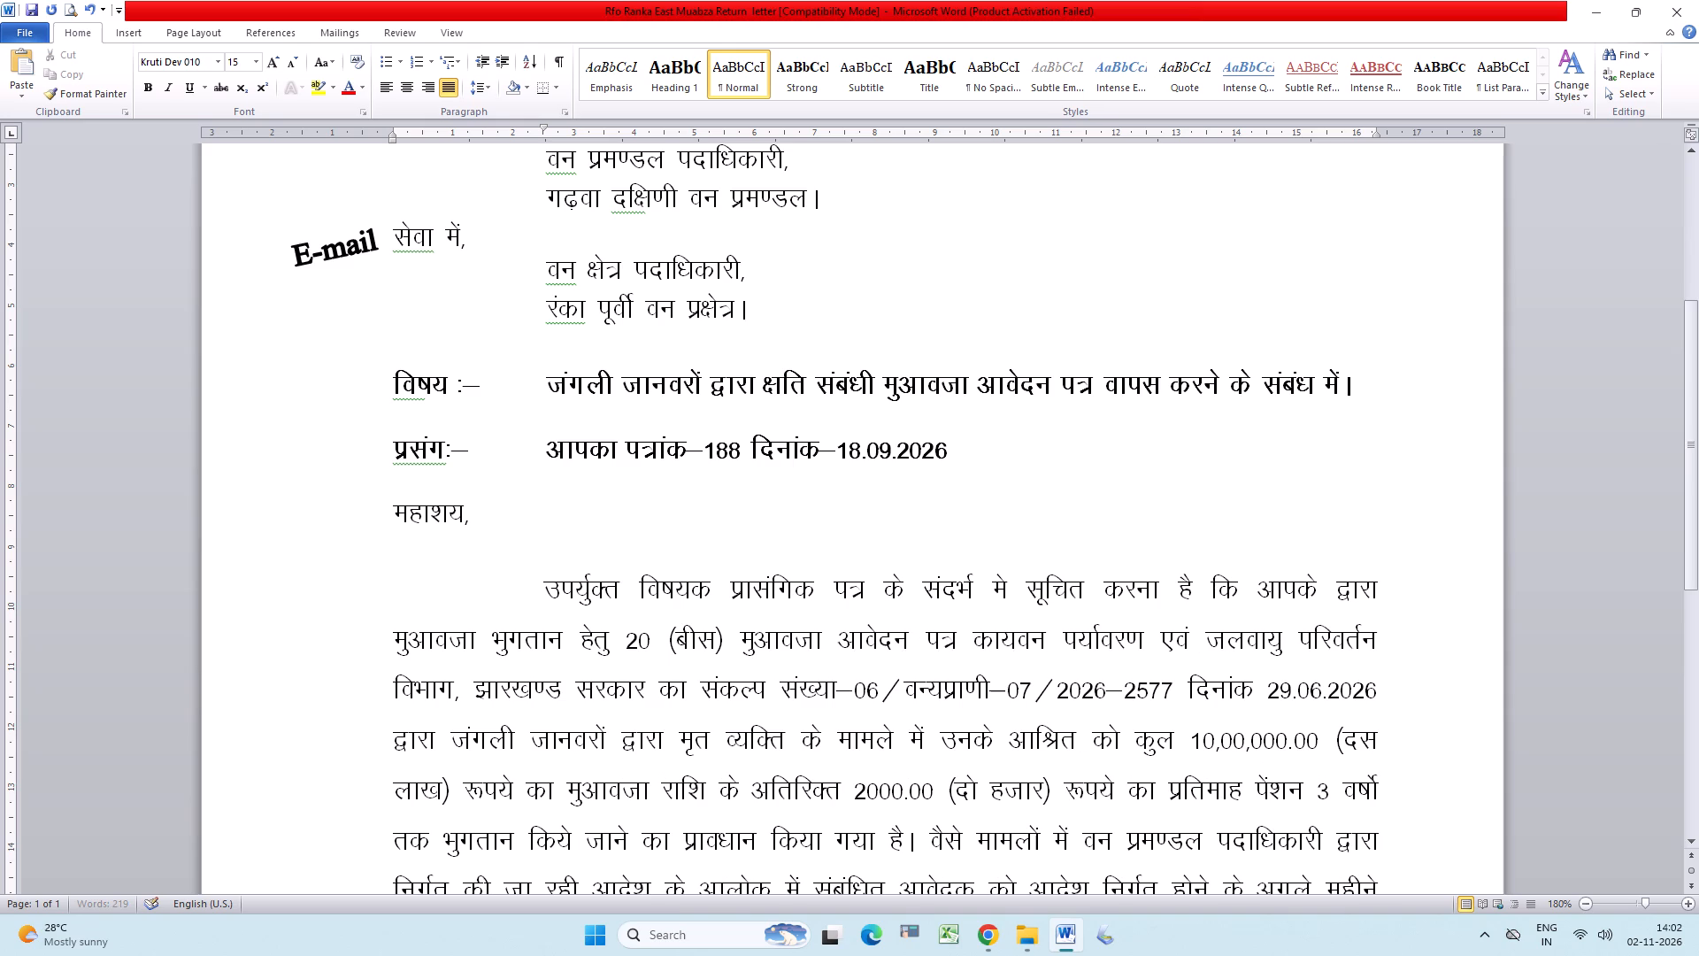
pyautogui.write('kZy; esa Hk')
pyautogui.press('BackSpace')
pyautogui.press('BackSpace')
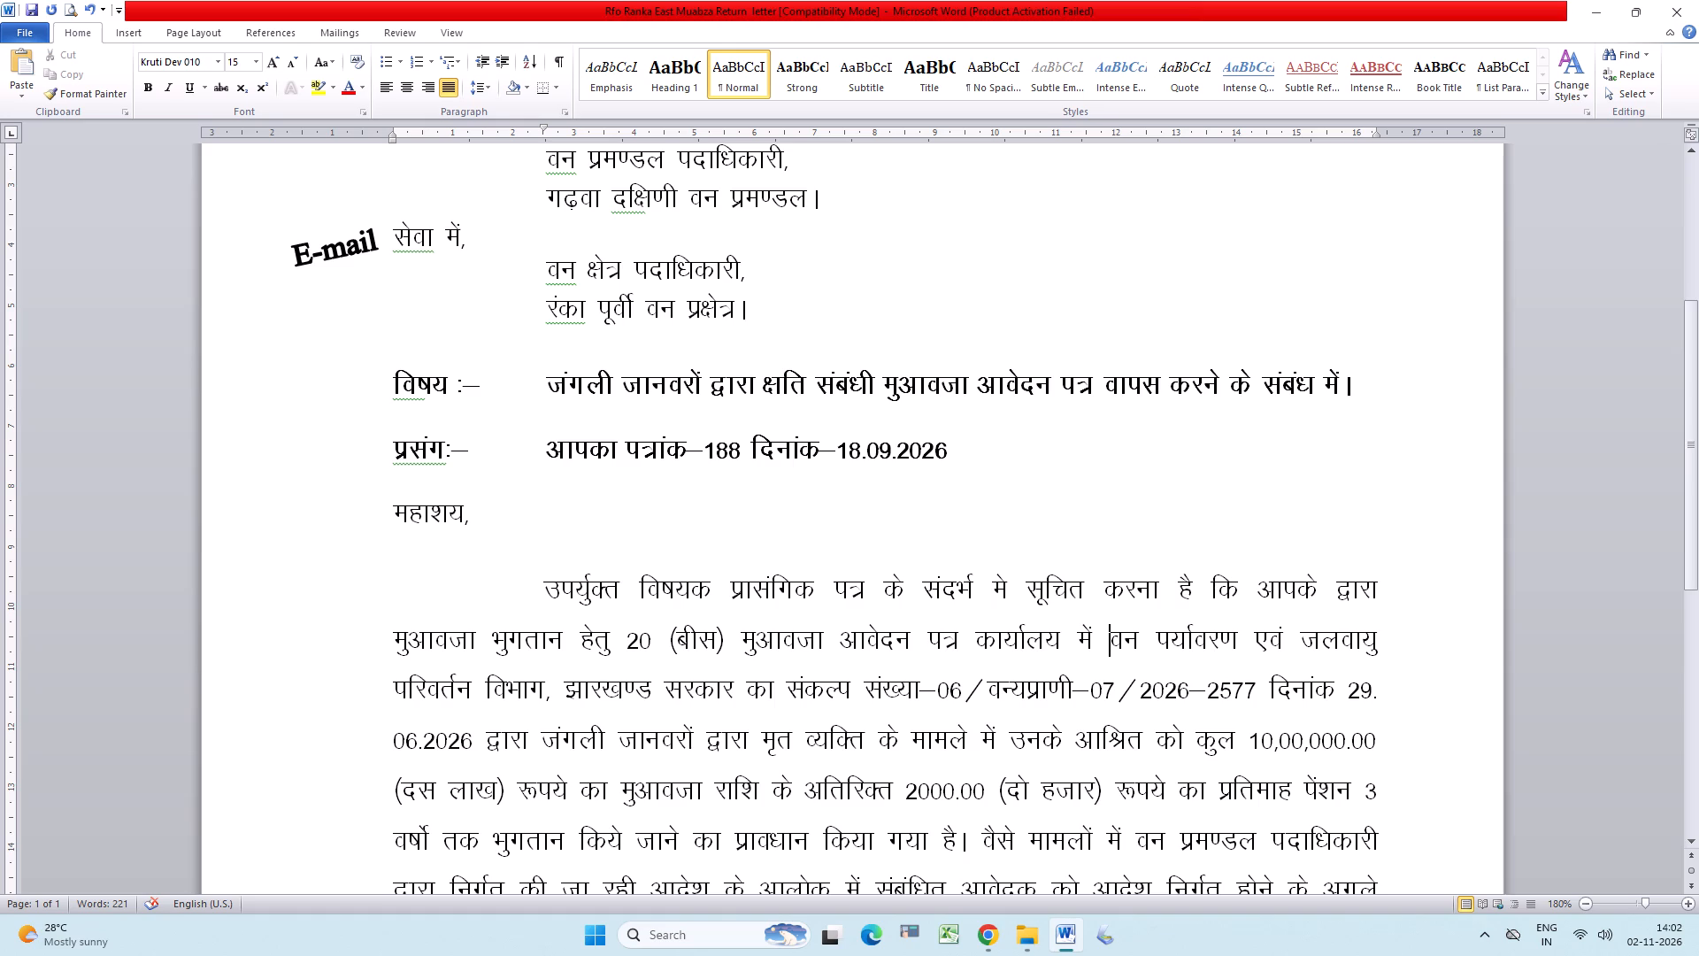
# Replace "कार्यालय में" with "प्राप्त हुआ था, जिसमें 04 मुआवजा आवेदन पत्र" in the body sentence.
pyautogui.moveTo(980, 640); pyautogui.dragTo(1080, 643)
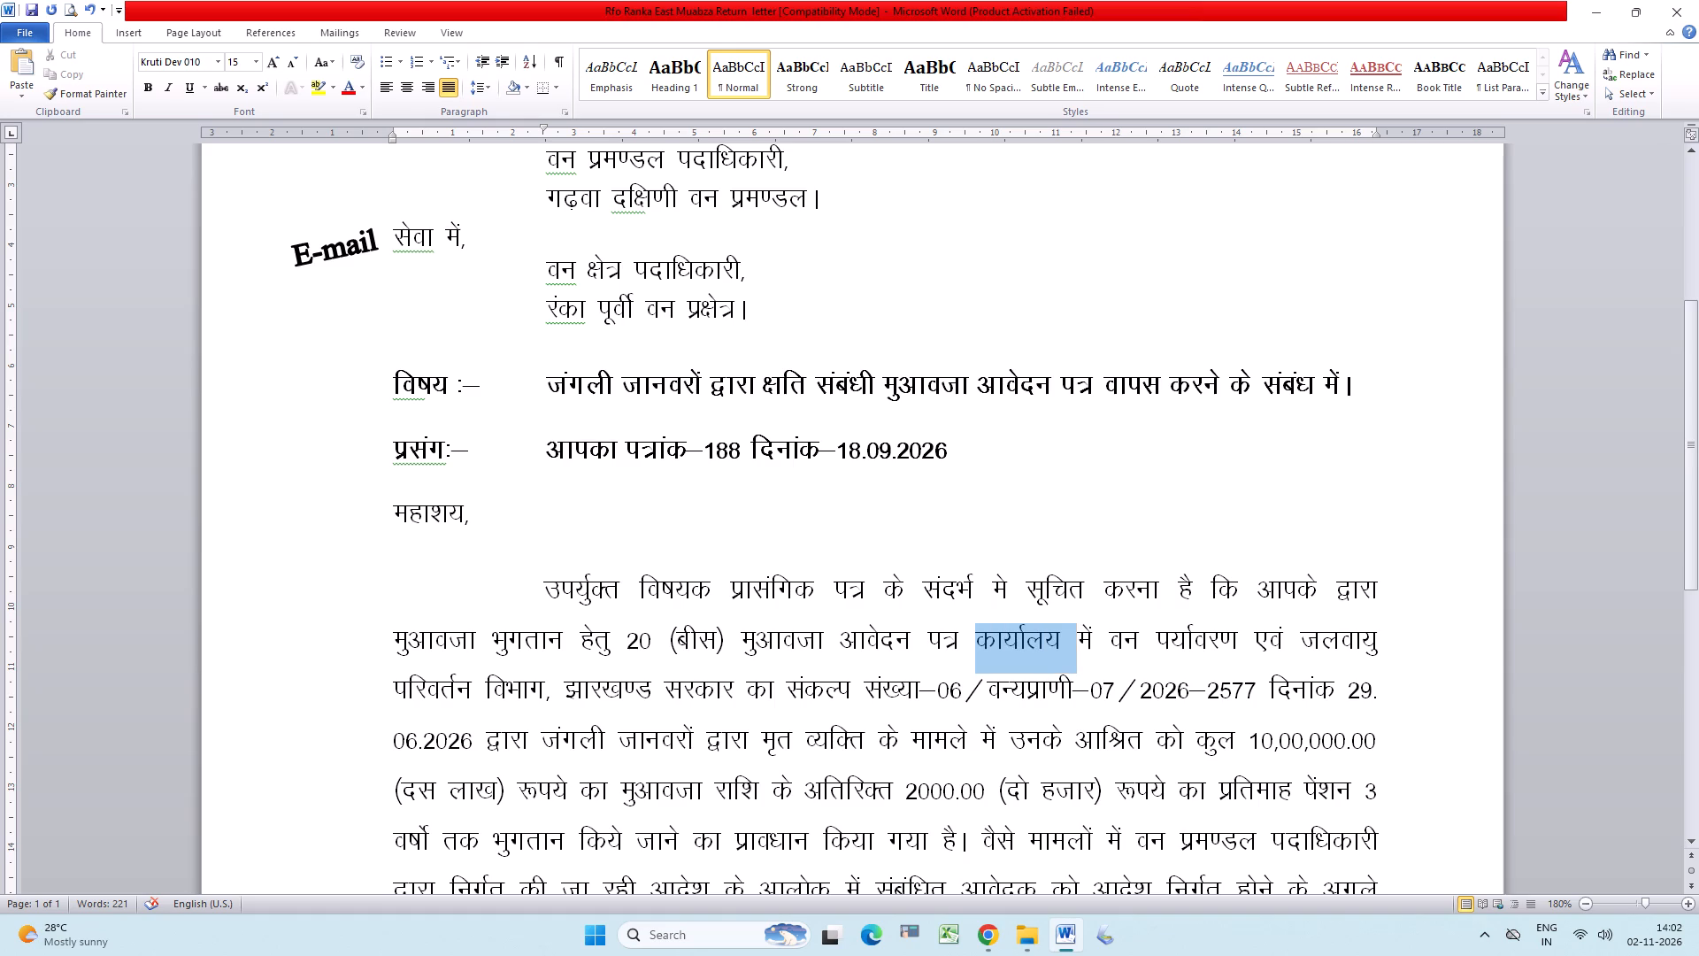
pyautogui.moveTo(1080, 643); pyautogui.dragTo(1098, 643)
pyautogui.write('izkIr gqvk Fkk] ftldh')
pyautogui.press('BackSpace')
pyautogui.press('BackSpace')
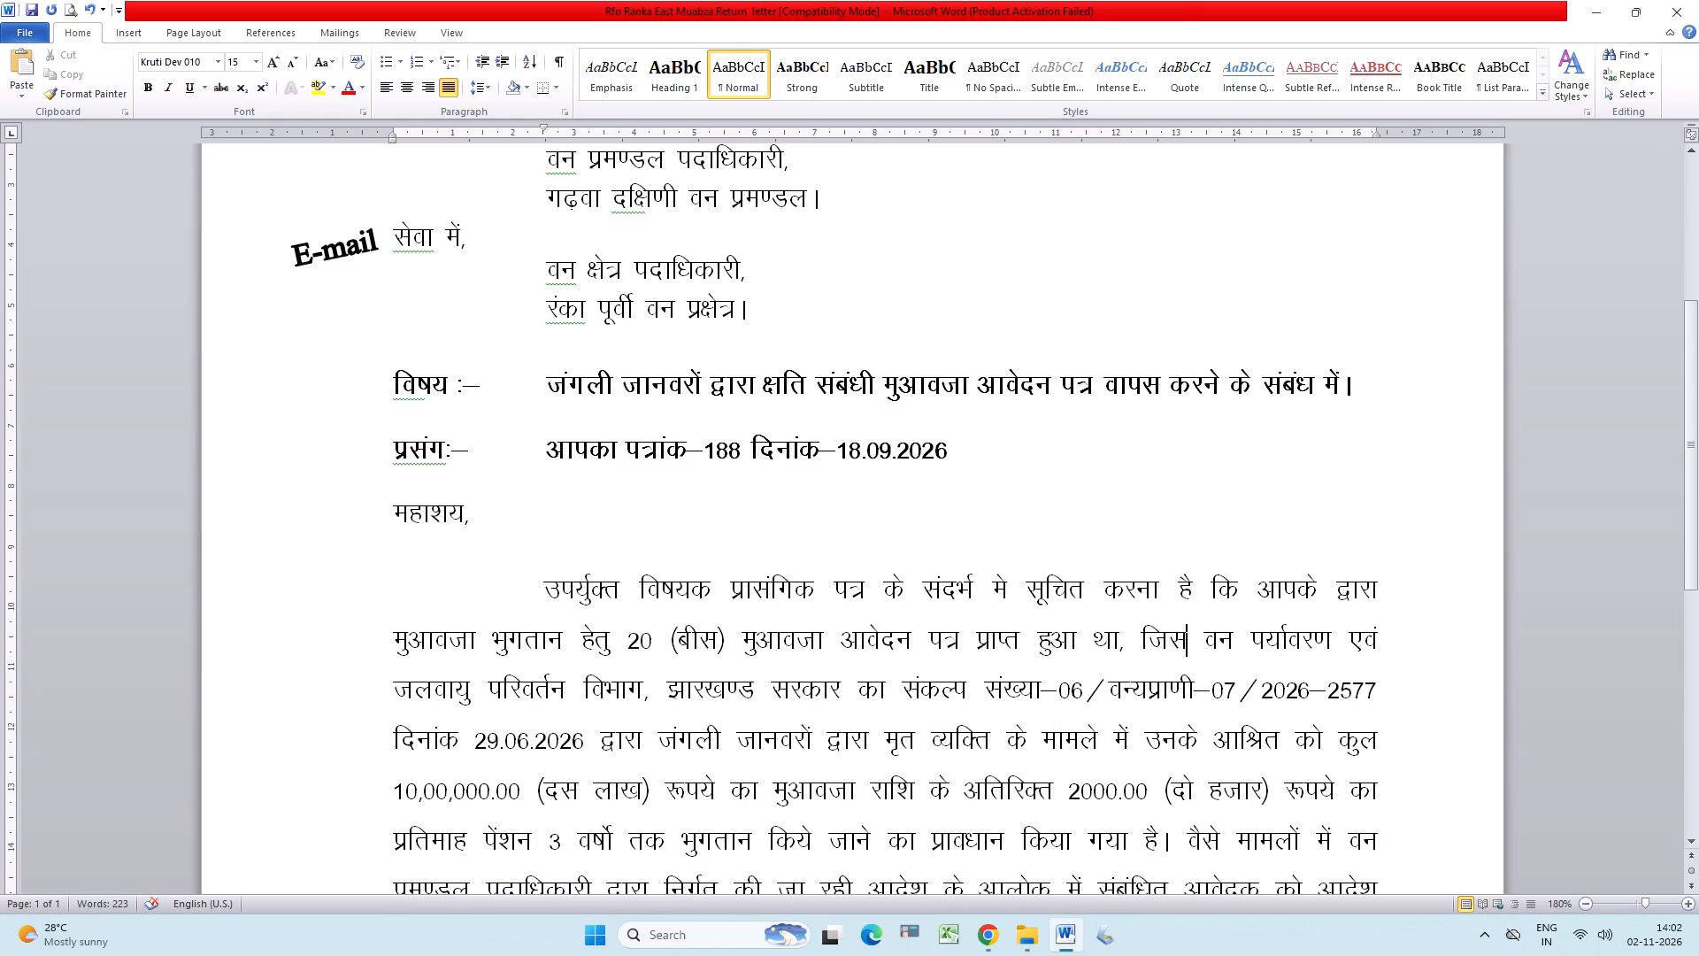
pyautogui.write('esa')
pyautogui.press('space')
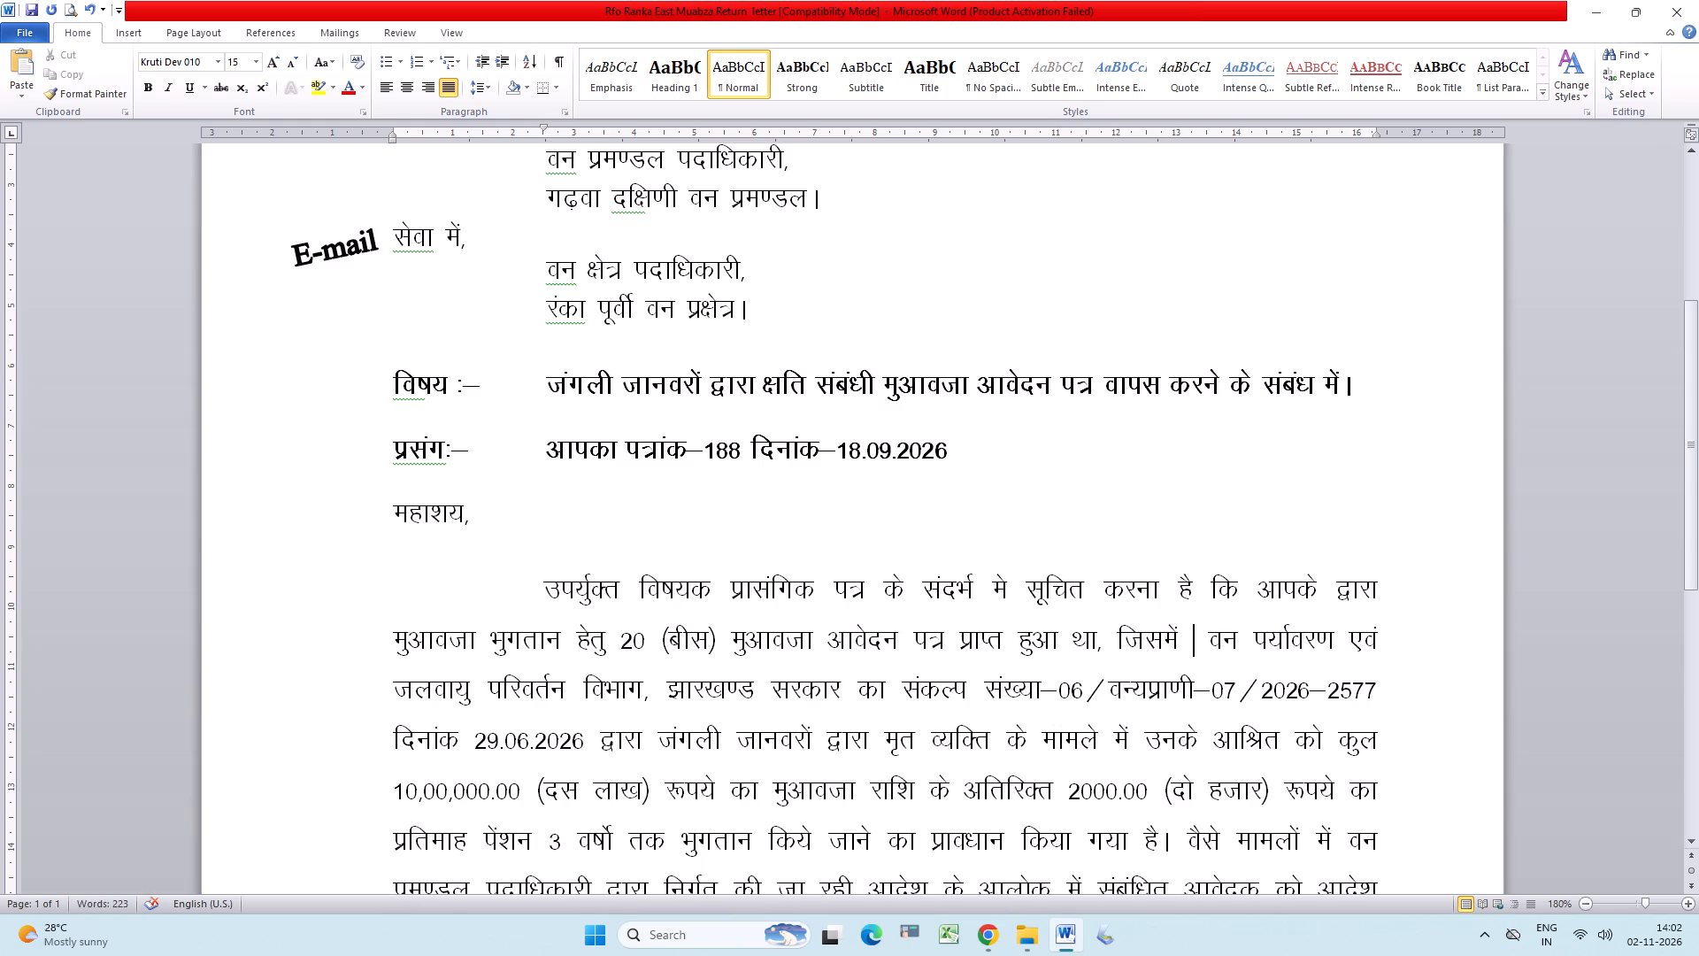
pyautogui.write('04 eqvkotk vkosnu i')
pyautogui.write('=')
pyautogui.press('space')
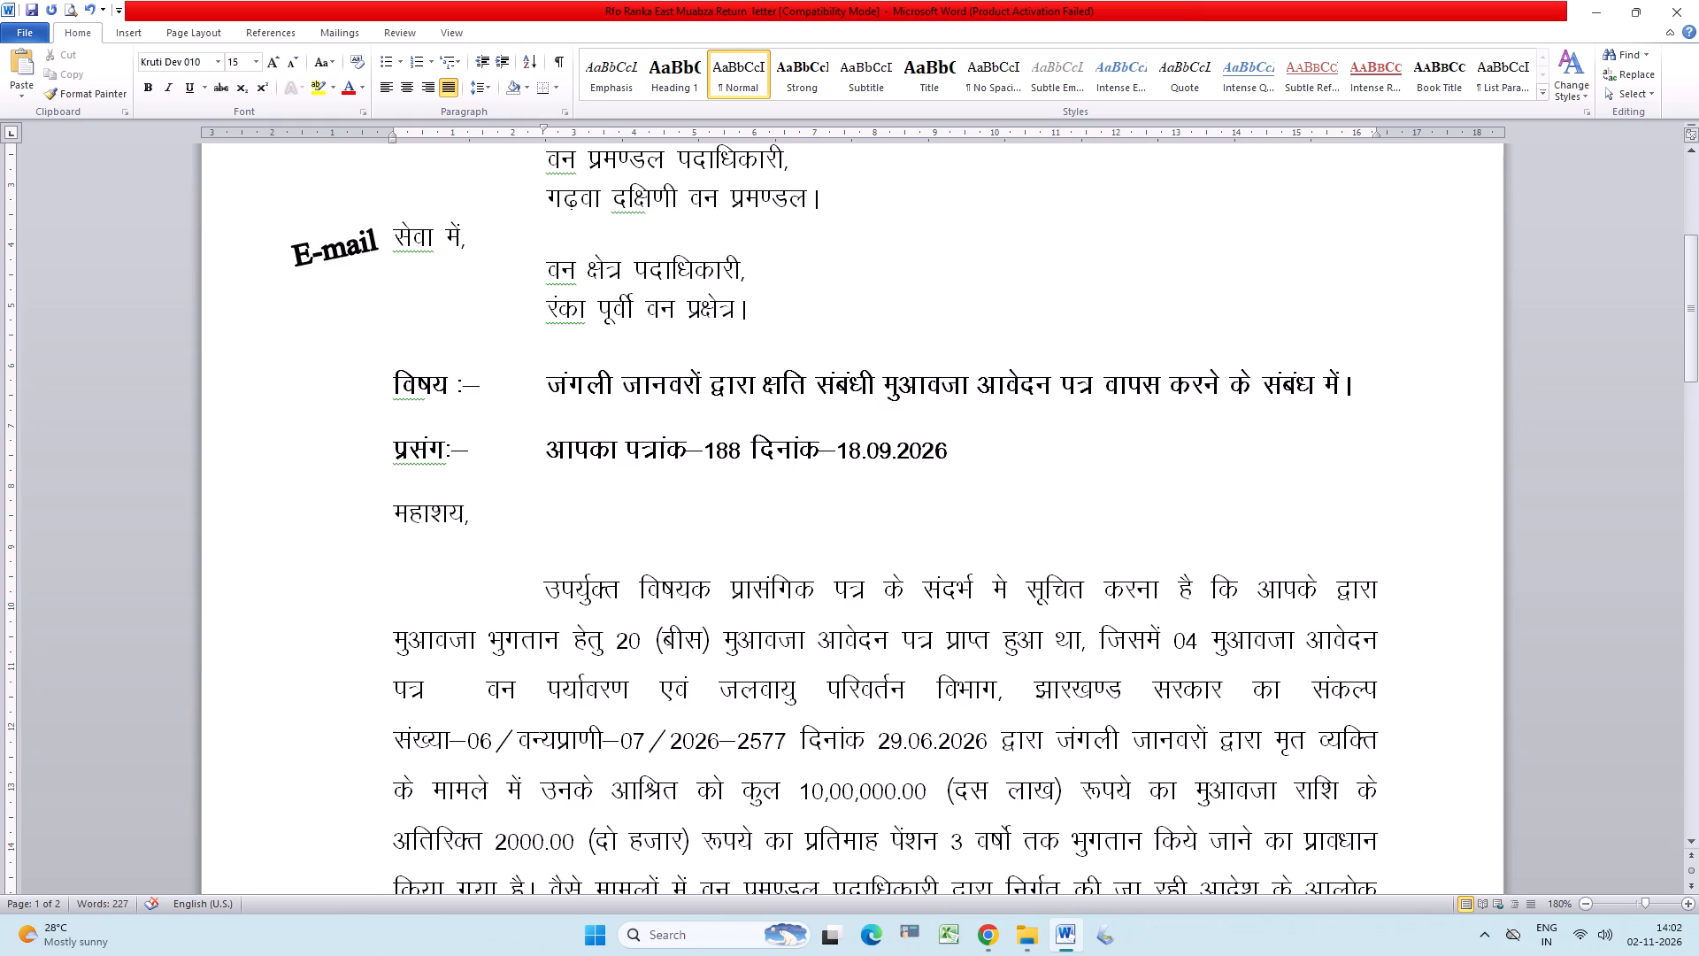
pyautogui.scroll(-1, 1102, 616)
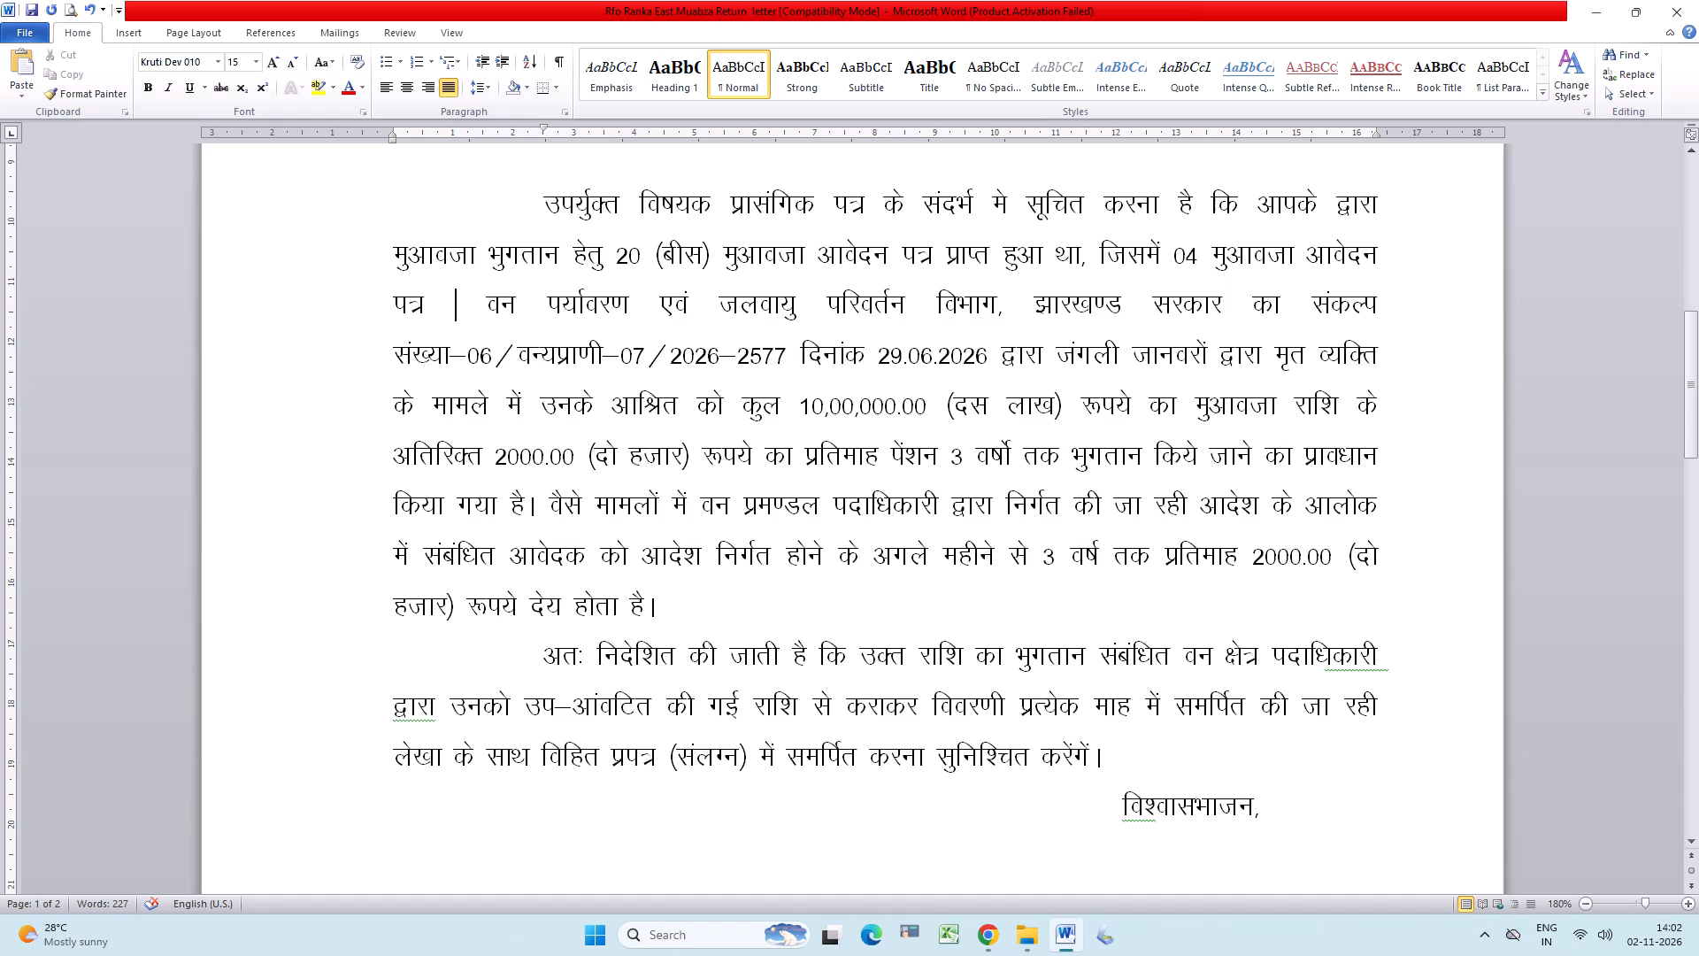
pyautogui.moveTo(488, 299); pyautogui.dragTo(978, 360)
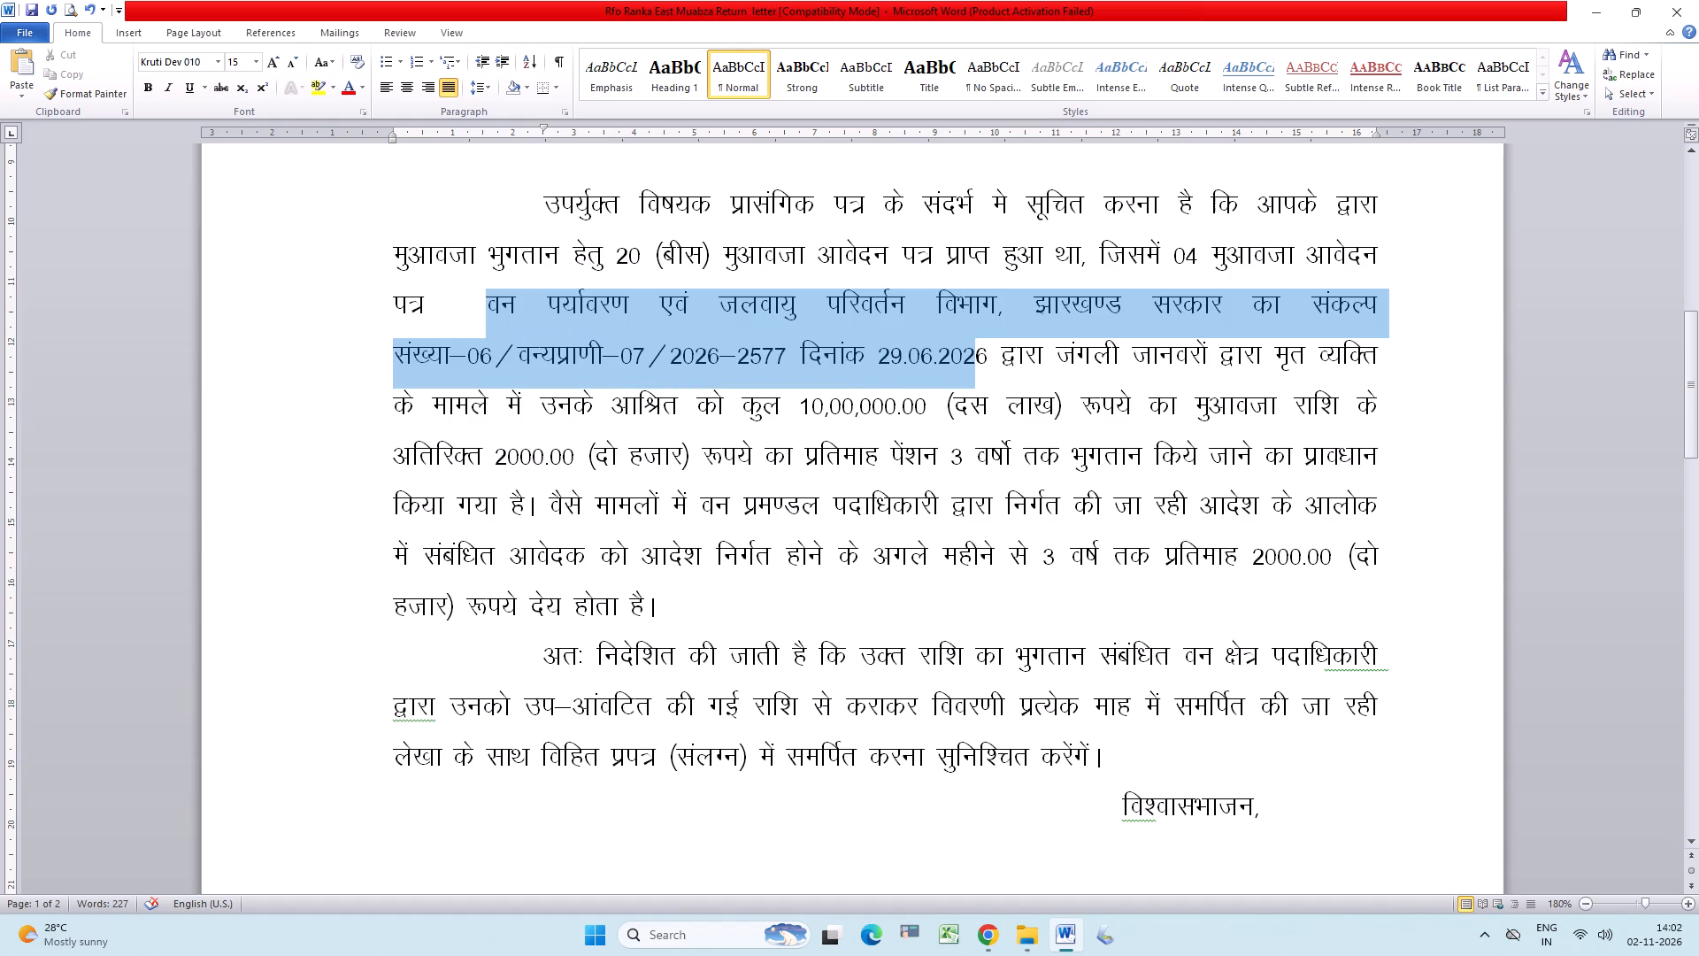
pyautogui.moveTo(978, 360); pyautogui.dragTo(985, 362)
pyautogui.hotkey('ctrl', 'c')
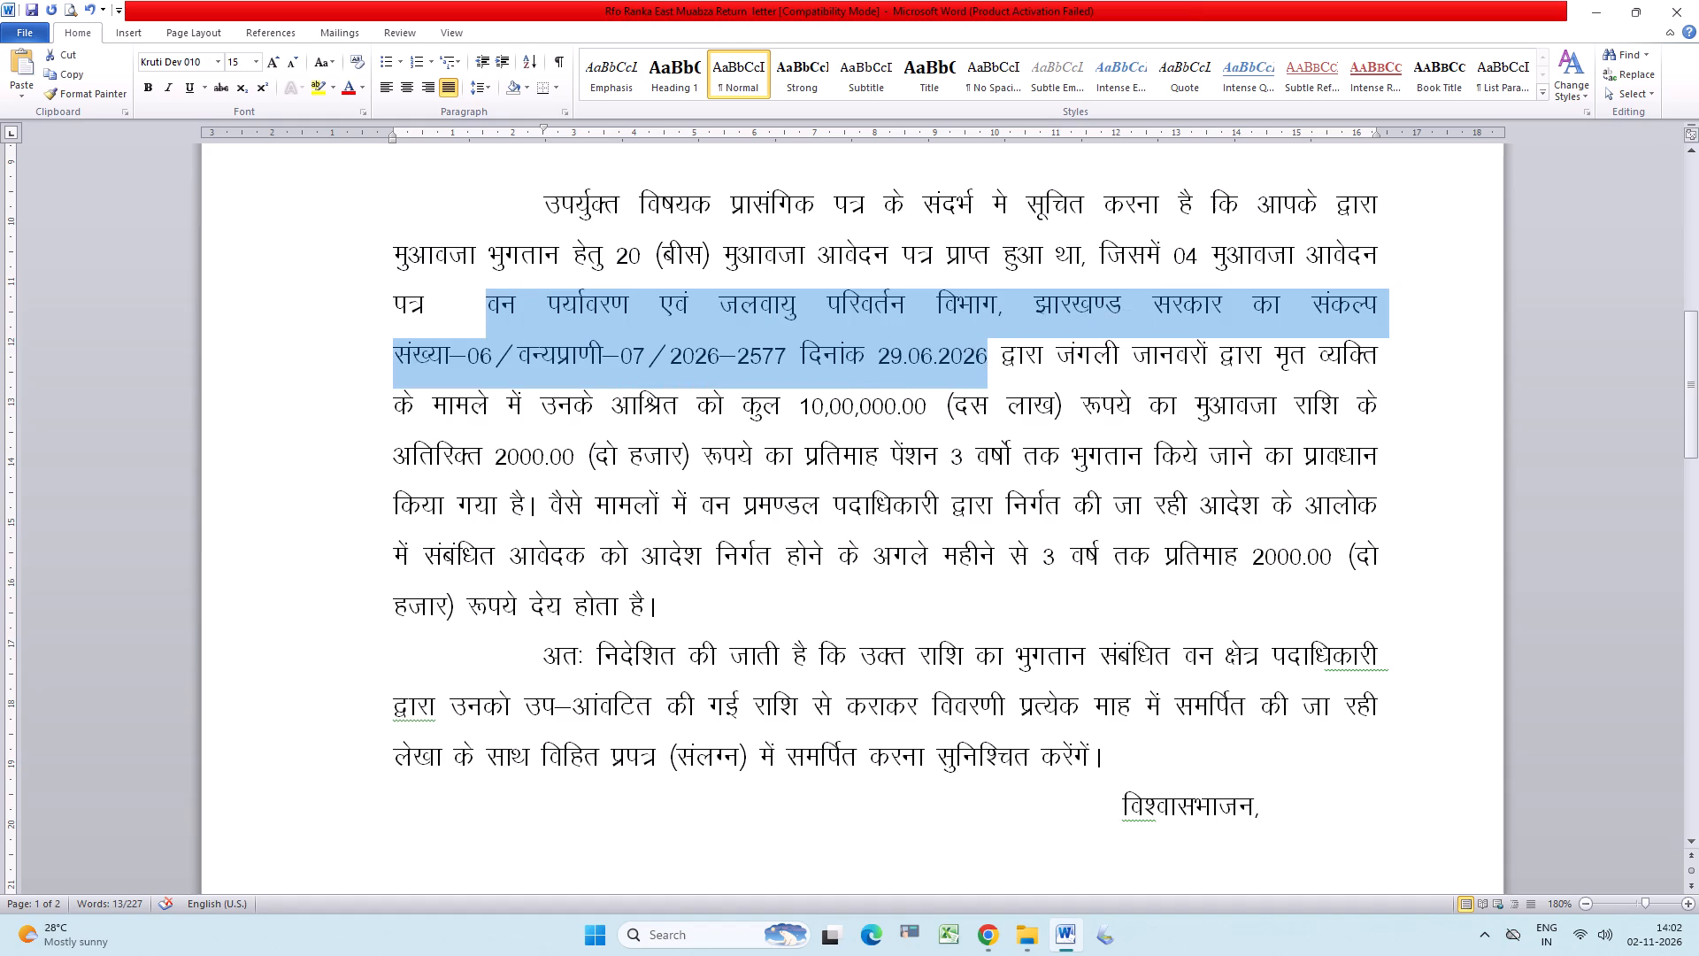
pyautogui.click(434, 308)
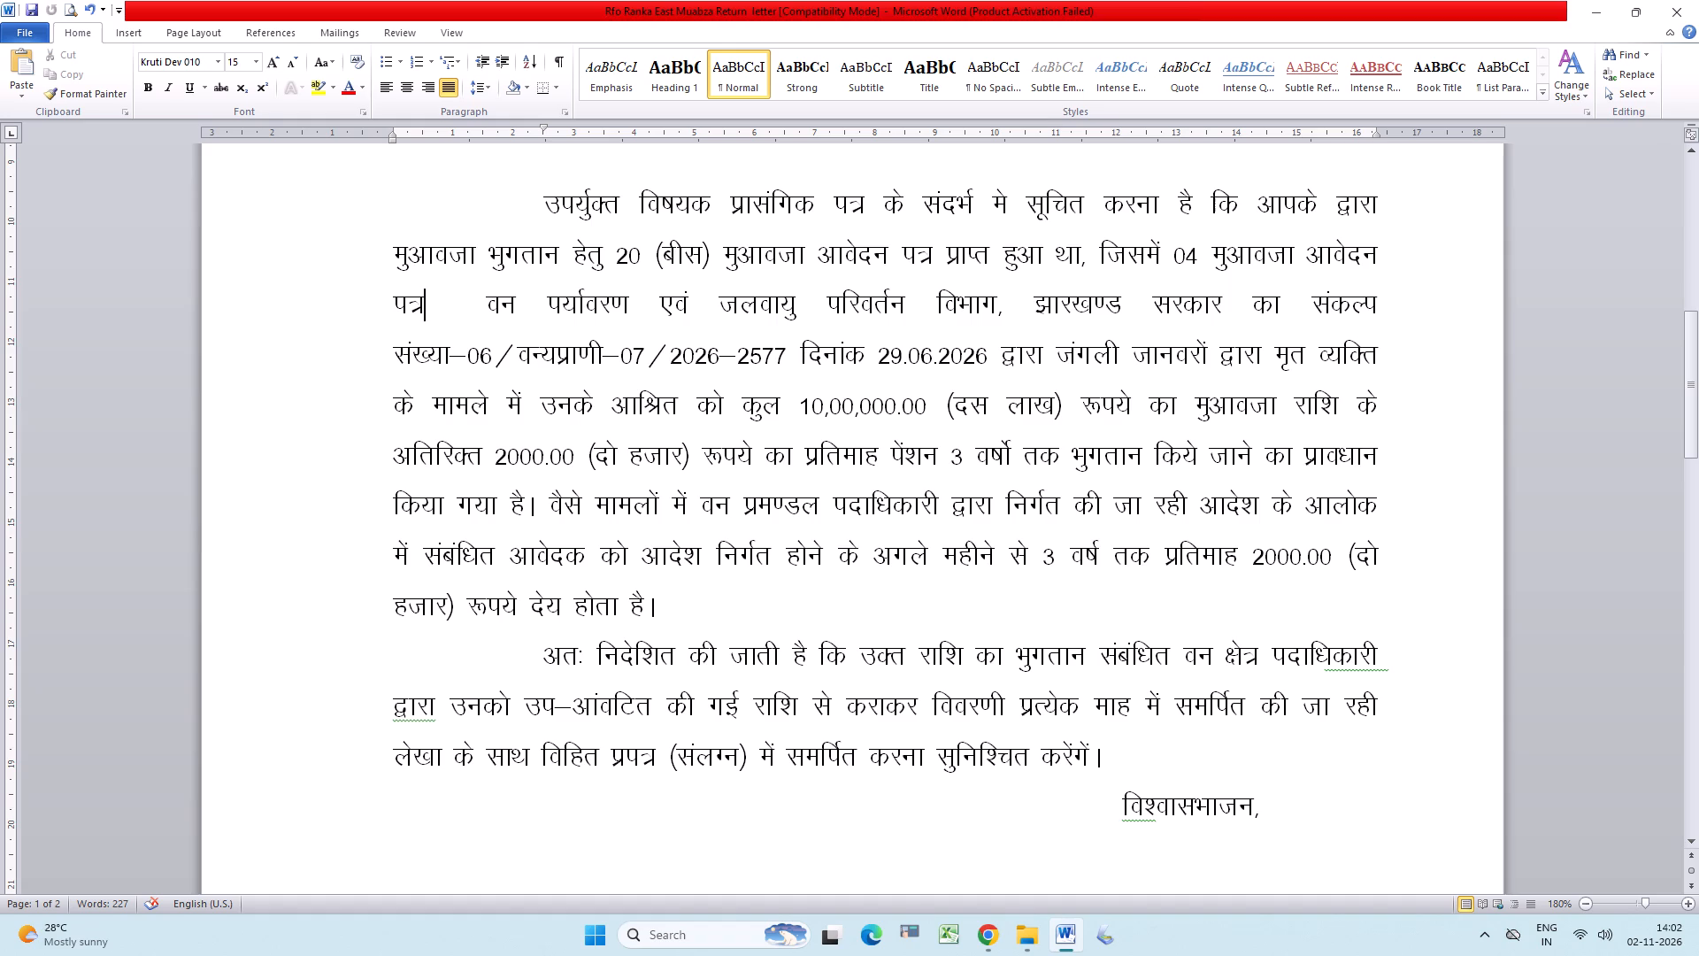
# Copy "झारखण्ड सरकार का संकल्प संख्या–06/वन्यप्राणी–07/2026–2577 दिनांक 29.06.2026" and paste it after "04 मुआवजा आवेदन पत्र".
pyautogui.moveTo(1031, 290); pyautogui.dragTo(993, 369)
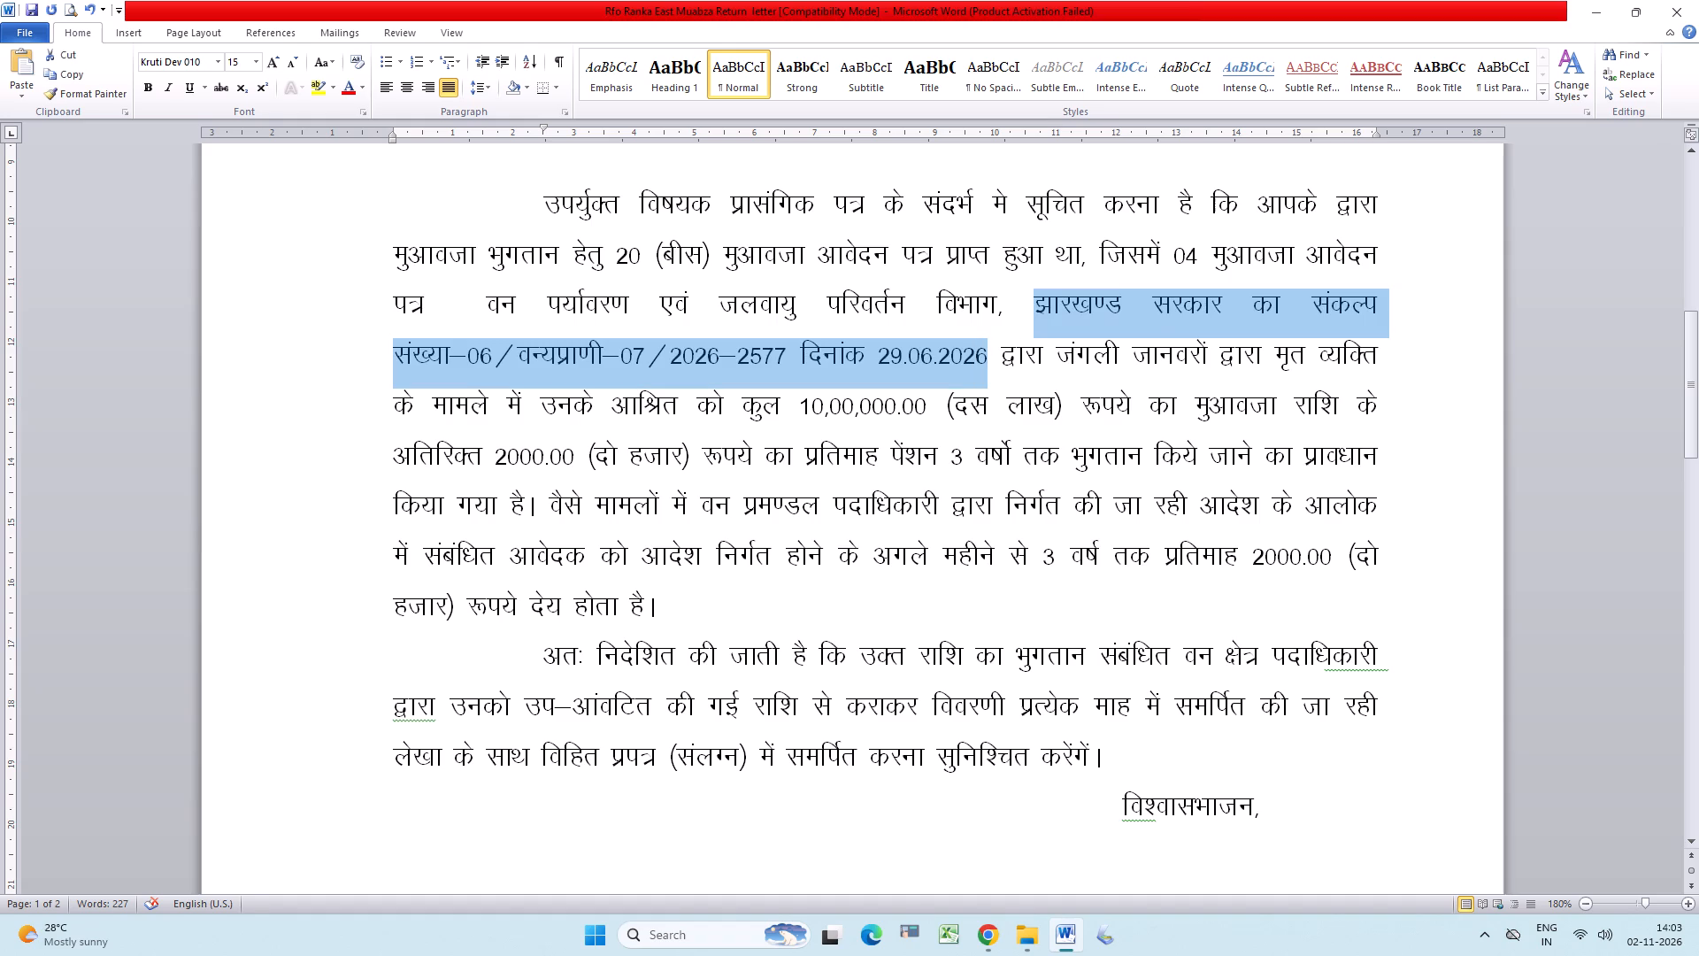
pyautogui.hotkey('ctrl', 'c')
pyautogui.click(441, 305)
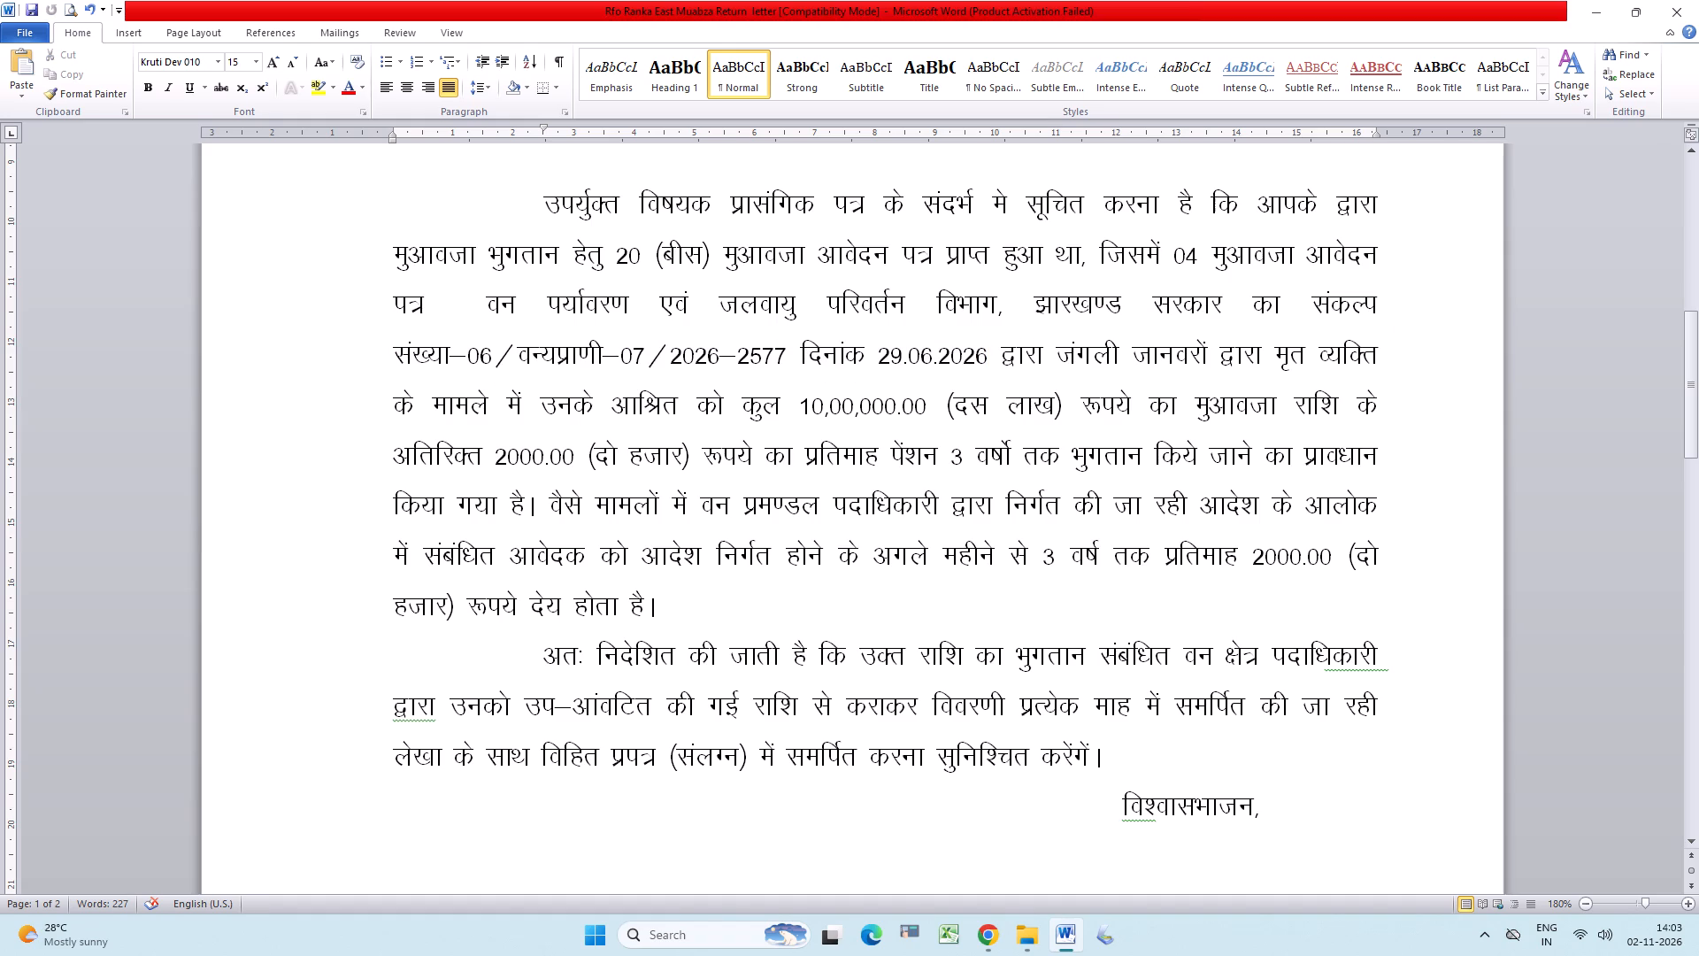
pyautogui.press('Left')
pyautogui.press('Right')
pyautogui.hotkey('ctrl', 'v')
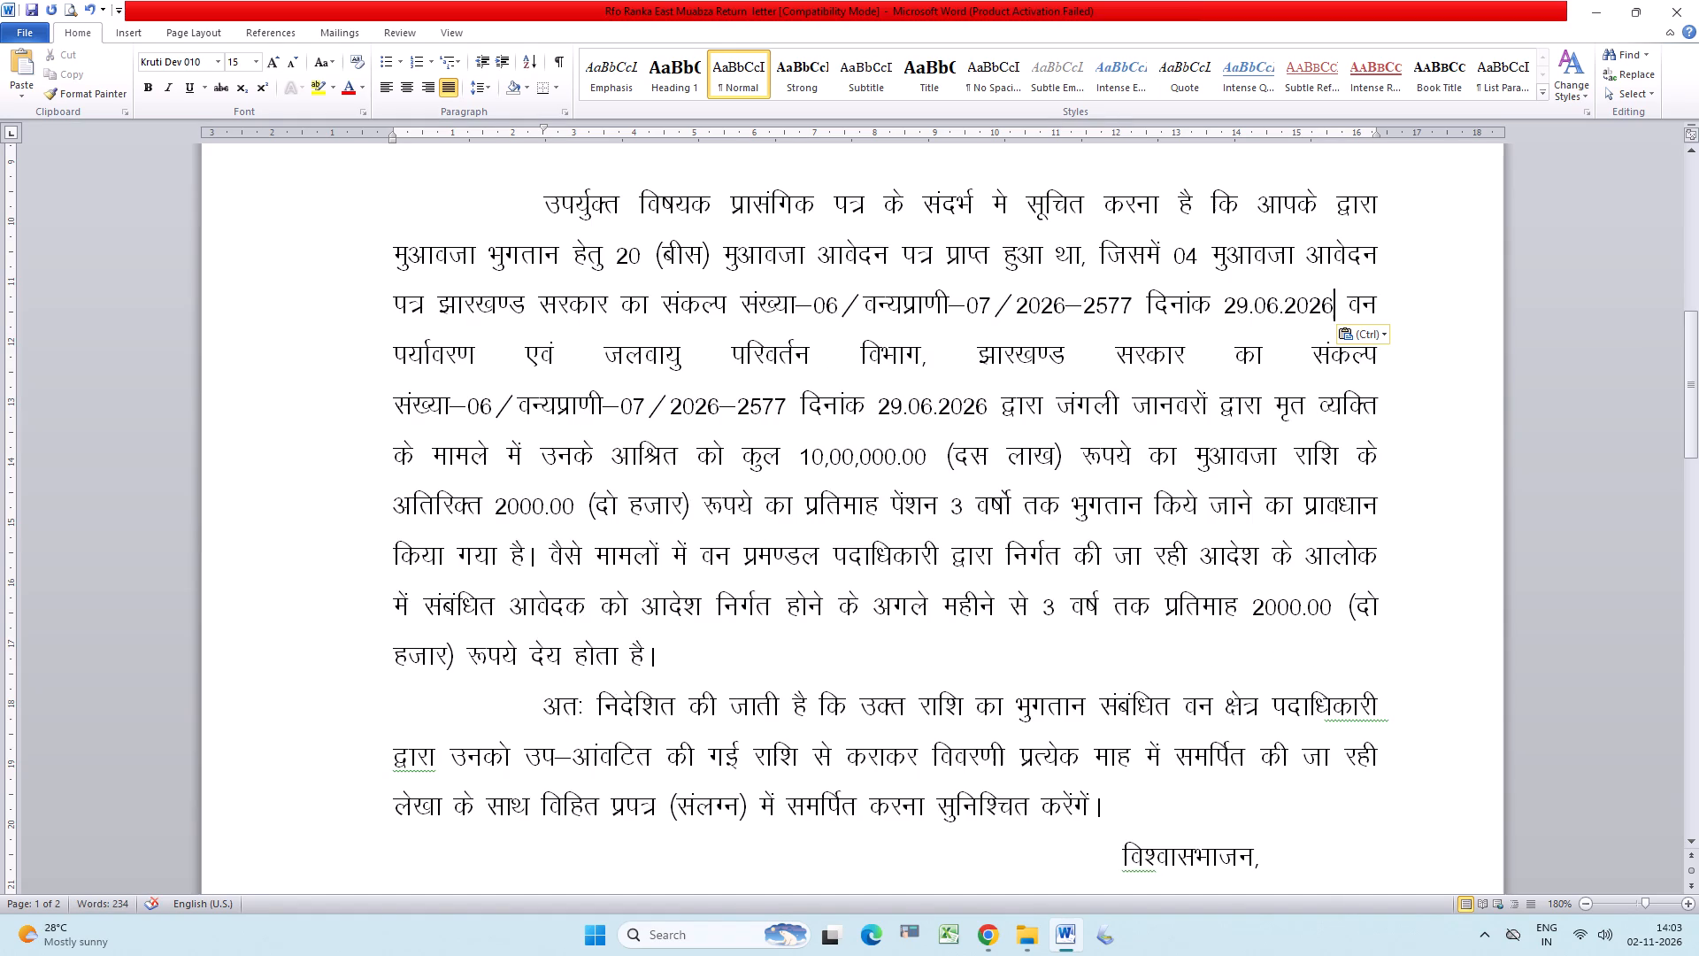
# Insert "में" between "04 मुआवजा आवेदन पत्र" and the pasted "झारखण्ड सरकार का संकल्प" text, and save the letter.
pyautogui.click(440, 306)
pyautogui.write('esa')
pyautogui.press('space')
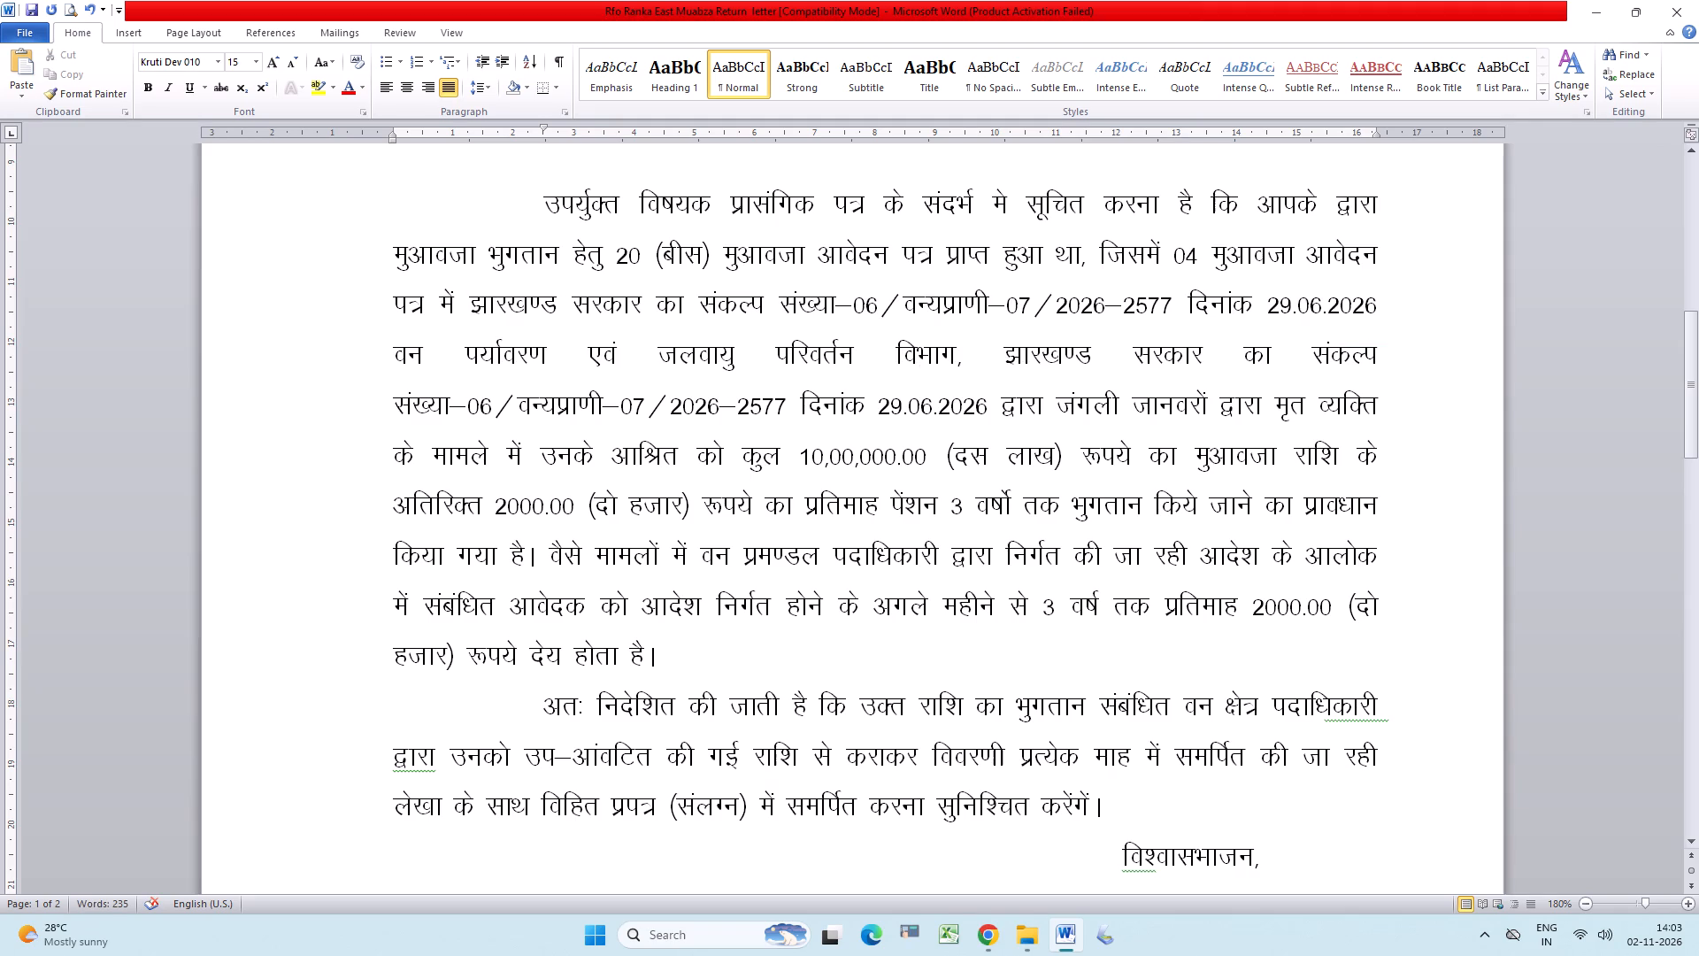
pyautogui.click(849, 304)
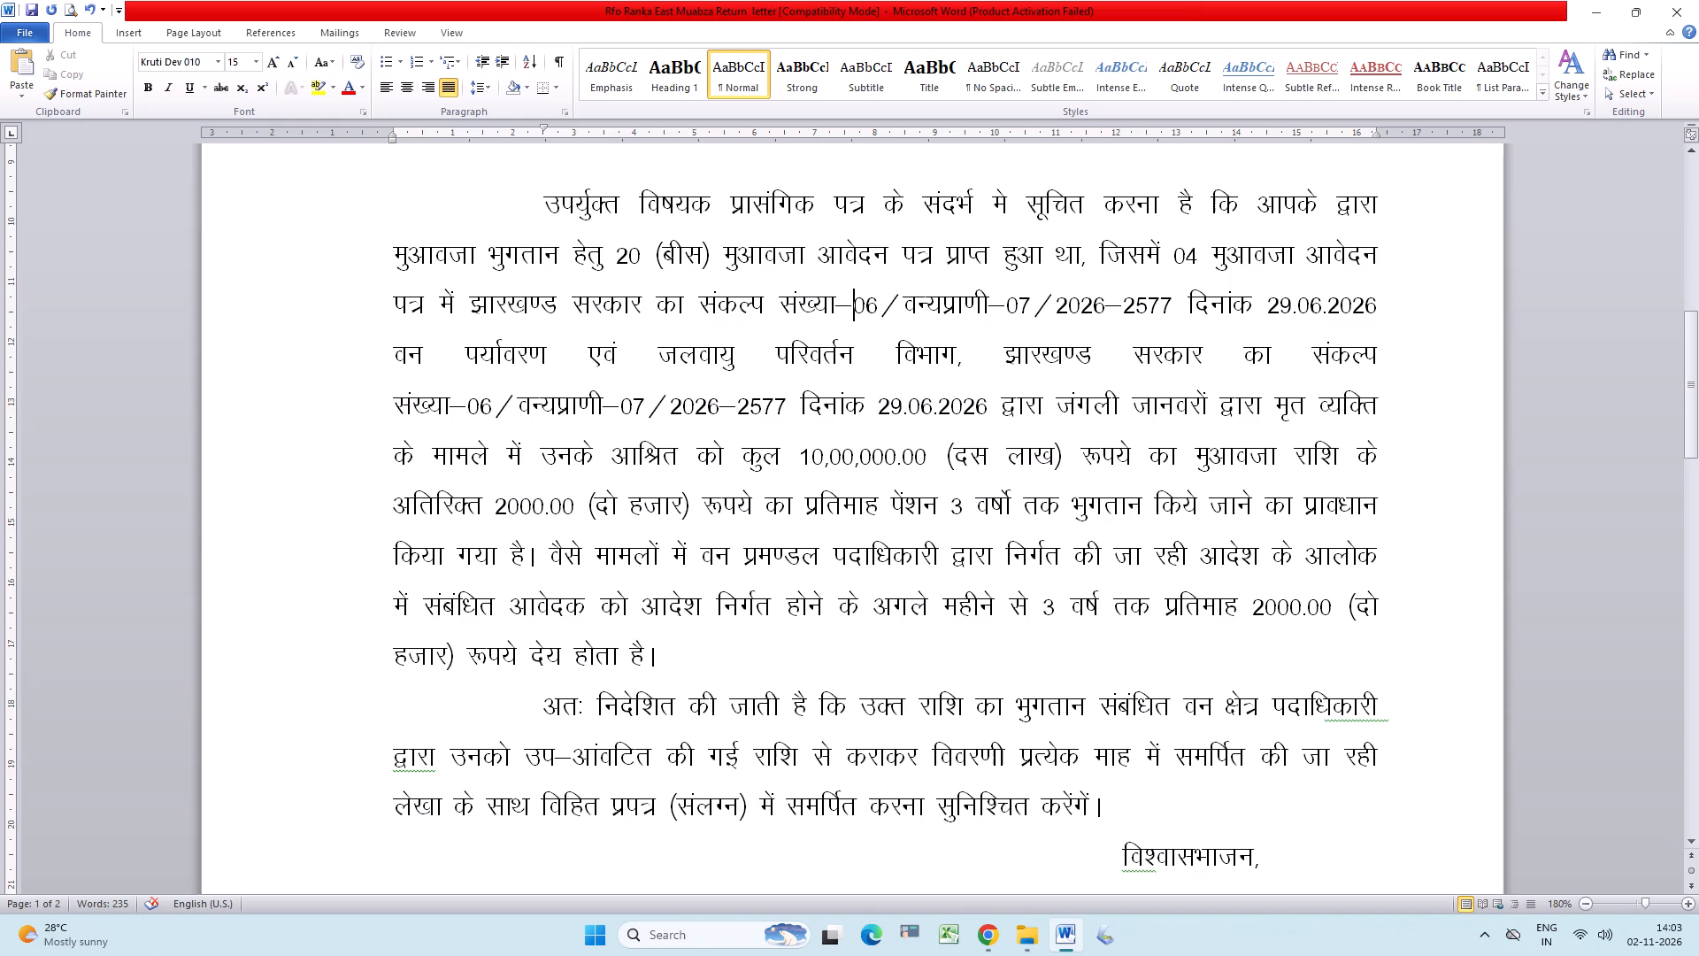
pyautogui.click(854, 297)
pyautogui.hotkey('ctrl', 's')
# Find and open the compensation order "Range Bhandariya 182 dt 09-09-2026" in the Bhandariya subfolder of Wildlife Section's Muabza folder.
pyautogui.click(1587, 11)
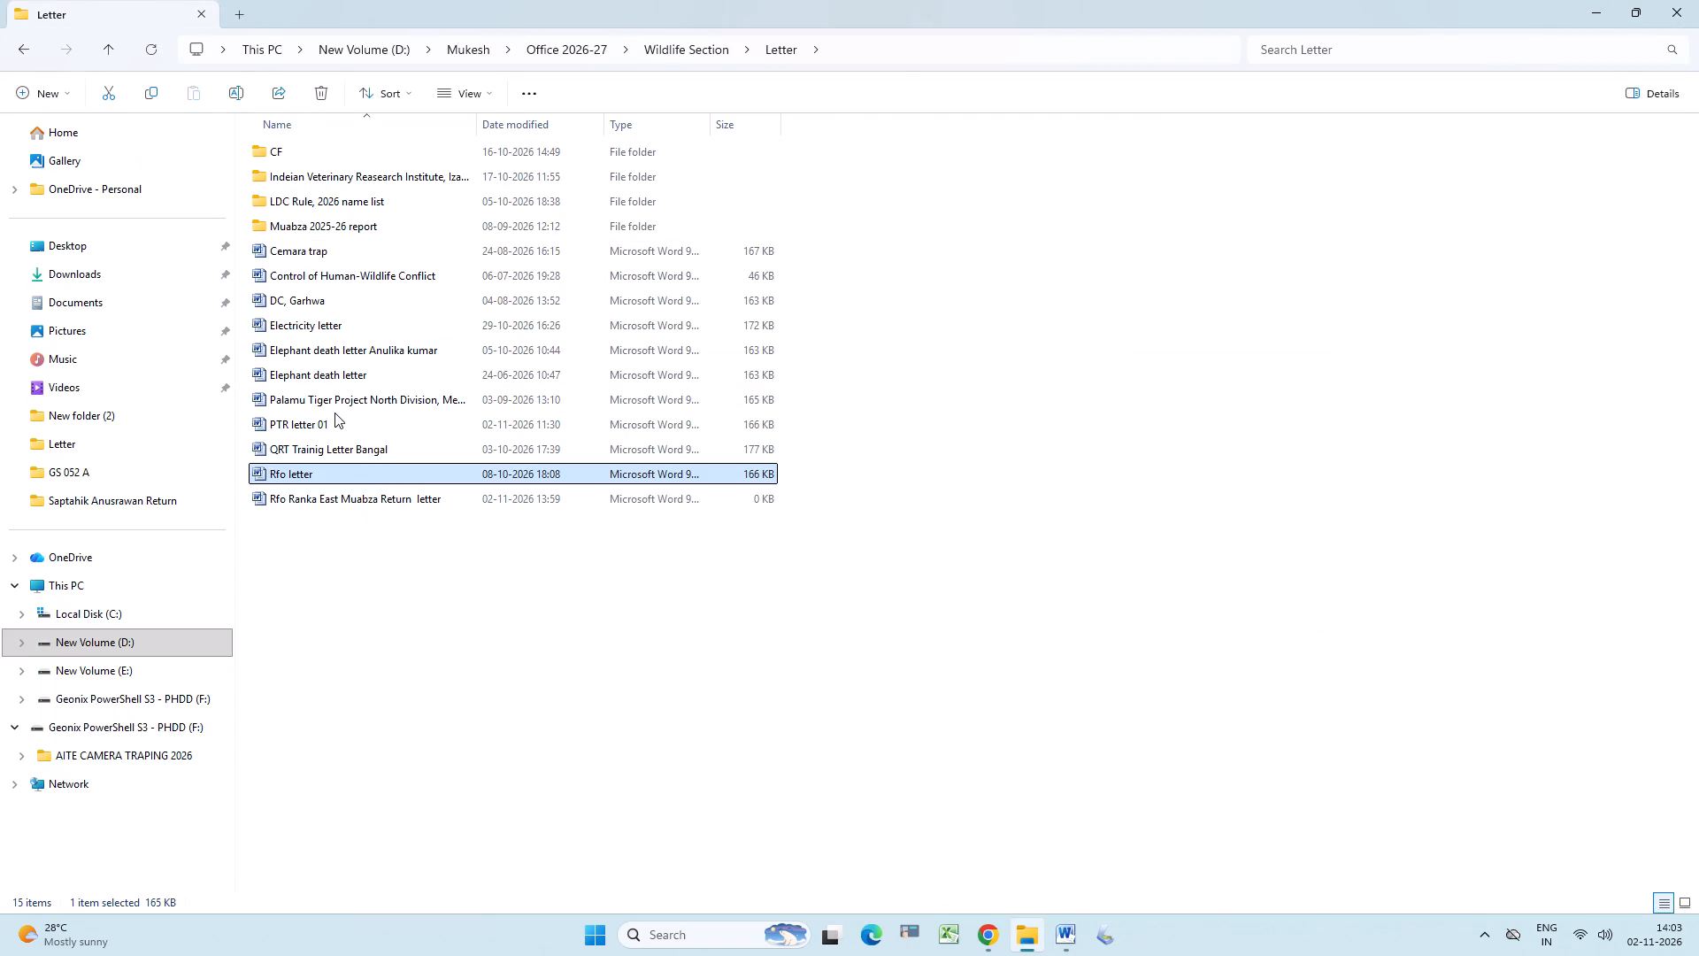
pyautogui.click(338, 223)
pyautogui.press('Return')
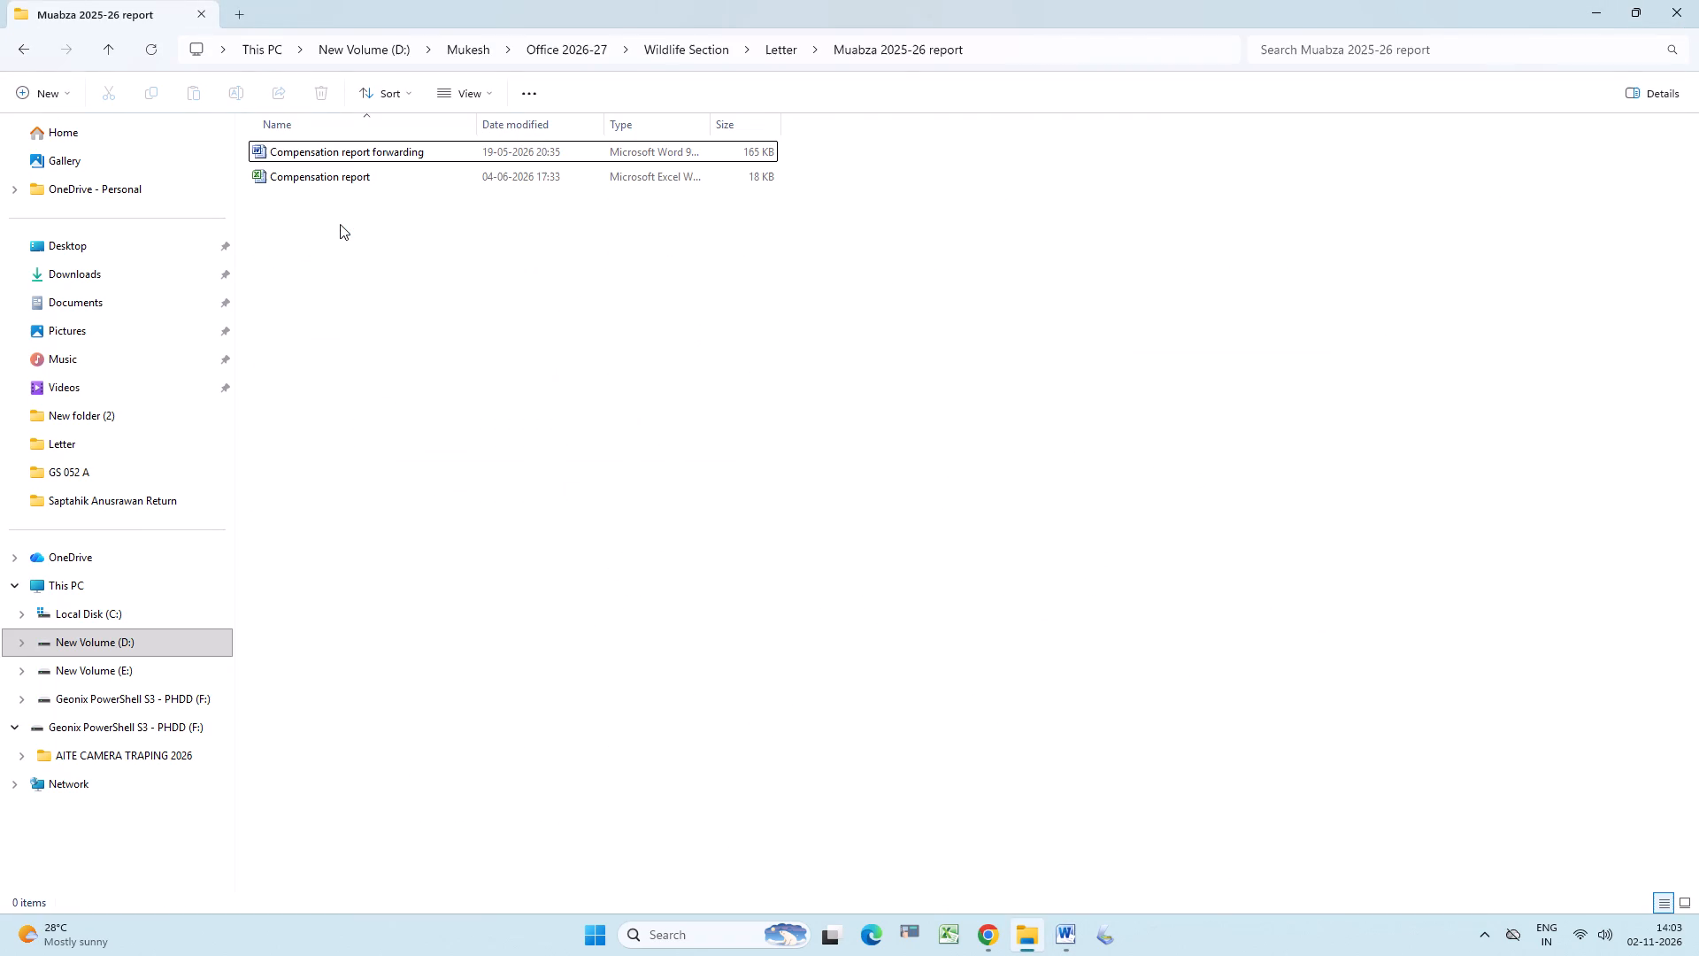
pyautogui.press('BackSpace')
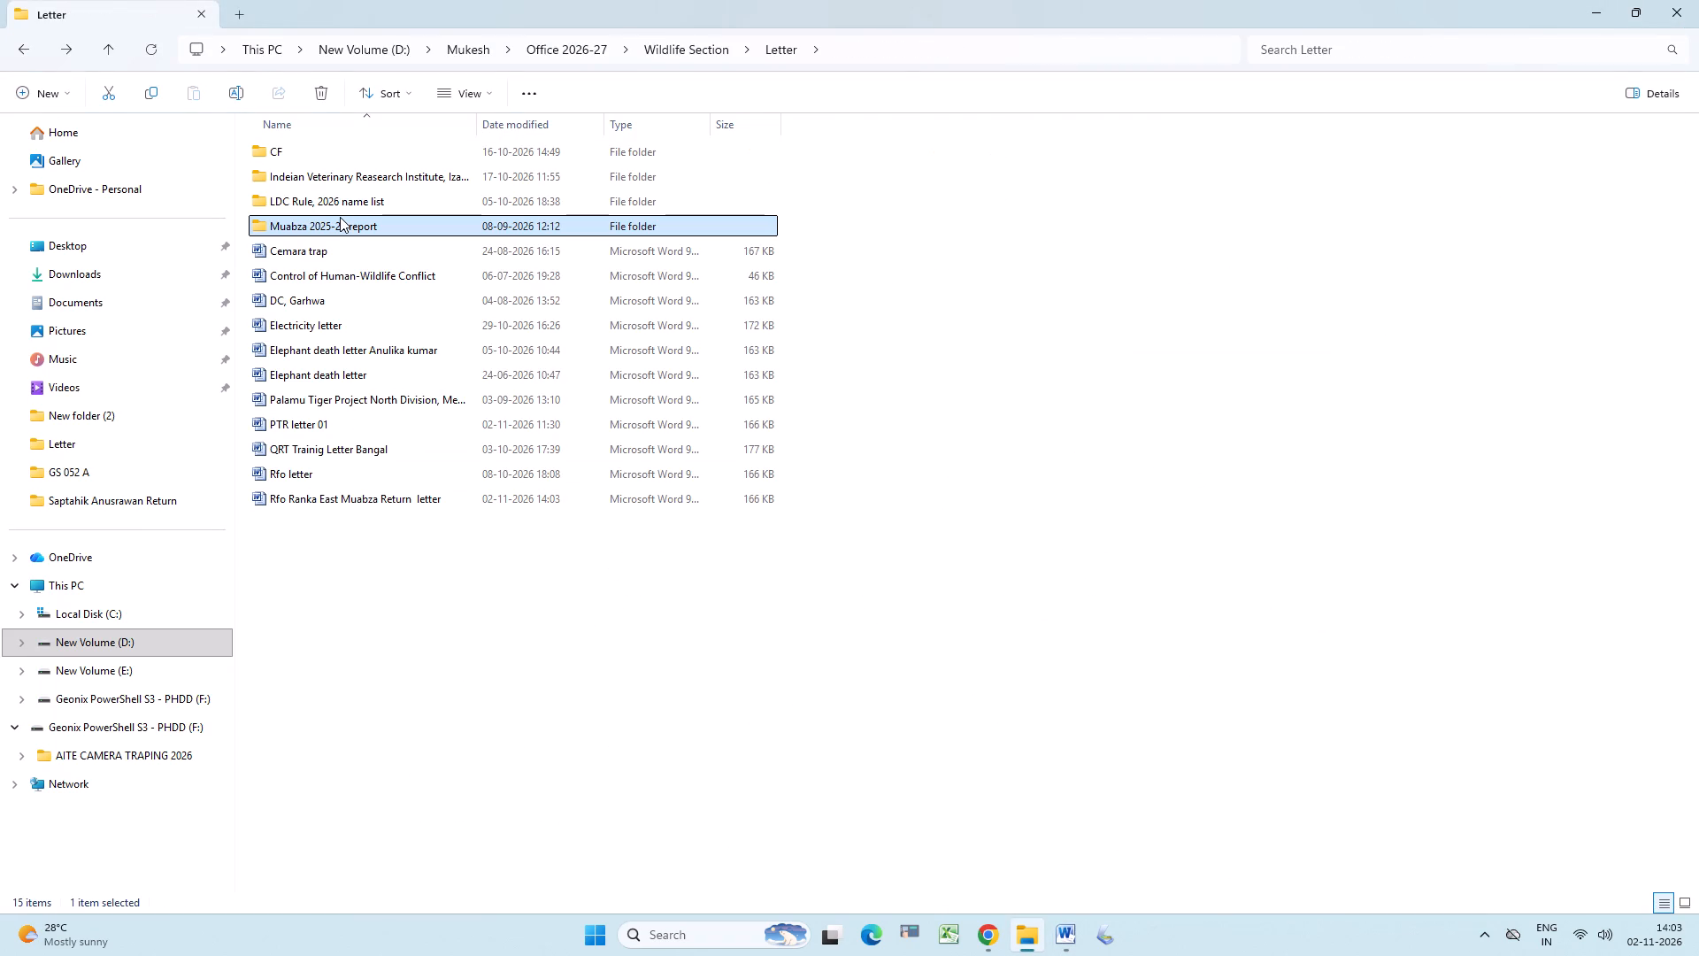
pyautogui.press('BackSpace')
pyautogui.press('Down')
pyautogui.press('Down')
pyautogui.press('Return')
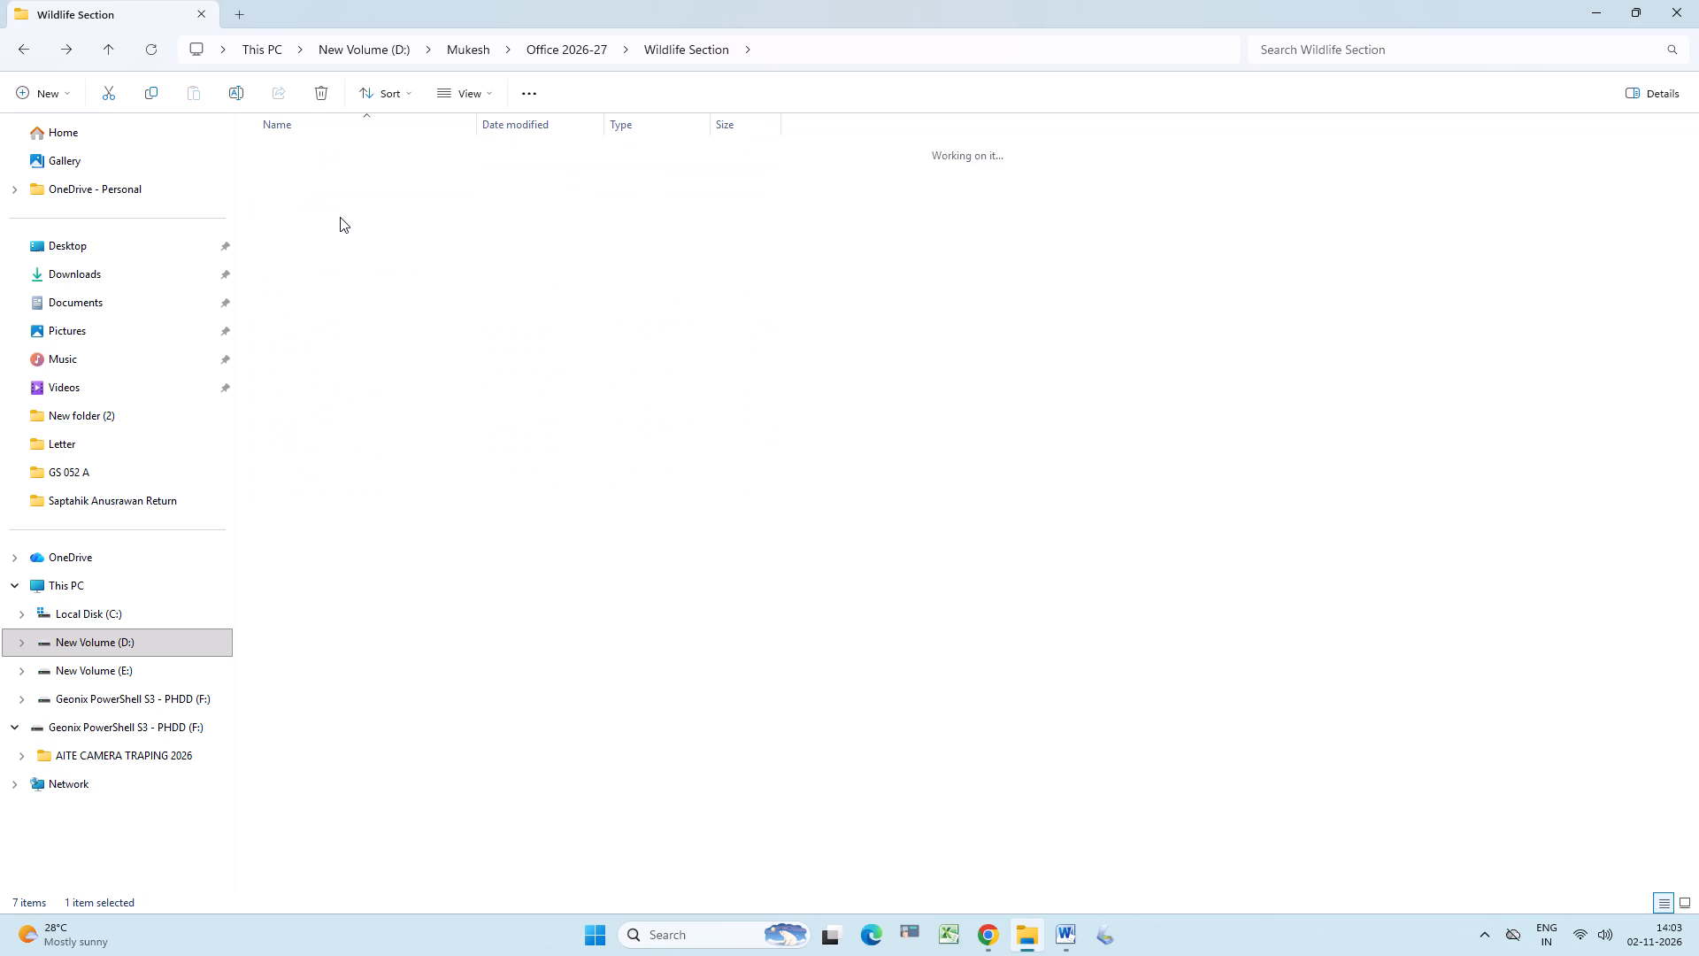
pyautogui.press('Down')
pyautogui.press('Return')
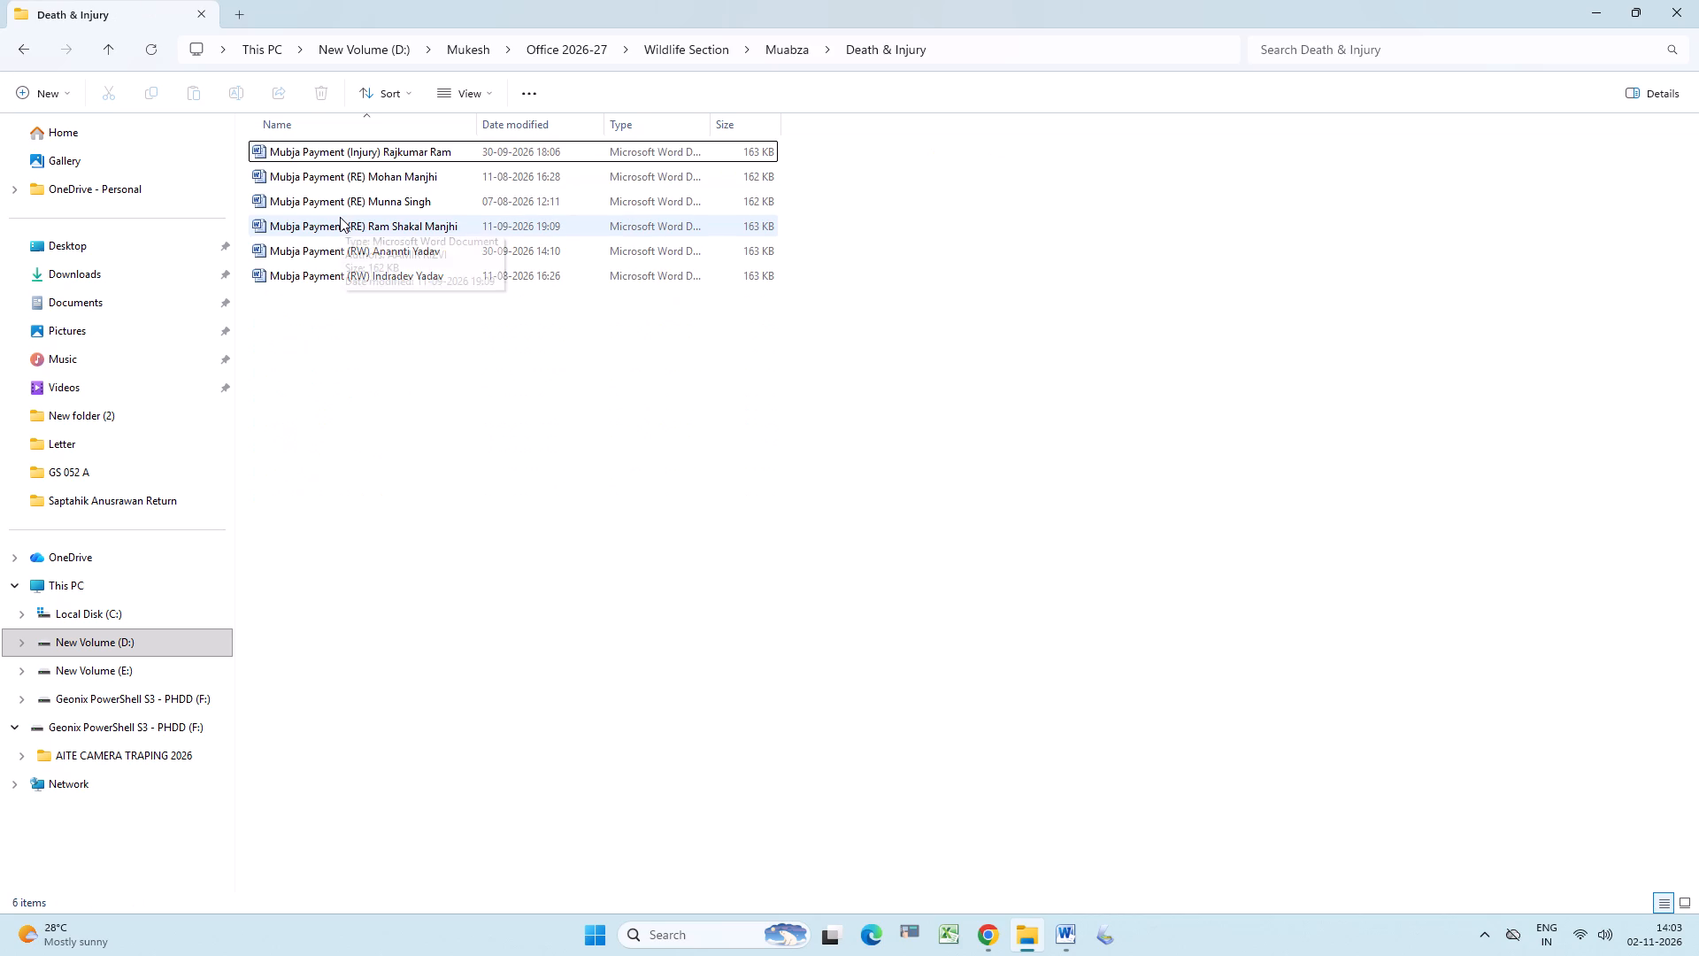
pyautogui.press('BackSpace')
pyautogui.press('Up')
pyautogui.press('Return')
pyautogui.press('Down')
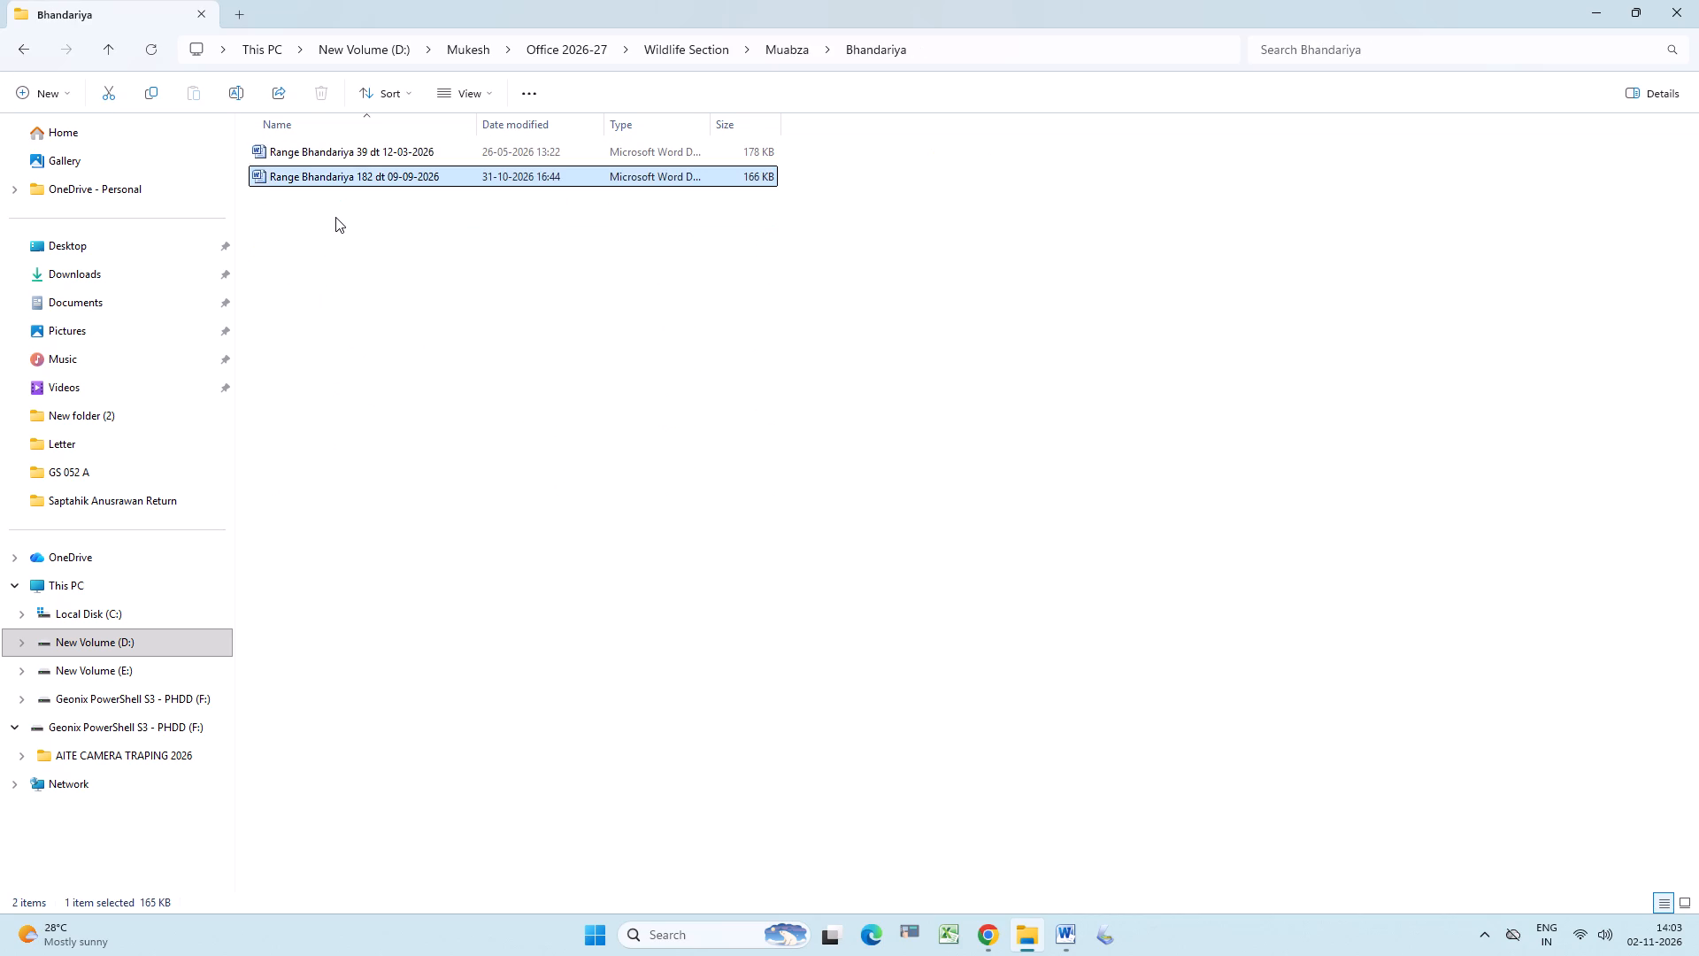
pyautogui.press('Return')
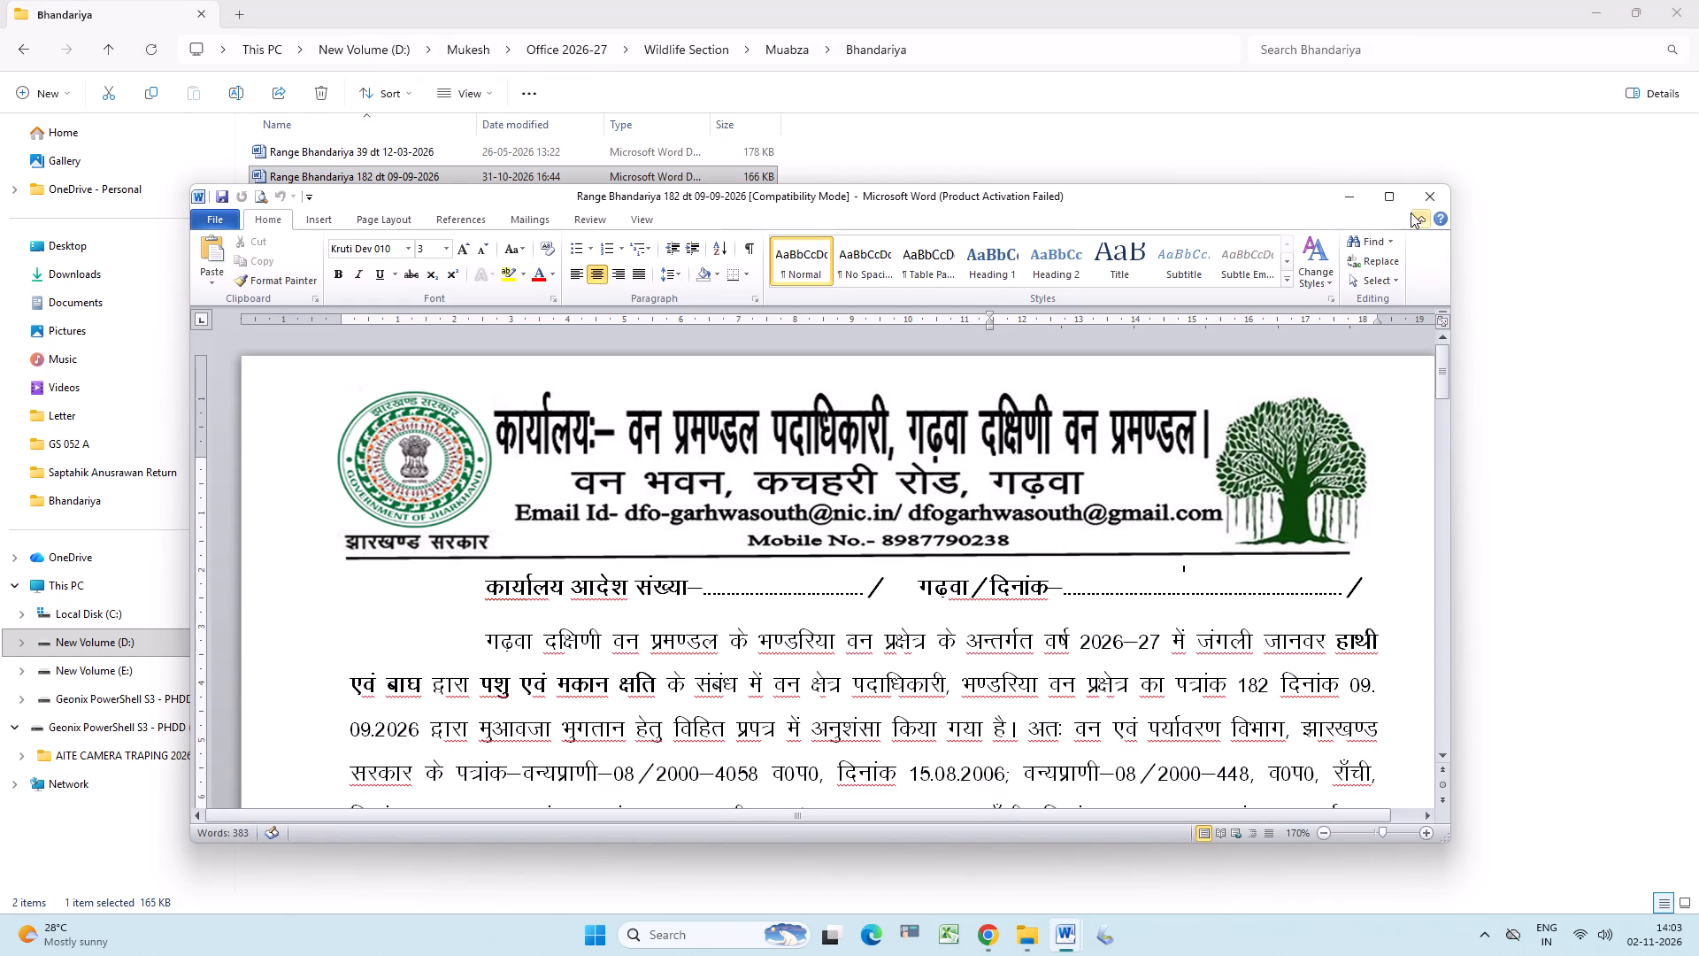
pyautogui.click(1386, 193)
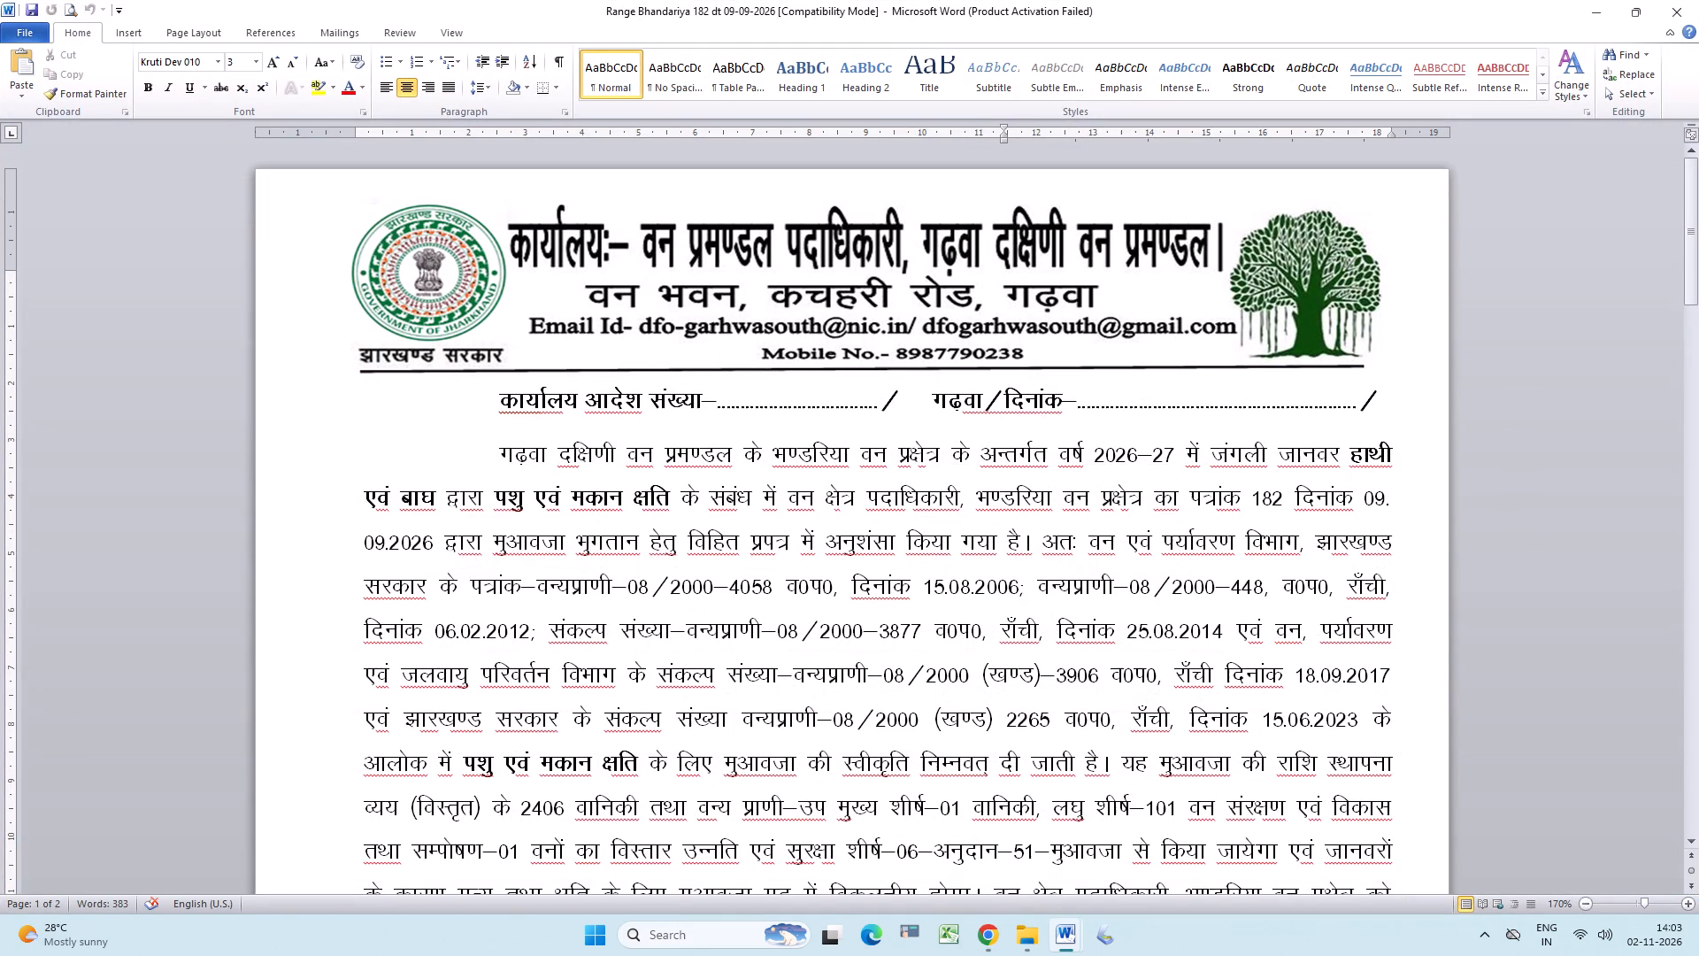
# Copy "झारखण्ड सरकार के संकल्प संख्या वन्यप्राणी–08/2000 (खण्ड) 2265 व0प0, राँची, दिनांक 15.06.2023" from the order's opening paragraph.
pyautogui.click(1003, 721)
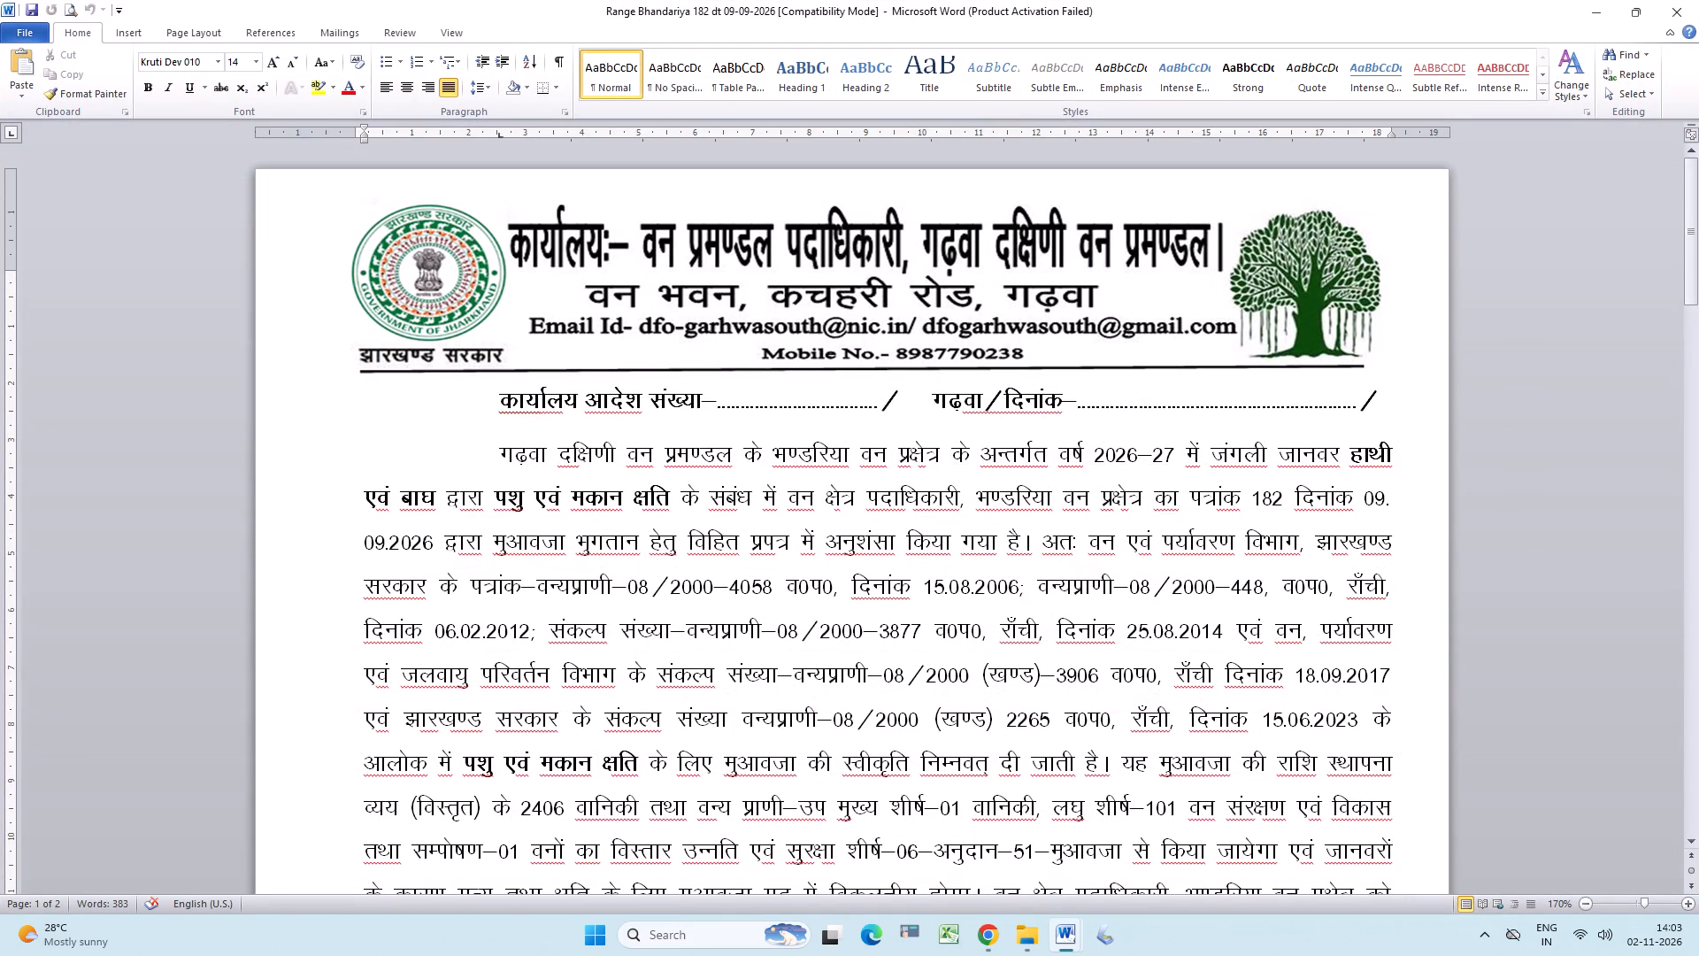
pyautogui.moveTo(401, 716); pyautogui.dragTo(420, 716)
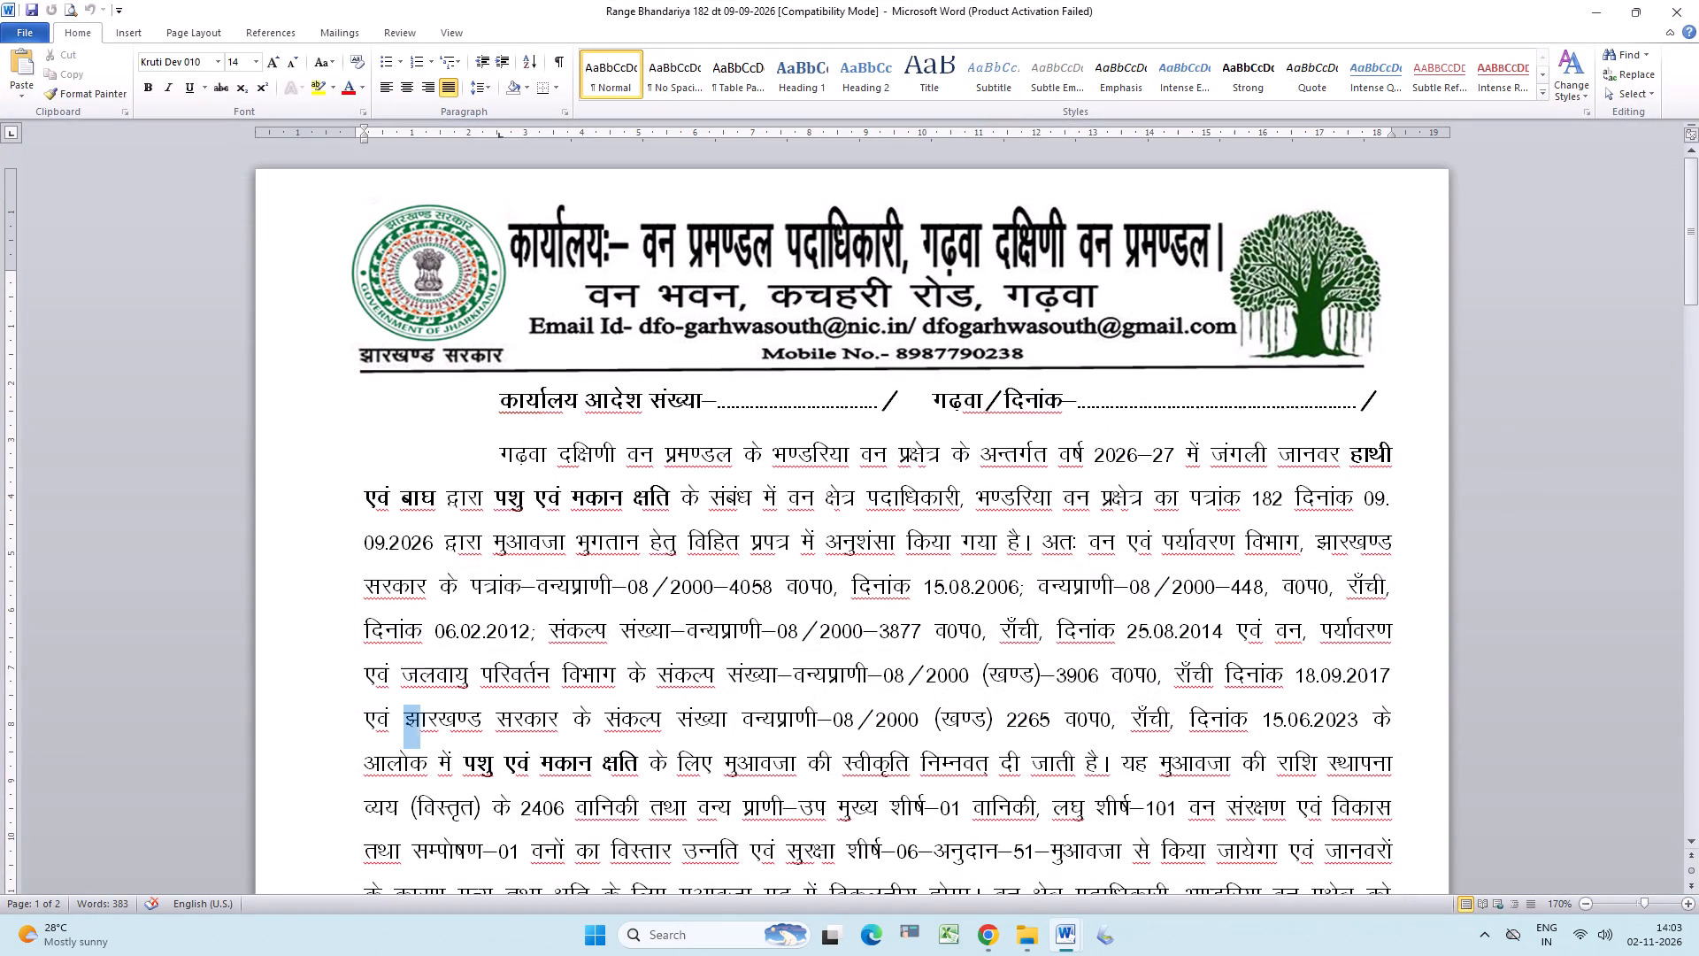
pyautogui.moveTo(420, 716); pyautogui.dragTo(1363, 717)
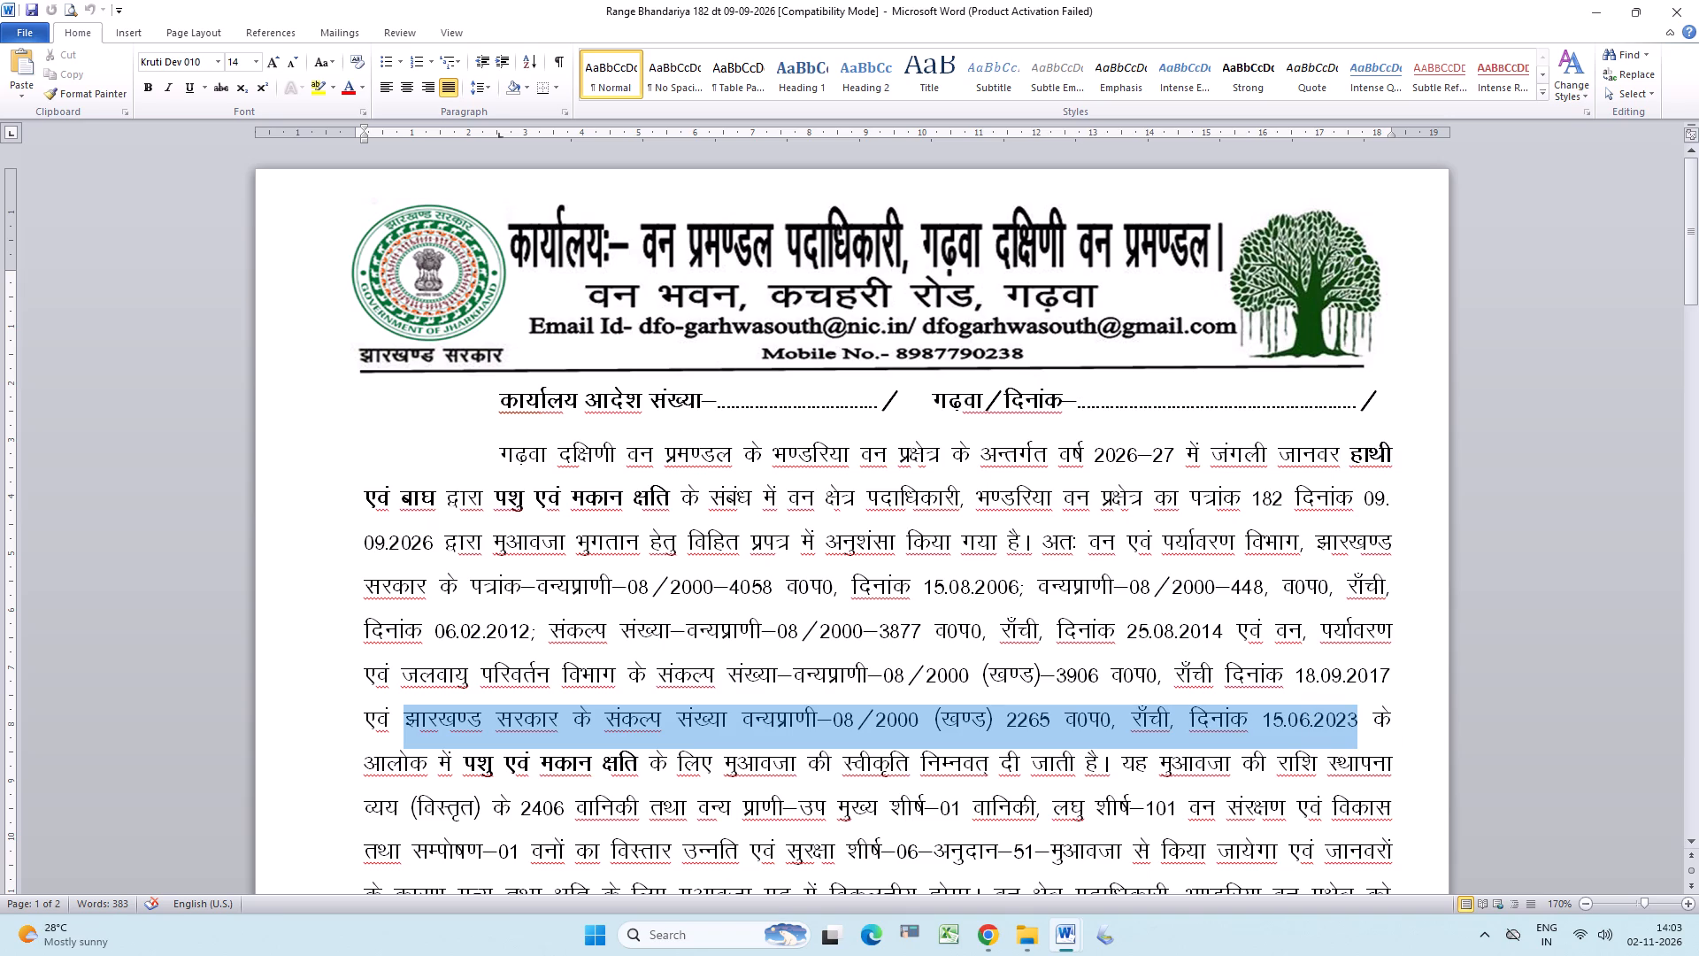
pyautogui.moveTo(1363, 717); pyautogui.dragTo(1359, 721)
pyautogui.hotkey('ctrl', 'c')
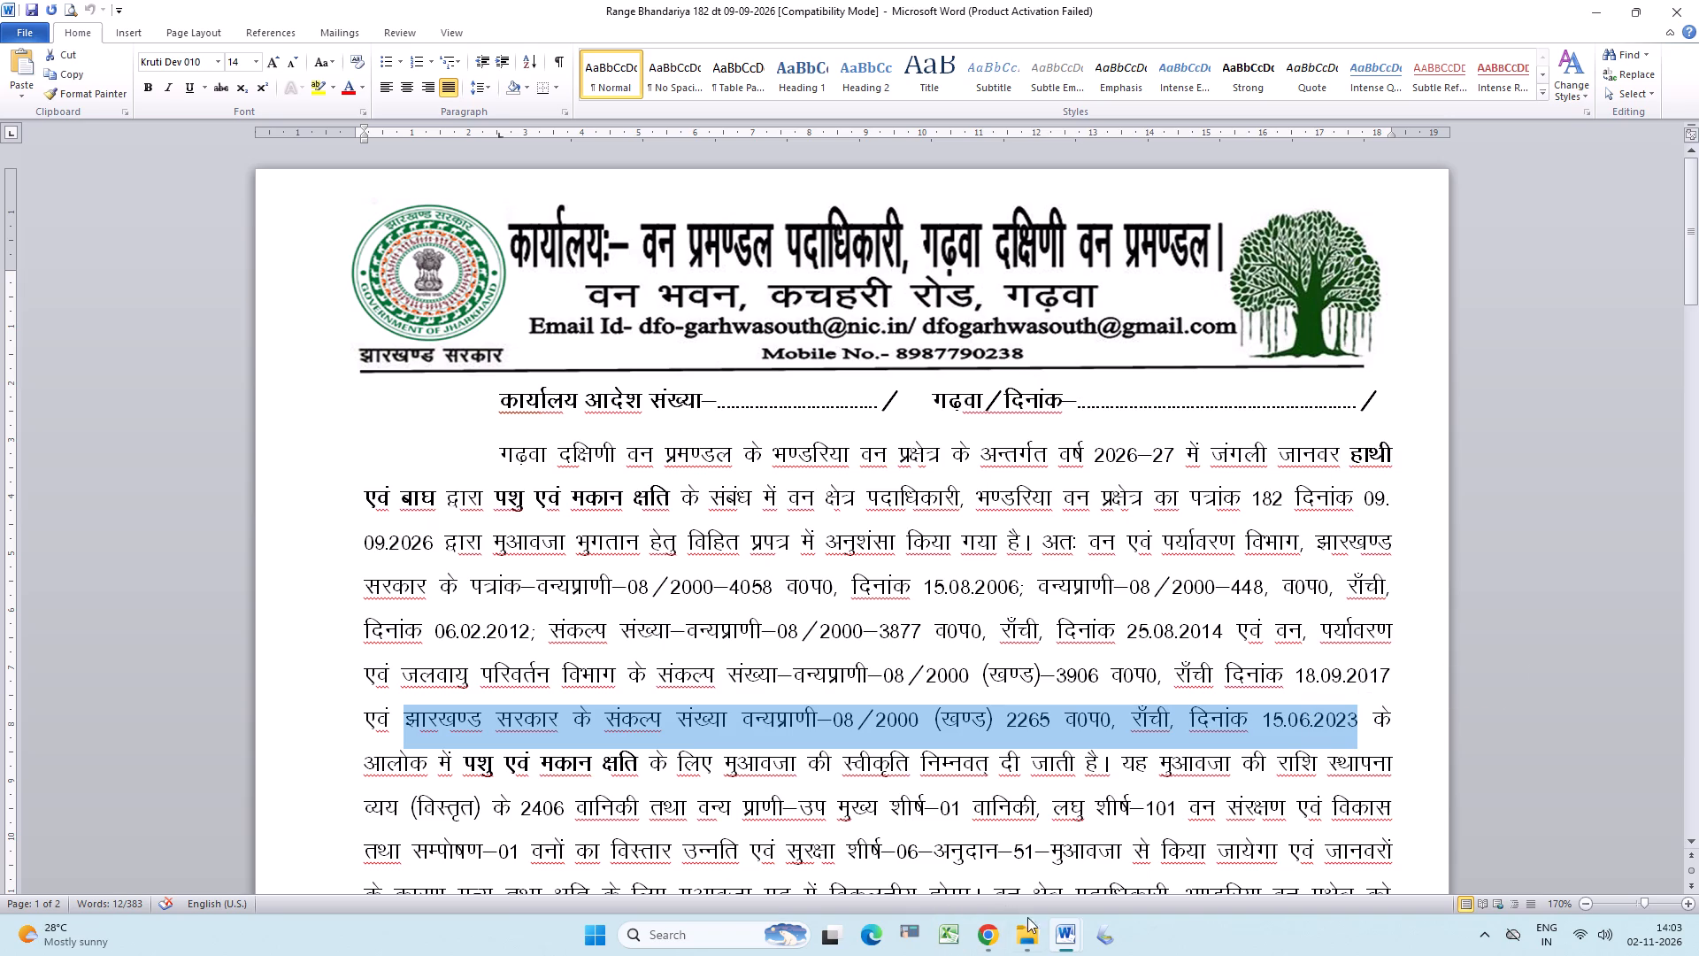
# In the Ranka East return letter, replace the whole first resolution reference dated 29.06.2026 with the copied reference dated 15.06.2023.
pyautogui.click(1062, 940)
pyautogui.click(945, 836)
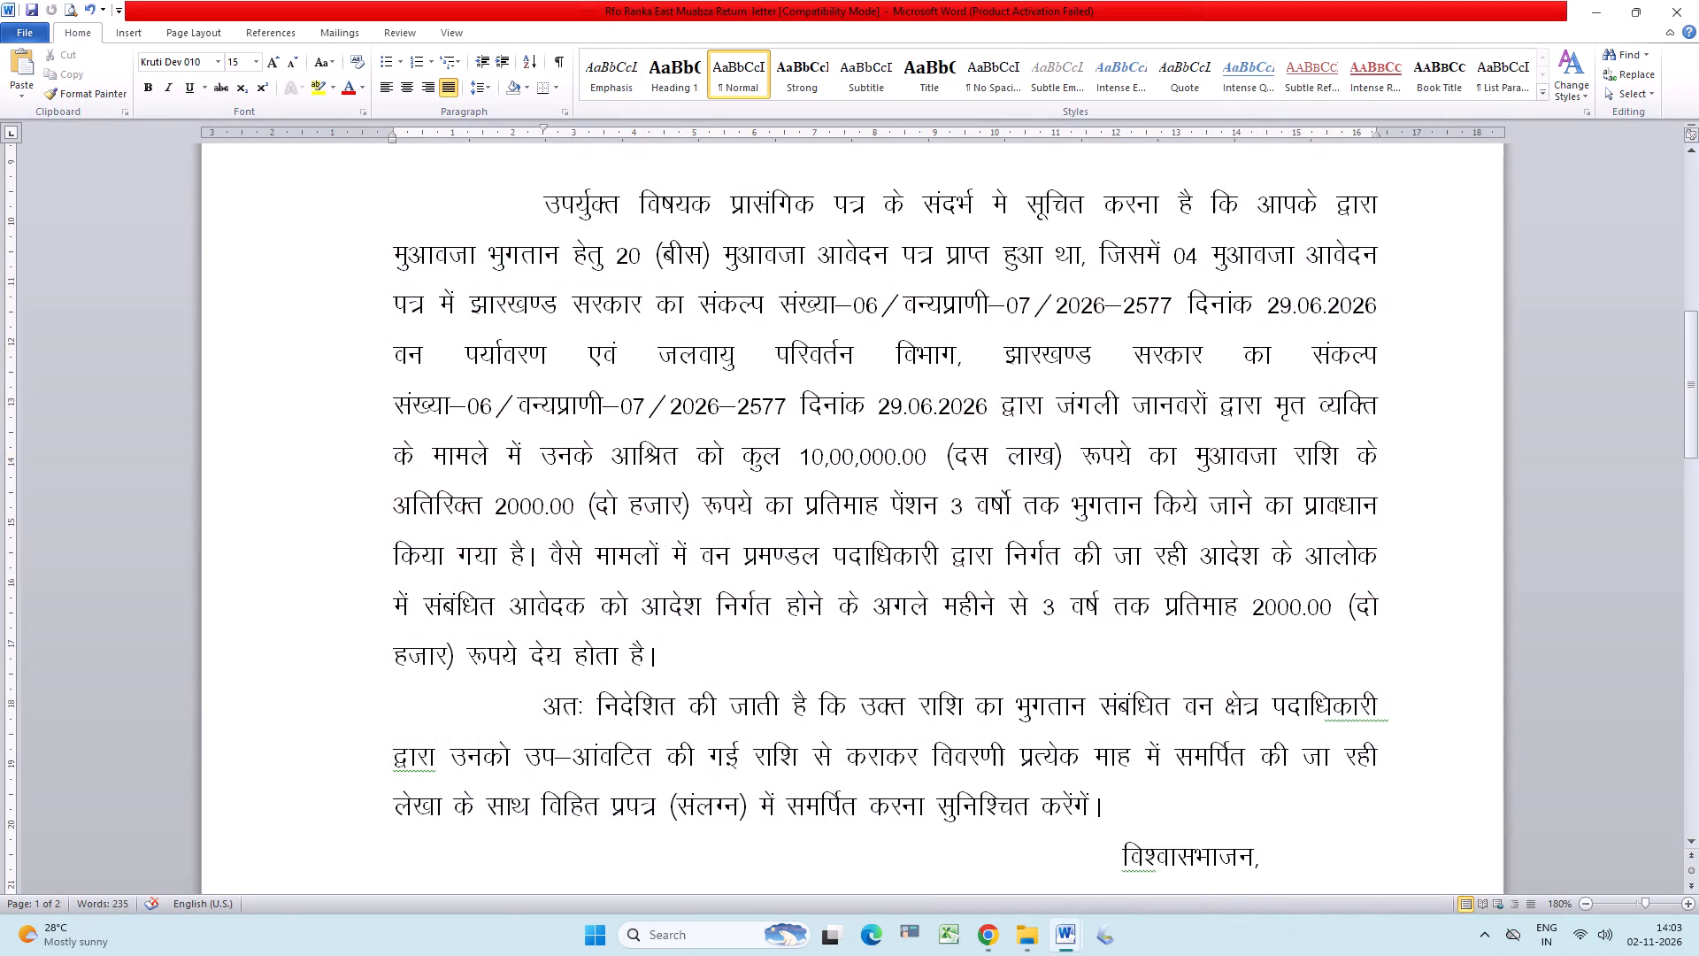
pyautogui.moveTo(1373, 308); pyautogui.dragTo(473, 302)
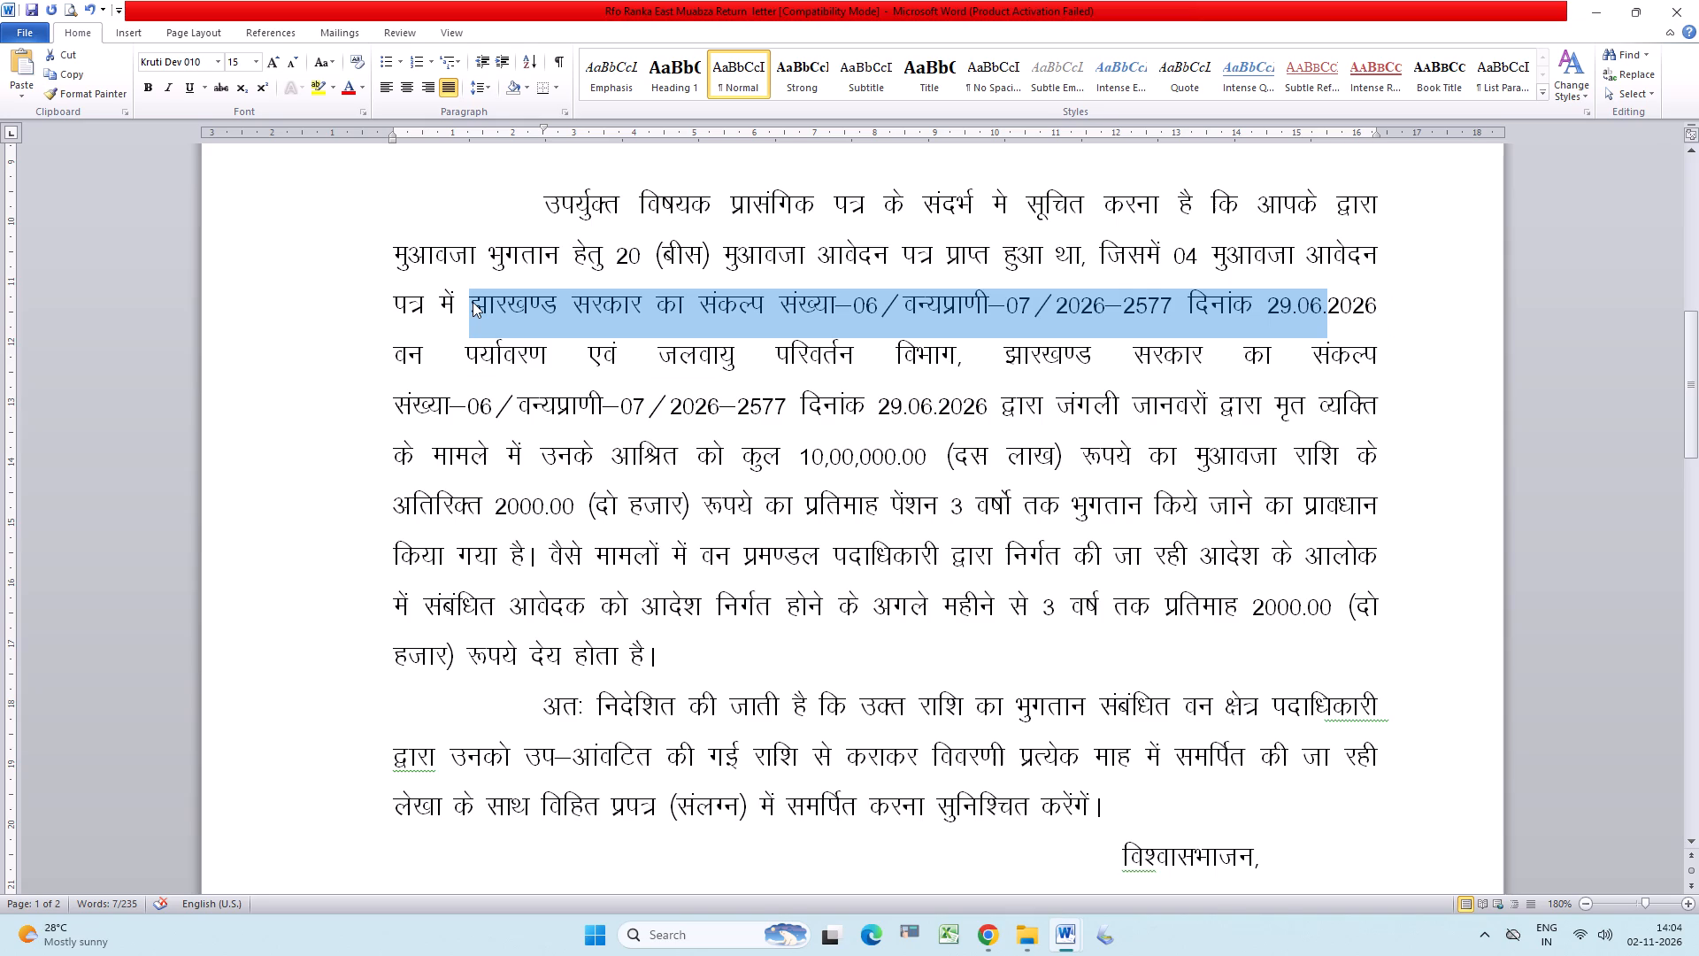
pyautogui.hotkey('ctrl', 'v')
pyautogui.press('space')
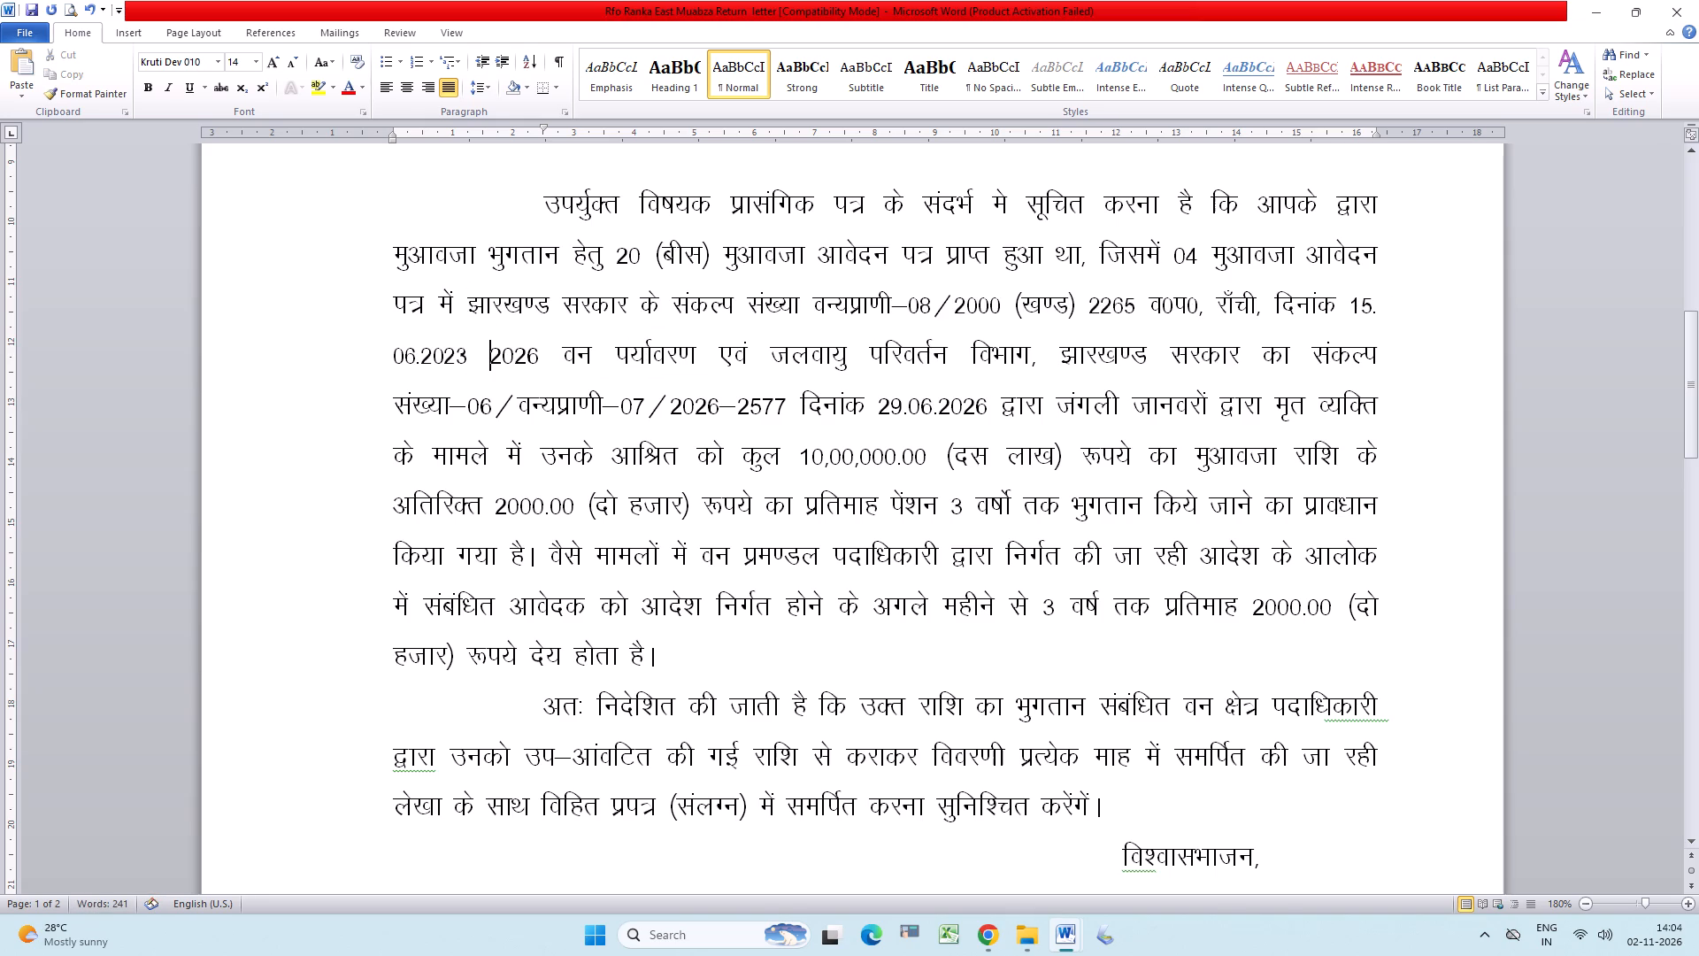
pyautogui.hotkey('shift', 'Right')
pyautogui.hotkey('shift', 'Right')
pyautogui.hotkey('shift', 'Right')
pyautogui.hotkey('shift', 'Right')
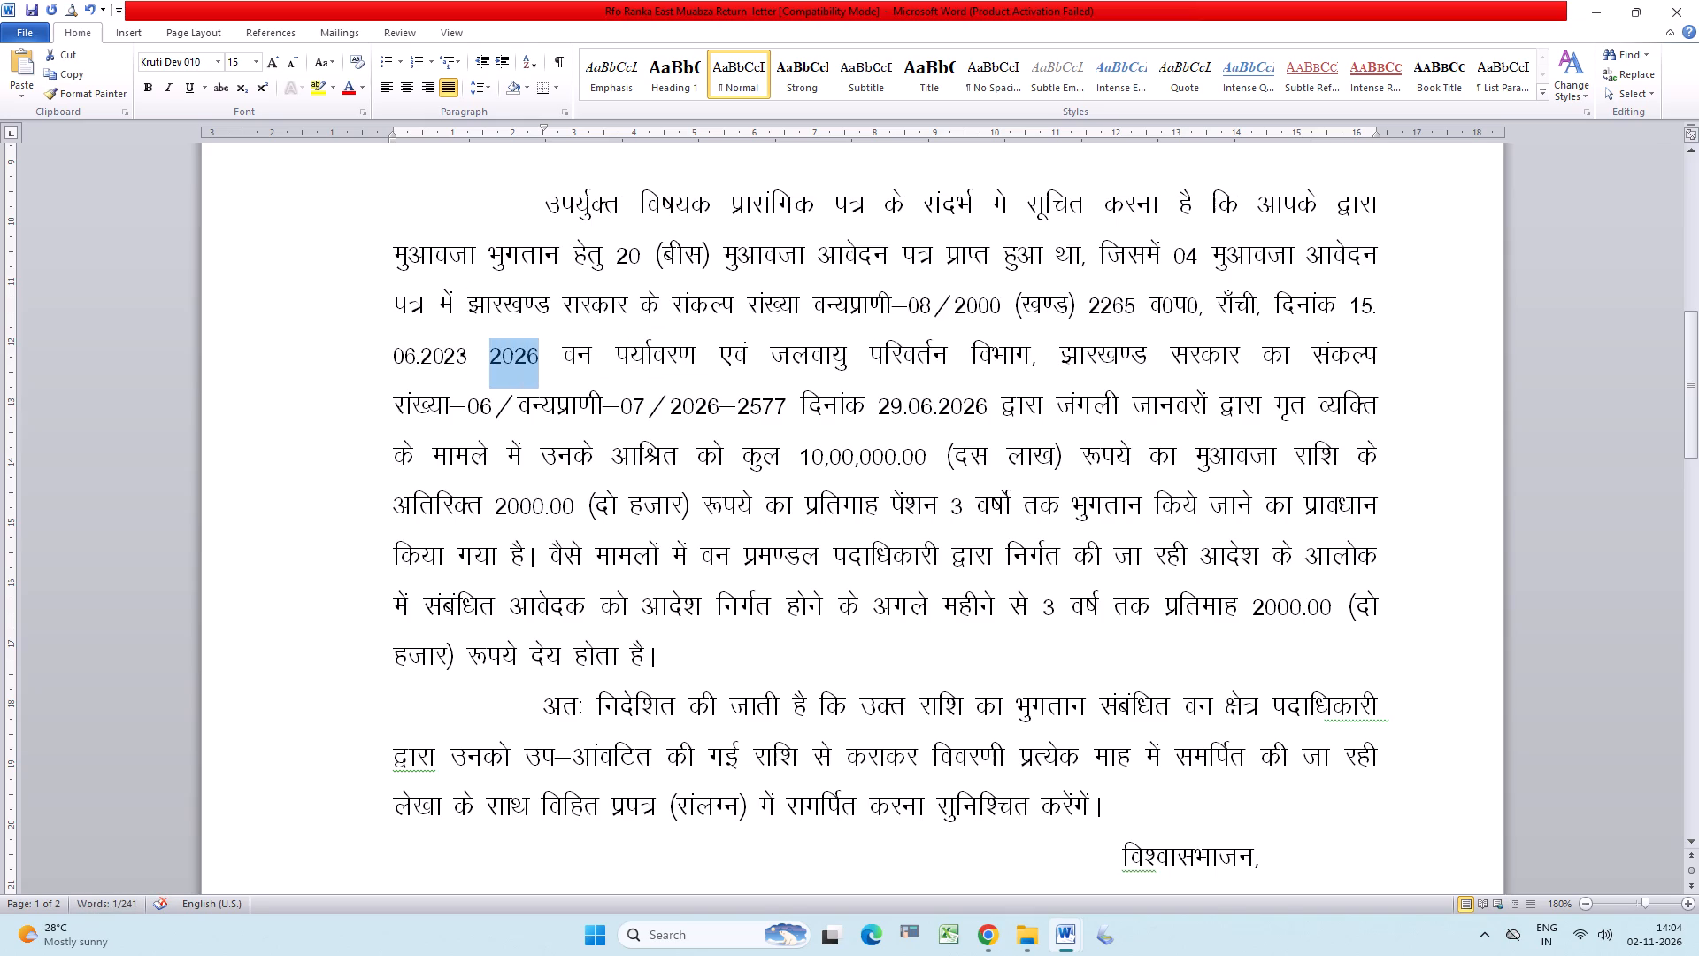
pyautogui.press('BackSpace')
pyautogui.press('BackSpace')
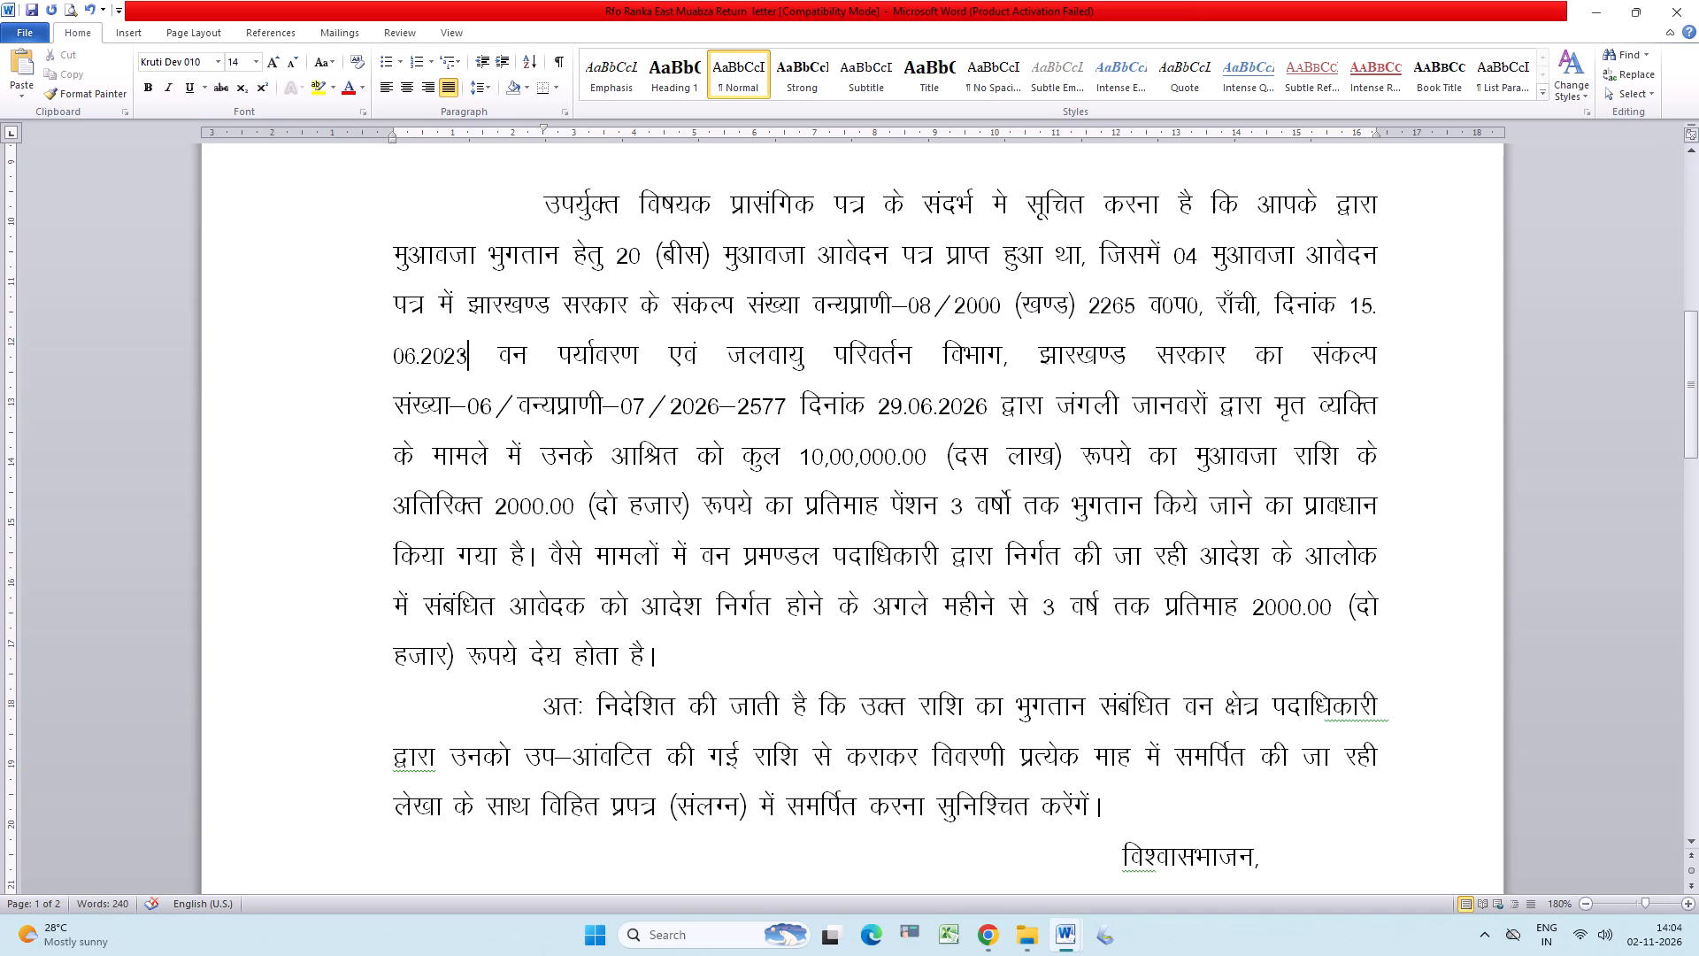
# Complete the sentence after "15.06.2023" with "के आधार पर प्राप्त है।".
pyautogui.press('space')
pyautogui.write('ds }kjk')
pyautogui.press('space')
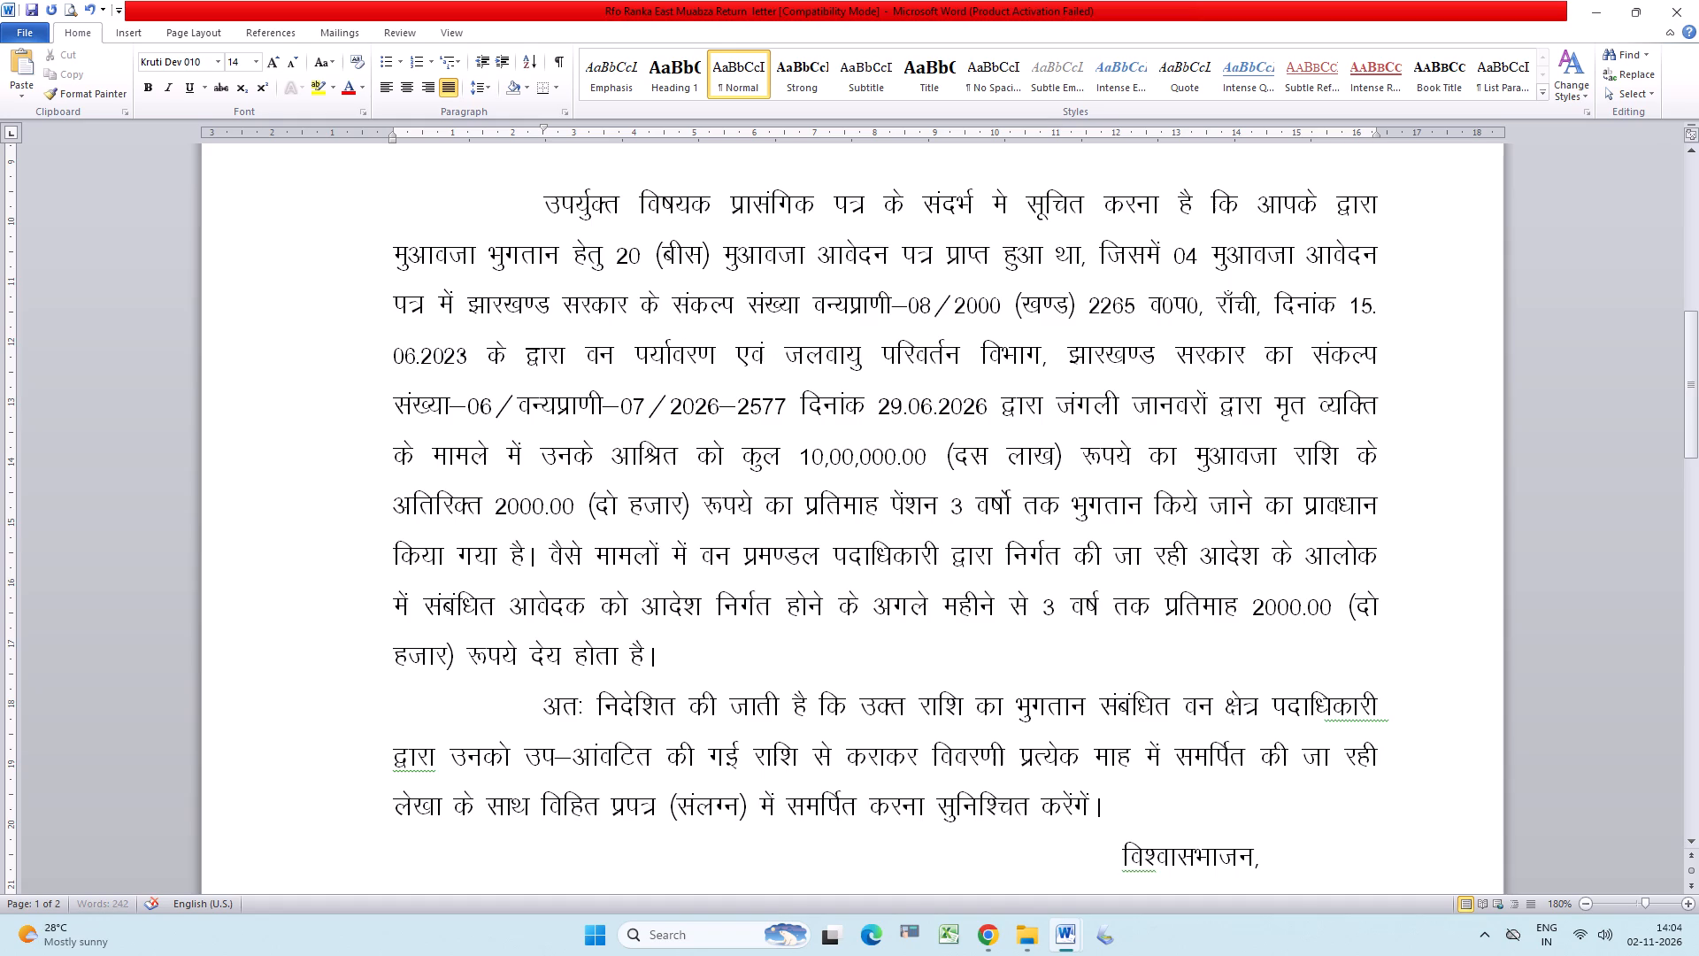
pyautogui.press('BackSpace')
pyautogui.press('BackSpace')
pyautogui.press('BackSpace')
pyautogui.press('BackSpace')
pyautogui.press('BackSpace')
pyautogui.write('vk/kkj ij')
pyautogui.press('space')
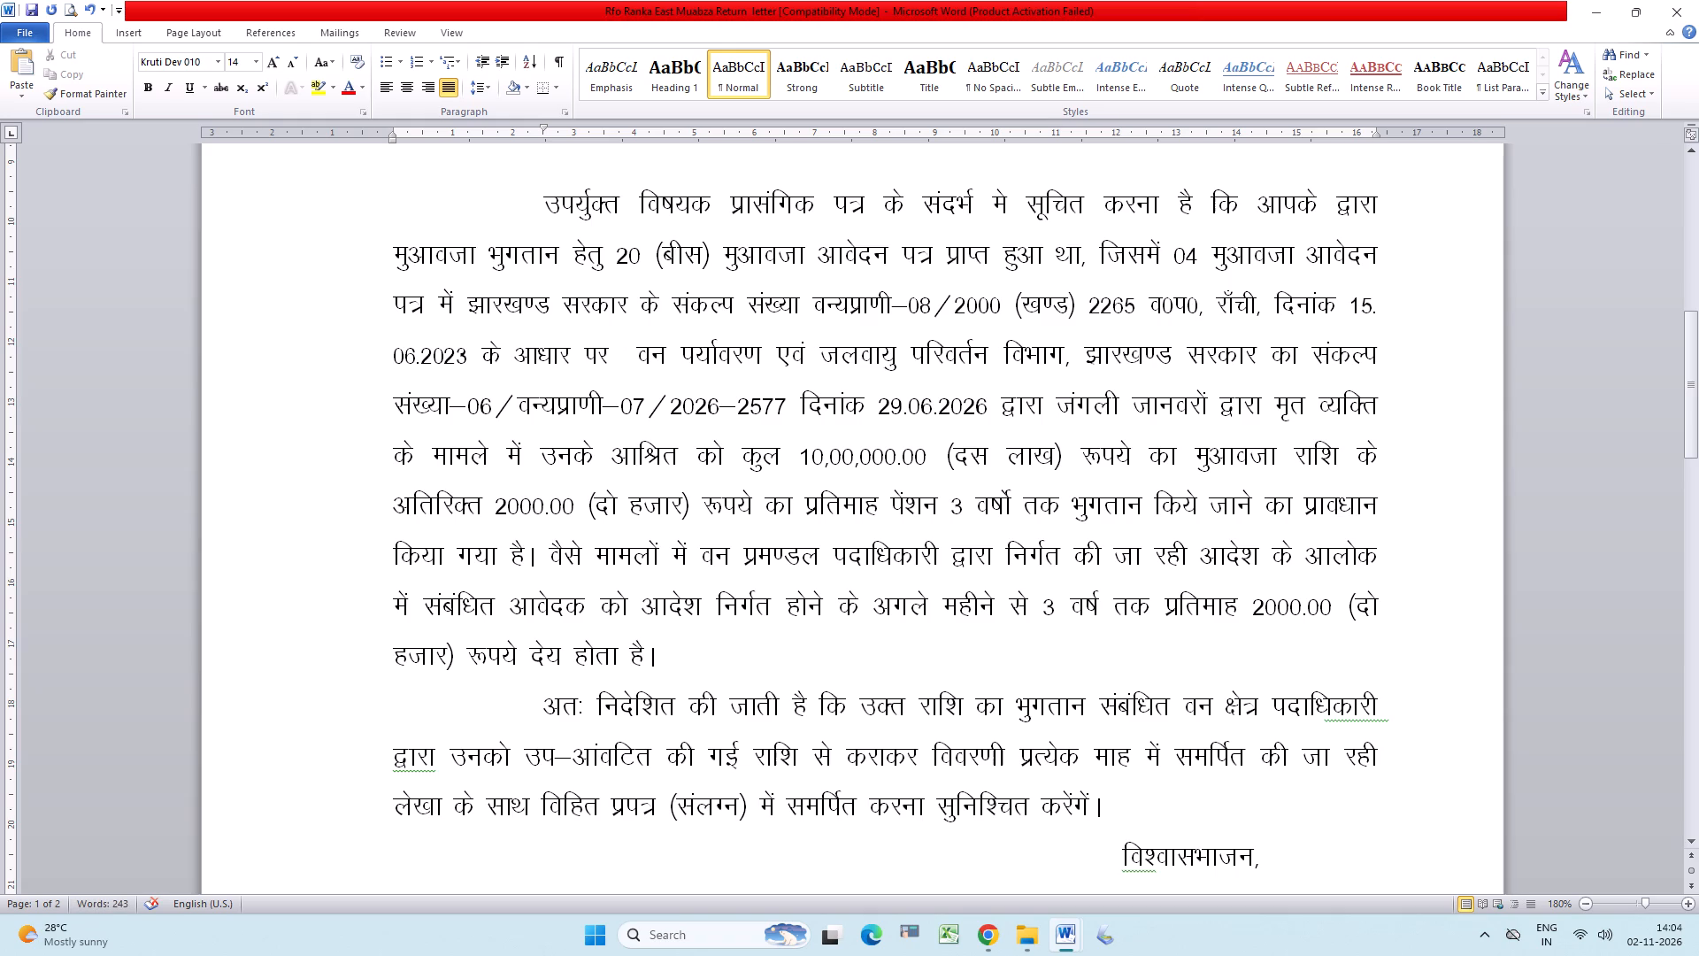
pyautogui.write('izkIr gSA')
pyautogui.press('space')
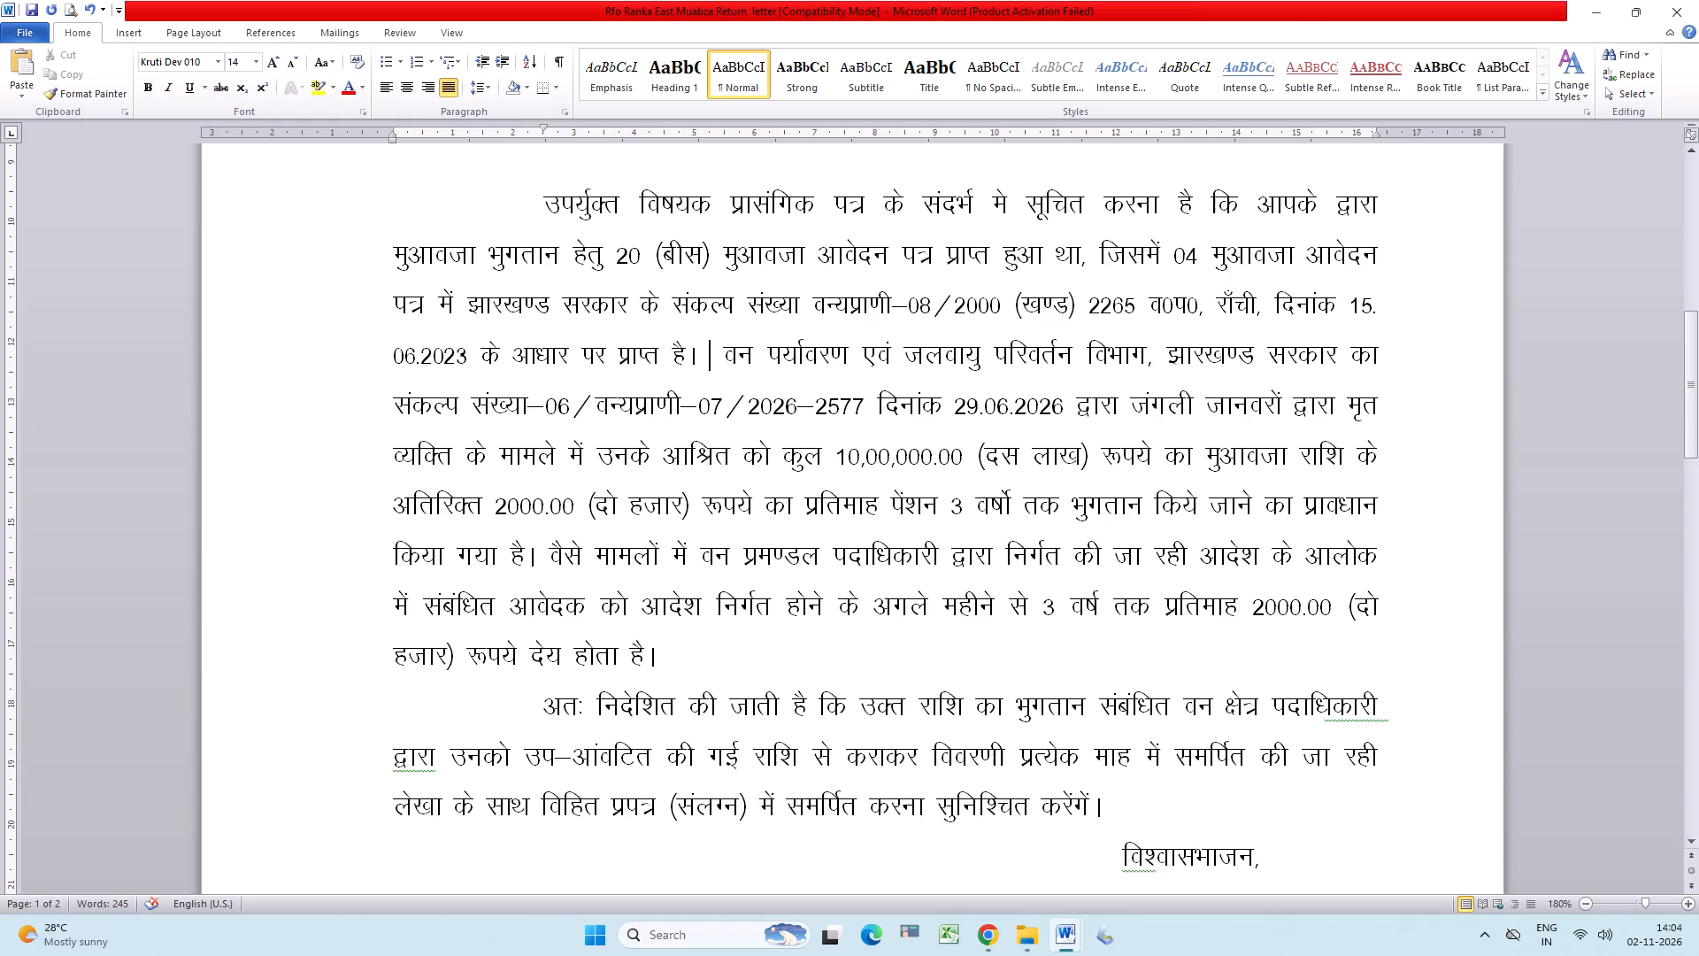
# Start the following sentence with "जबकि वर्तमान में" before "वन पर्यावरण एवं जलवायु परिवर्तन विभाग", leaving a single space.
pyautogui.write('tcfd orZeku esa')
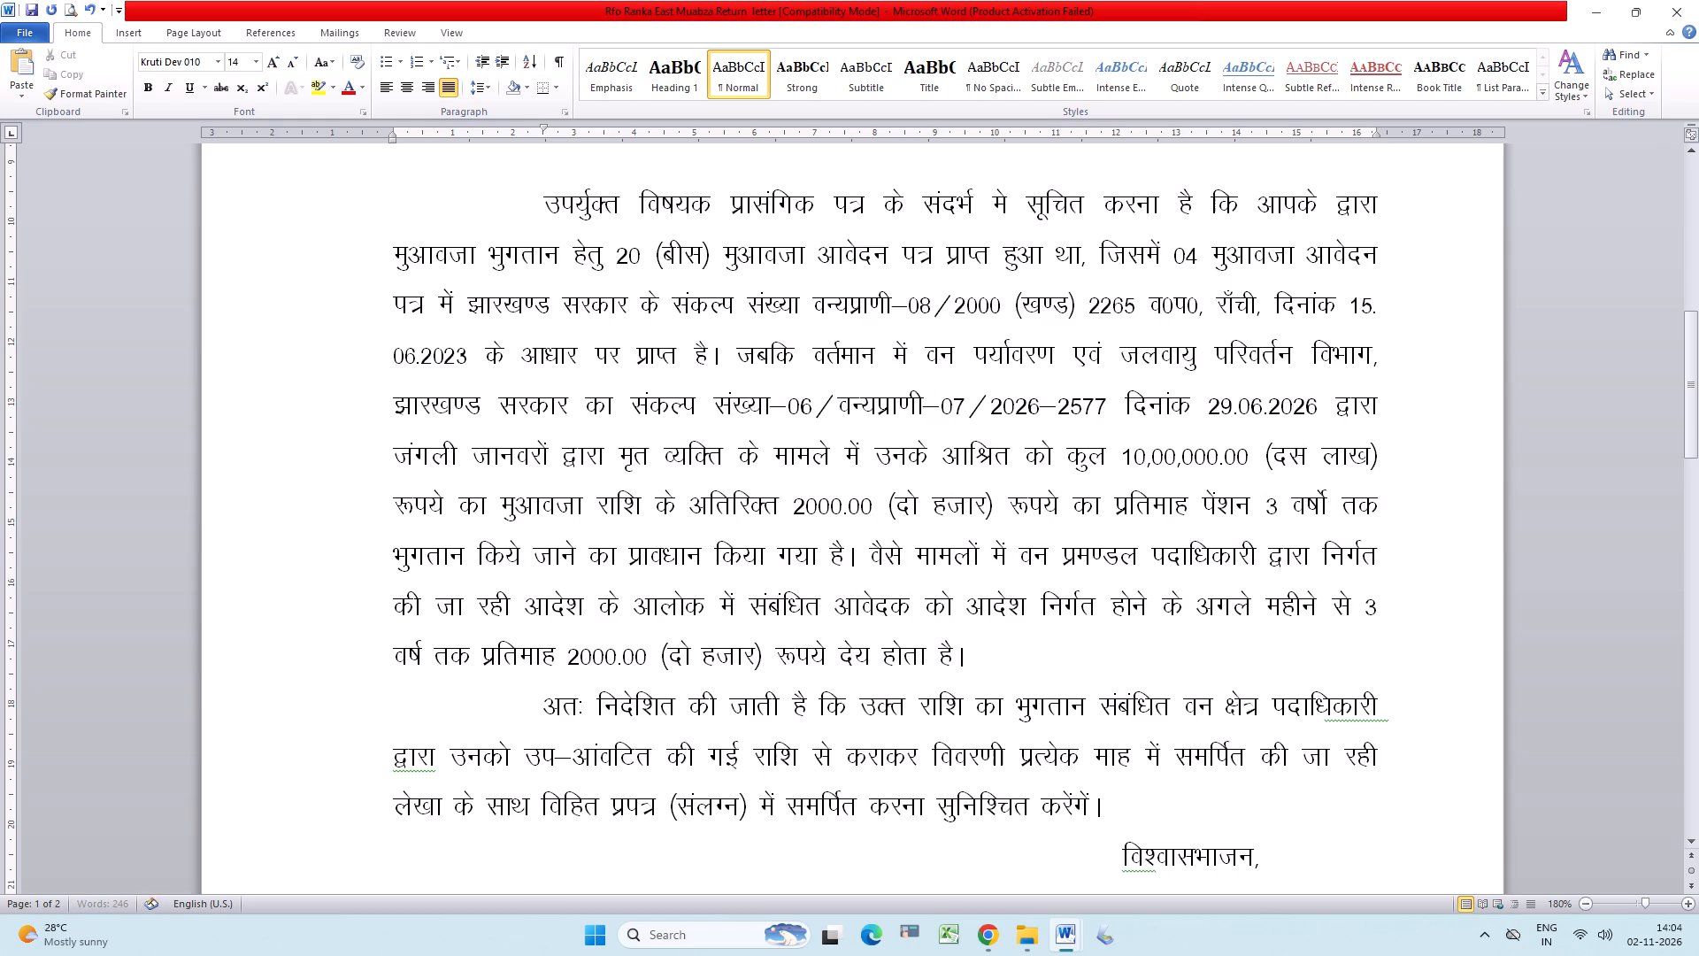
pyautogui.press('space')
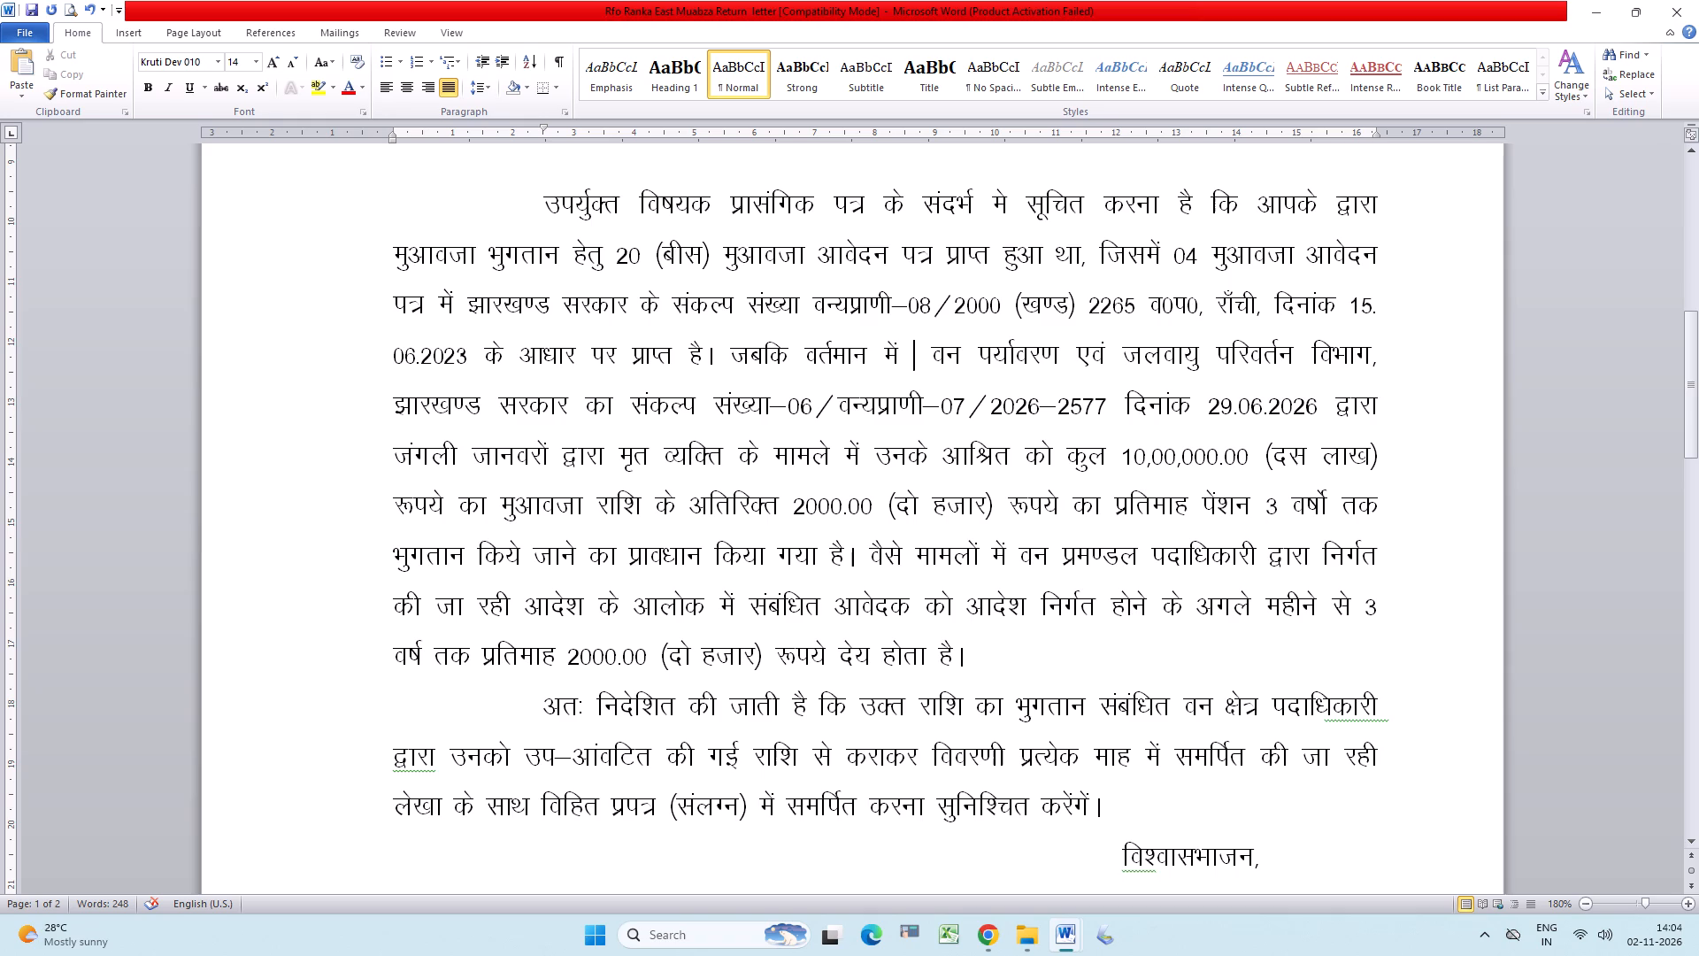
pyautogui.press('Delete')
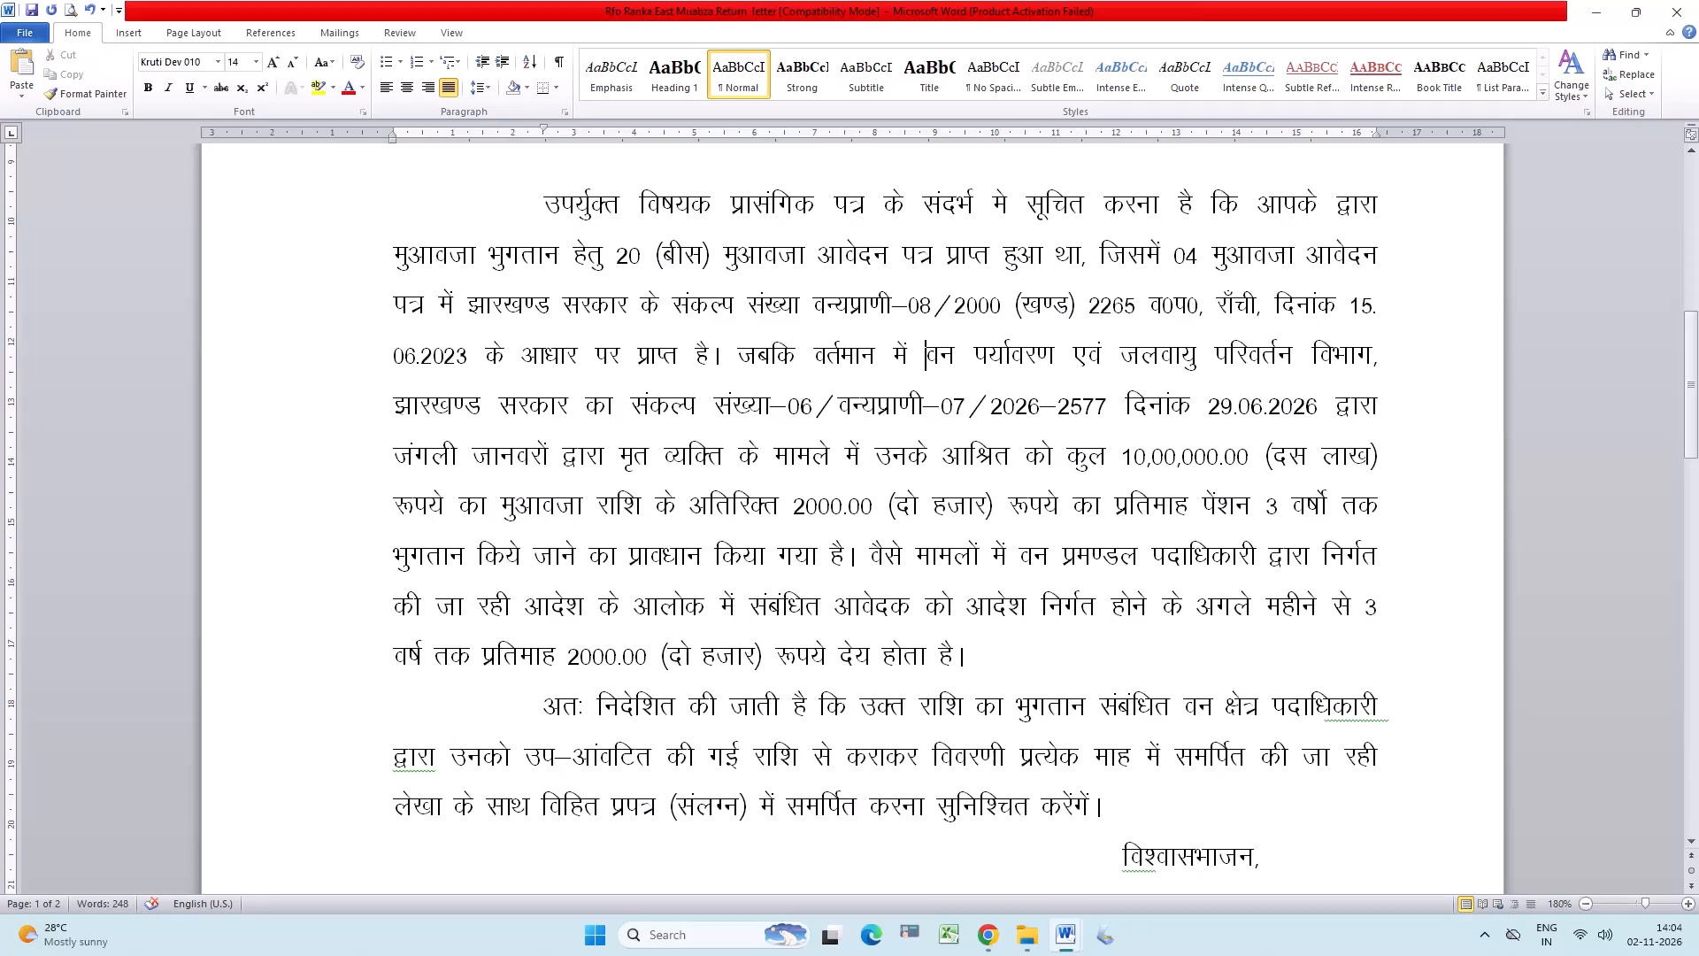
# Cut "वन पर्यावरण एवं जलवायु परिवर्तन विभाग," from between "जबकि वर्तमान में" and "झारखण्ड सरकार का संकल्प".
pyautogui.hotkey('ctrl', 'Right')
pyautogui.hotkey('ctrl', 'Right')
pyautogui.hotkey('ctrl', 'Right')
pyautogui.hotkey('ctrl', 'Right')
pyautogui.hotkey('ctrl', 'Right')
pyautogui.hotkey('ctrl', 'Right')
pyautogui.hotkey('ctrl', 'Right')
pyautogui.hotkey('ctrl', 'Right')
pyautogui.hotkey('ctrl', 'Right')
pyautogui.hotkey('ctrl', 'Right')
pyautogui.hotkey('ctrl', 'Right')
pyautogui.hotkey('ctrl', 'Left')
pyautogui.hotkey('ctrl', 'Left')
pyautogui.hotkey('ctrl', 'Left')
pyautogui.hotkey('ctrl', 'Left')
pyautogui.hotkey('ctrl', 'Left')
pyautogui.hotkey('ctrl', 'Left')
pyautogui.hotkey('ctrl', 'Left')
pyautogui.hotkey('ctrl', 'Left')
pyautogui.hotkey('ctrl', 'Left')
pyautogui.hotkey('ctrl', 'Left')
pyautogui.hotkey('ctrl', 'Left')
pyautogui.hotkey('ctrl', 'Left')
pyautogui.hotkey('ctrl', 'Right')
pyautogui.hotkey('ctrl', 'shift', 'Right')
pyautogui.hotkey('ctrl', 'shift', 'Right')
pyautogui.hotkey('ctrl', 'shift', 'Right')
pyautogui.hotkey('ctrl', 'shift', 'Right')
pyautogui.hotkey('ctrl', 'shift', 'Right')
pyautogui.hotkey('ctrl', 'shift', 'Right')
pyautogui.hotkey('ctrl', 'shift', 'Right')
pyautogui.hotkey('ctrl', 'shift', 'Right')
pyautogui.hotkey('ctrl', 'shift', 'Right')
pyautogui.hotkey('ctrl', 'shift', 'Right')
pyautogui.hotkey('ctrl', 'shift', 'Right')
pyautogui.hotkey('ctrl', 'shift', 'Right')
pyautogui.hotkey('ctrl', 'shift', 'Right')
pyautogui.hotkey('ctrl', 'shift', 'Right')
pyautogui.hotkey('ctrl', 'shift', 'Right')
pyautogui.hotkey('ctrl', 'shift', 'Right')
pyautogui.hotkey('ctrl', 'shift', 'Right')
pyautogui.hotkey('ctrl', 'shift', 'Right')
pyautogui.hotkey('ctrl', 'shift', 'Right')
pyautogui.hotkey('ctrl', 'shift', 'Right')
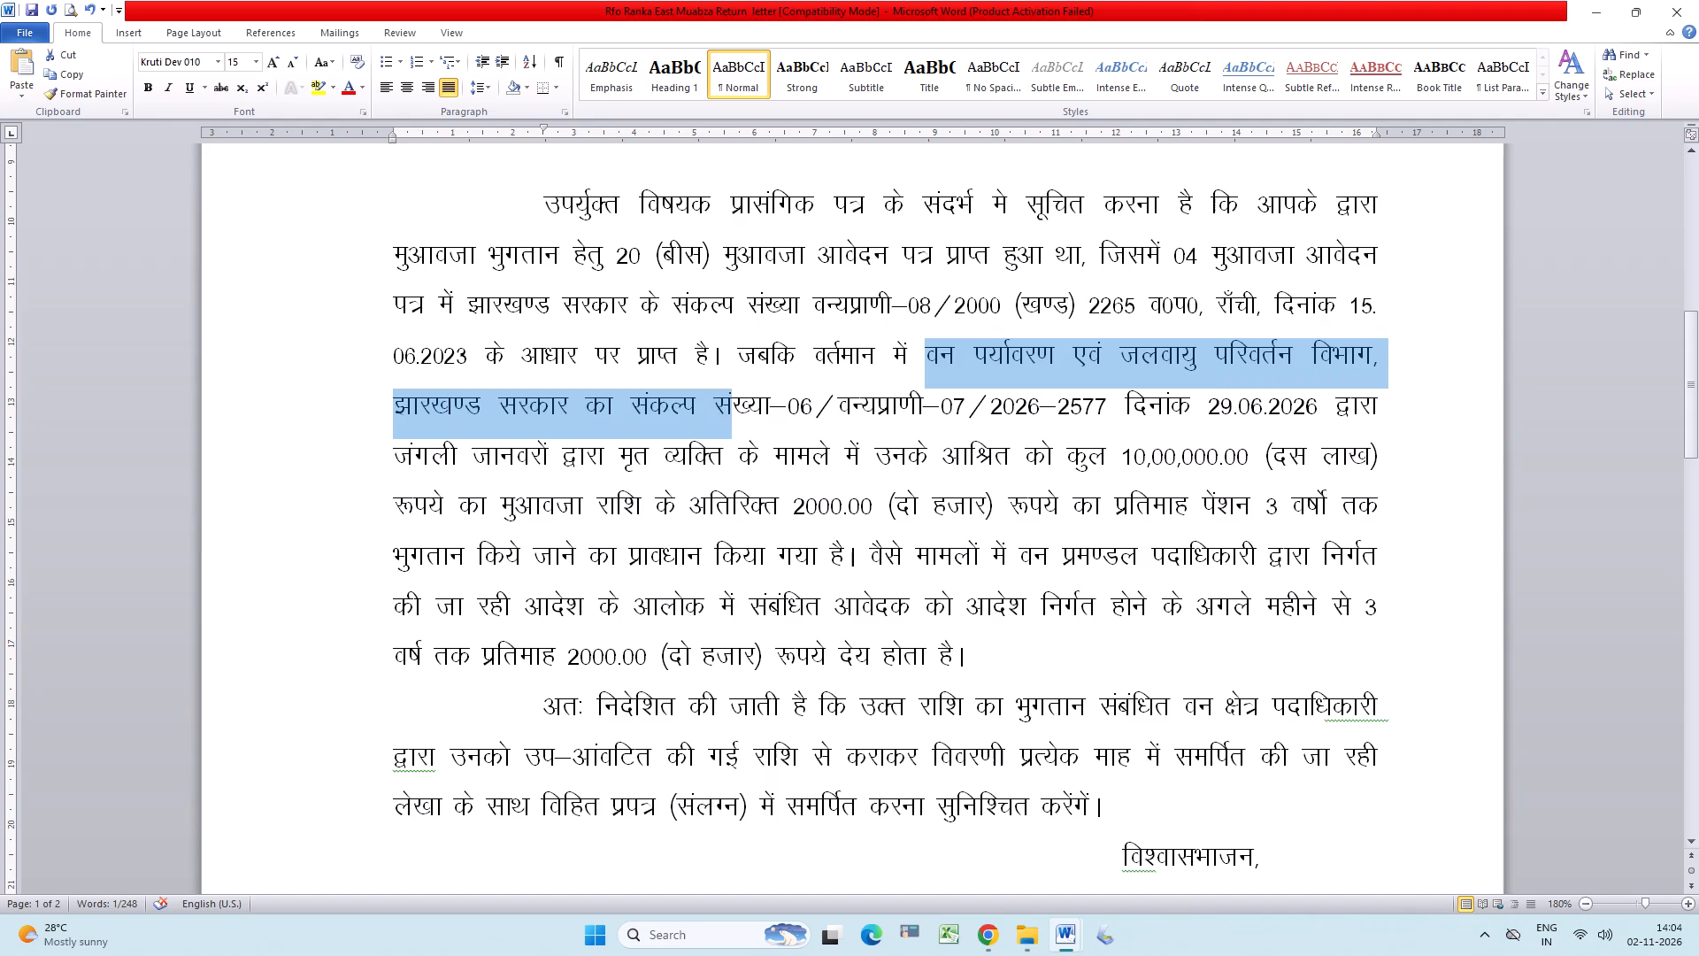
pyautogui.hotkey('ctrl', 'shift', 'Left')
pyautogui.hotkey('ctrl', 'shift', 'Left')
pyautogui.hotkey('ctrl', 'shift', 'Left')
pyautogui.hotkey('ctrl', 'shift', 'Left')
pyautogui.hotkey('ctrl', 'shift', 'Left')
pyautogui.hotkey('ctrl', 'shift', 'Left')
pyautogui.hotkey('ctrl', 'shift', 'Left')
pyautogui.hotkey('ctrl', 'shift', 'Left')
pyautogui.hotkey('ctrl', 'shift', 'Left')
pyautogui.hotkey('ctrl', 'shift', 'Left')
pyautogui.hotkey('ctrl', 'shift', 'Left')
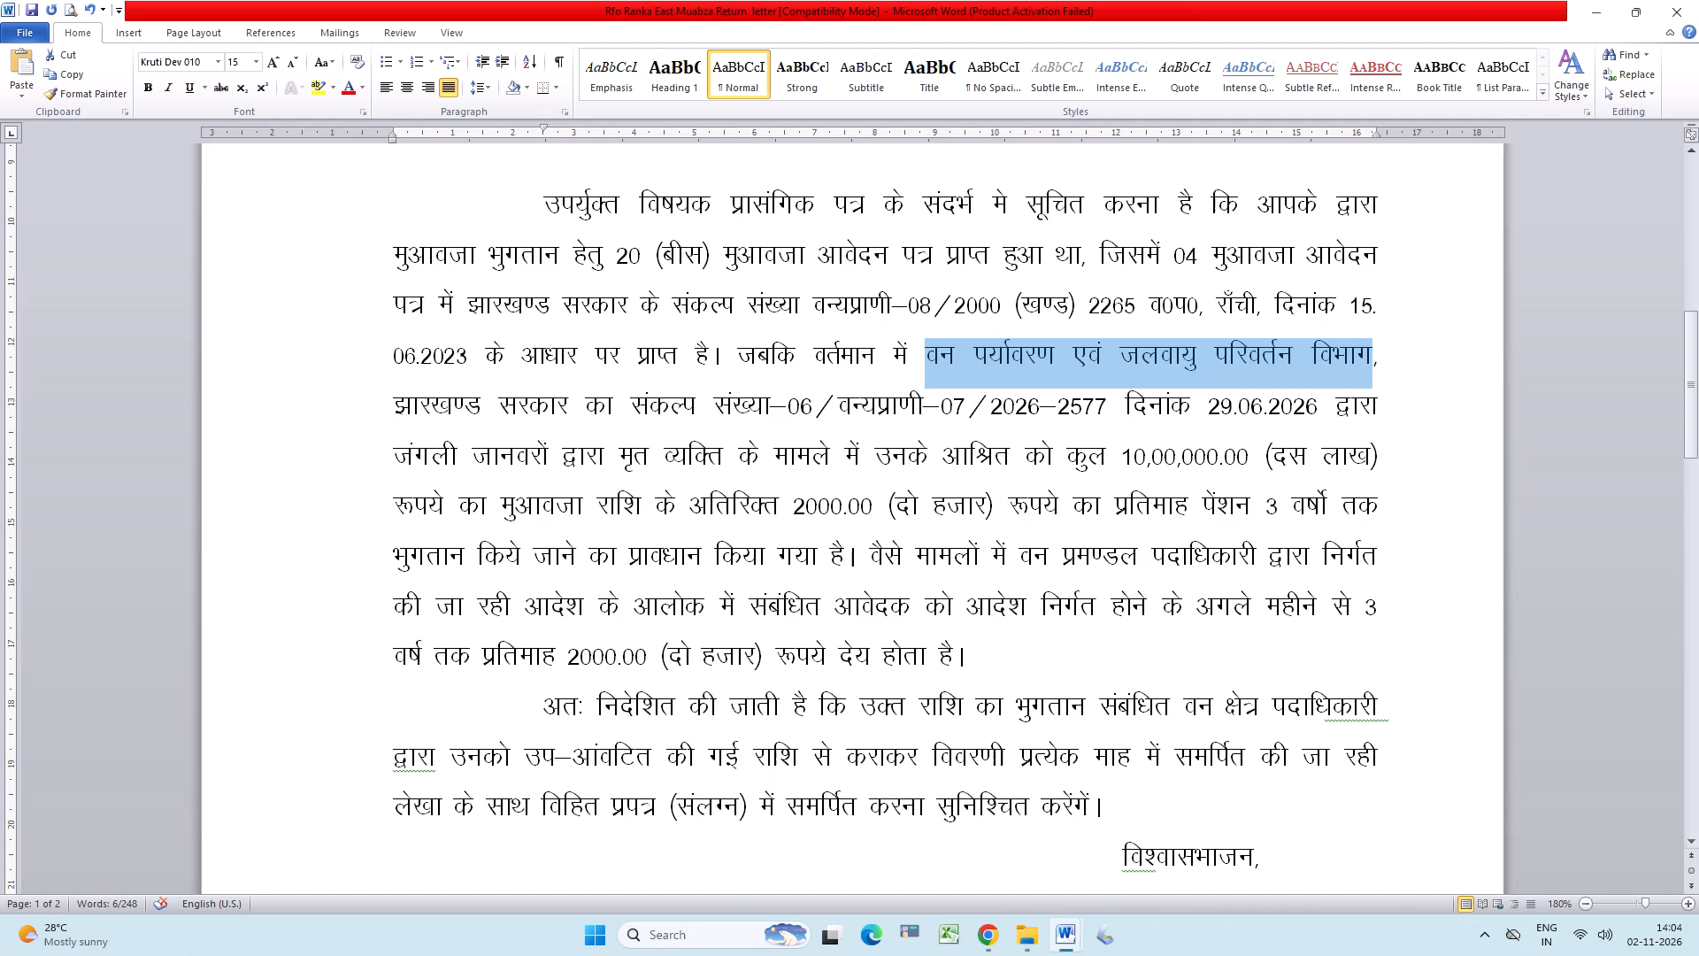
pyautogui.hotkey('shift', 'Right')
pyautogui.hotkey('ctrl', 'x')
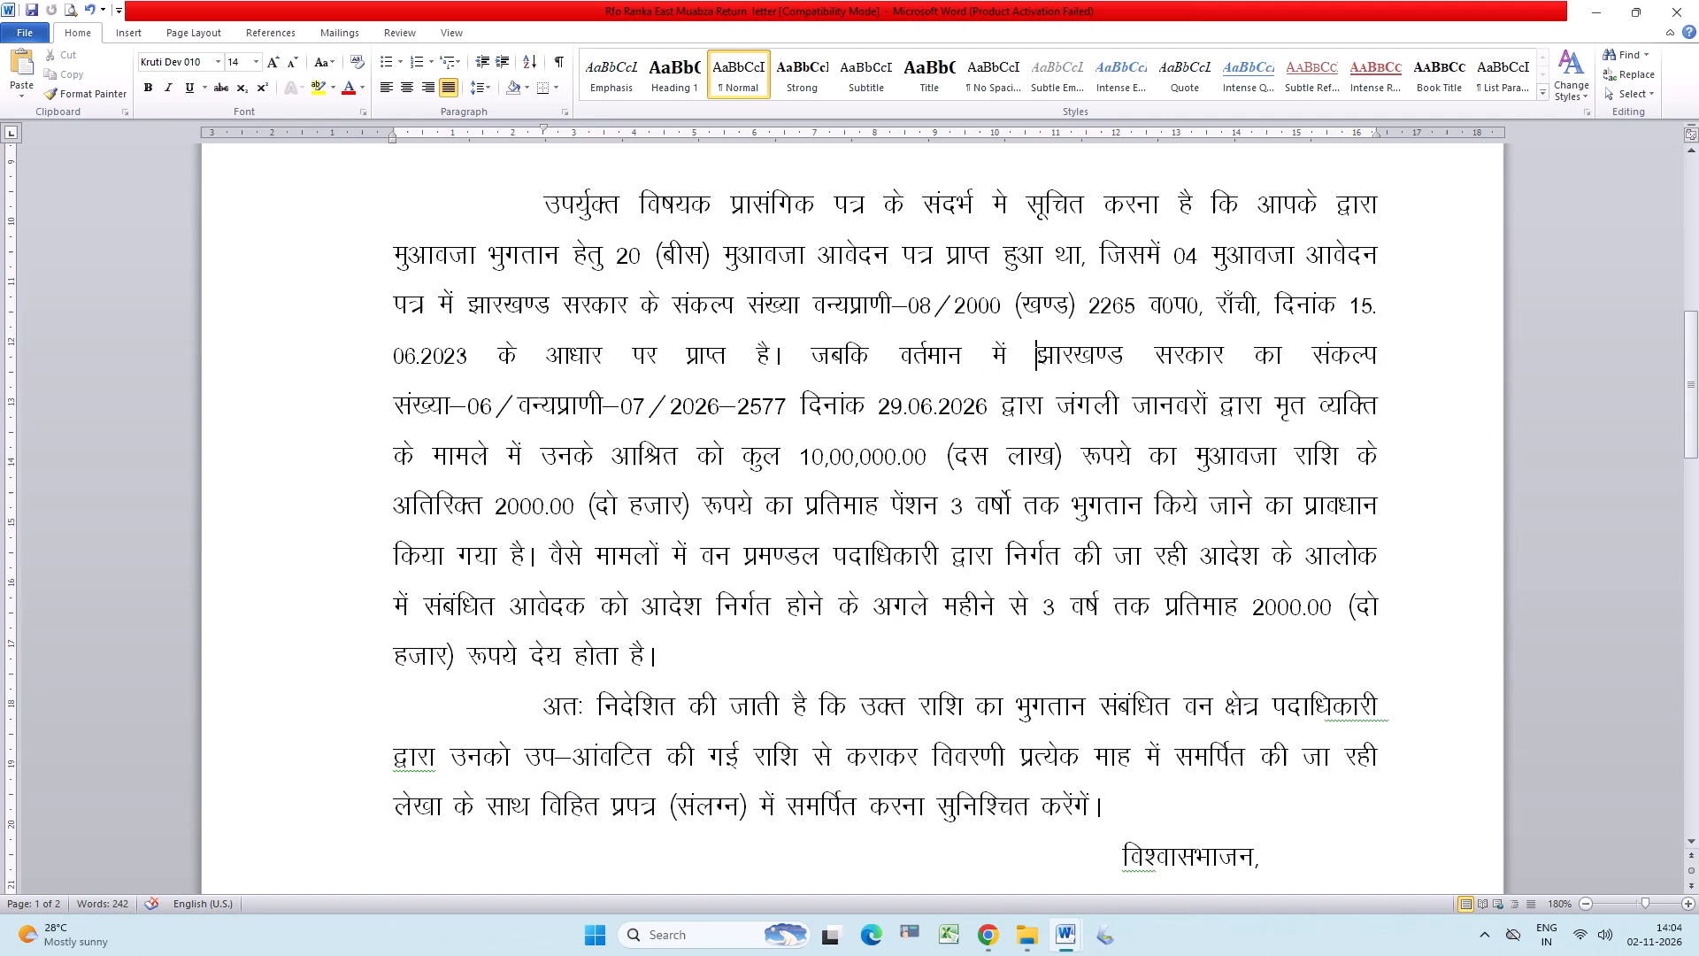
# Insert "के अनुसार मुआवजा आवेदन पत्र समर्पित किया जाना है।" after "दिनांक 29.06.2026" and before "द्वारा जंगली जानवरों".
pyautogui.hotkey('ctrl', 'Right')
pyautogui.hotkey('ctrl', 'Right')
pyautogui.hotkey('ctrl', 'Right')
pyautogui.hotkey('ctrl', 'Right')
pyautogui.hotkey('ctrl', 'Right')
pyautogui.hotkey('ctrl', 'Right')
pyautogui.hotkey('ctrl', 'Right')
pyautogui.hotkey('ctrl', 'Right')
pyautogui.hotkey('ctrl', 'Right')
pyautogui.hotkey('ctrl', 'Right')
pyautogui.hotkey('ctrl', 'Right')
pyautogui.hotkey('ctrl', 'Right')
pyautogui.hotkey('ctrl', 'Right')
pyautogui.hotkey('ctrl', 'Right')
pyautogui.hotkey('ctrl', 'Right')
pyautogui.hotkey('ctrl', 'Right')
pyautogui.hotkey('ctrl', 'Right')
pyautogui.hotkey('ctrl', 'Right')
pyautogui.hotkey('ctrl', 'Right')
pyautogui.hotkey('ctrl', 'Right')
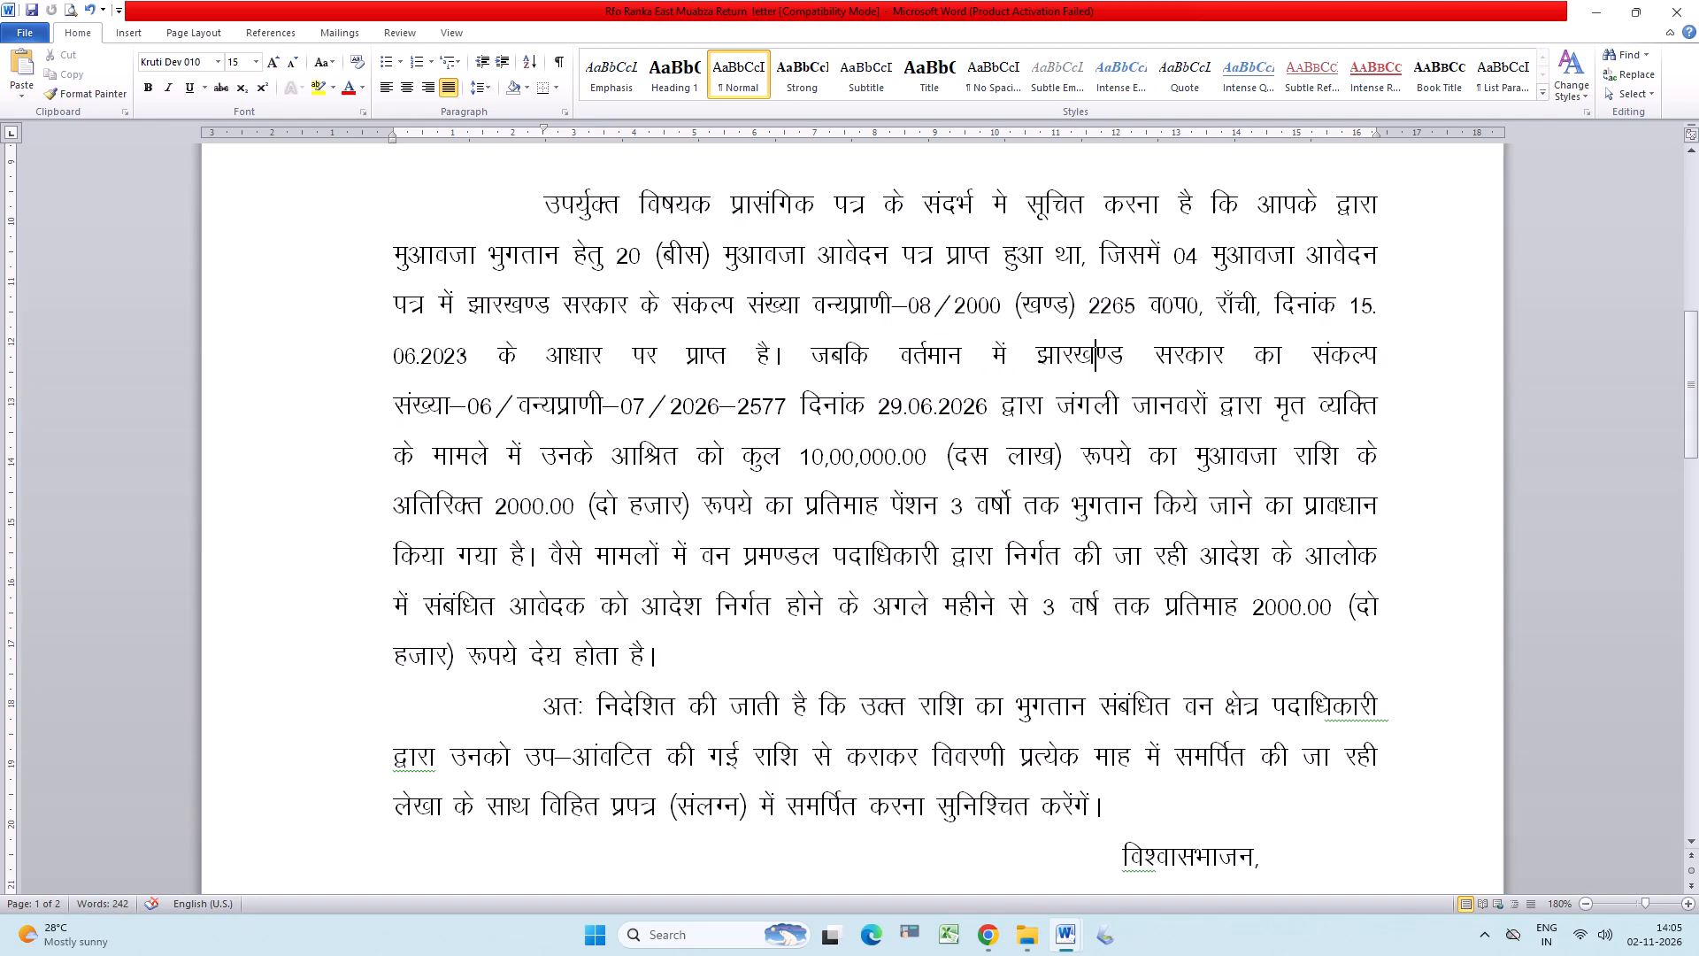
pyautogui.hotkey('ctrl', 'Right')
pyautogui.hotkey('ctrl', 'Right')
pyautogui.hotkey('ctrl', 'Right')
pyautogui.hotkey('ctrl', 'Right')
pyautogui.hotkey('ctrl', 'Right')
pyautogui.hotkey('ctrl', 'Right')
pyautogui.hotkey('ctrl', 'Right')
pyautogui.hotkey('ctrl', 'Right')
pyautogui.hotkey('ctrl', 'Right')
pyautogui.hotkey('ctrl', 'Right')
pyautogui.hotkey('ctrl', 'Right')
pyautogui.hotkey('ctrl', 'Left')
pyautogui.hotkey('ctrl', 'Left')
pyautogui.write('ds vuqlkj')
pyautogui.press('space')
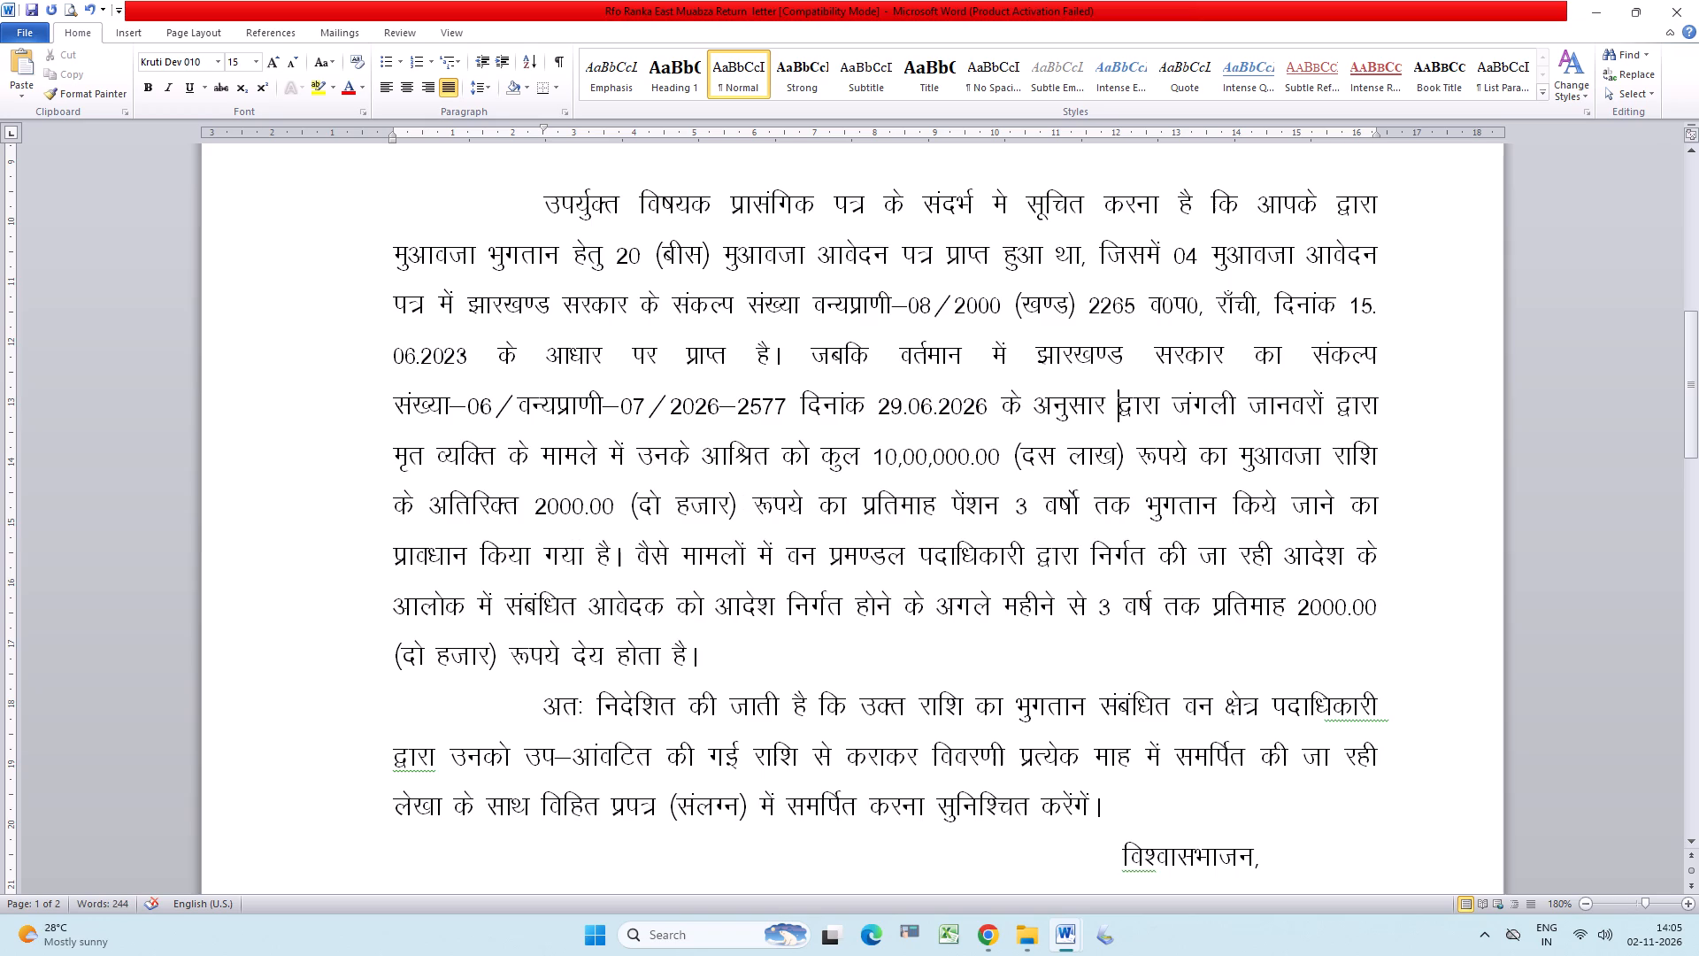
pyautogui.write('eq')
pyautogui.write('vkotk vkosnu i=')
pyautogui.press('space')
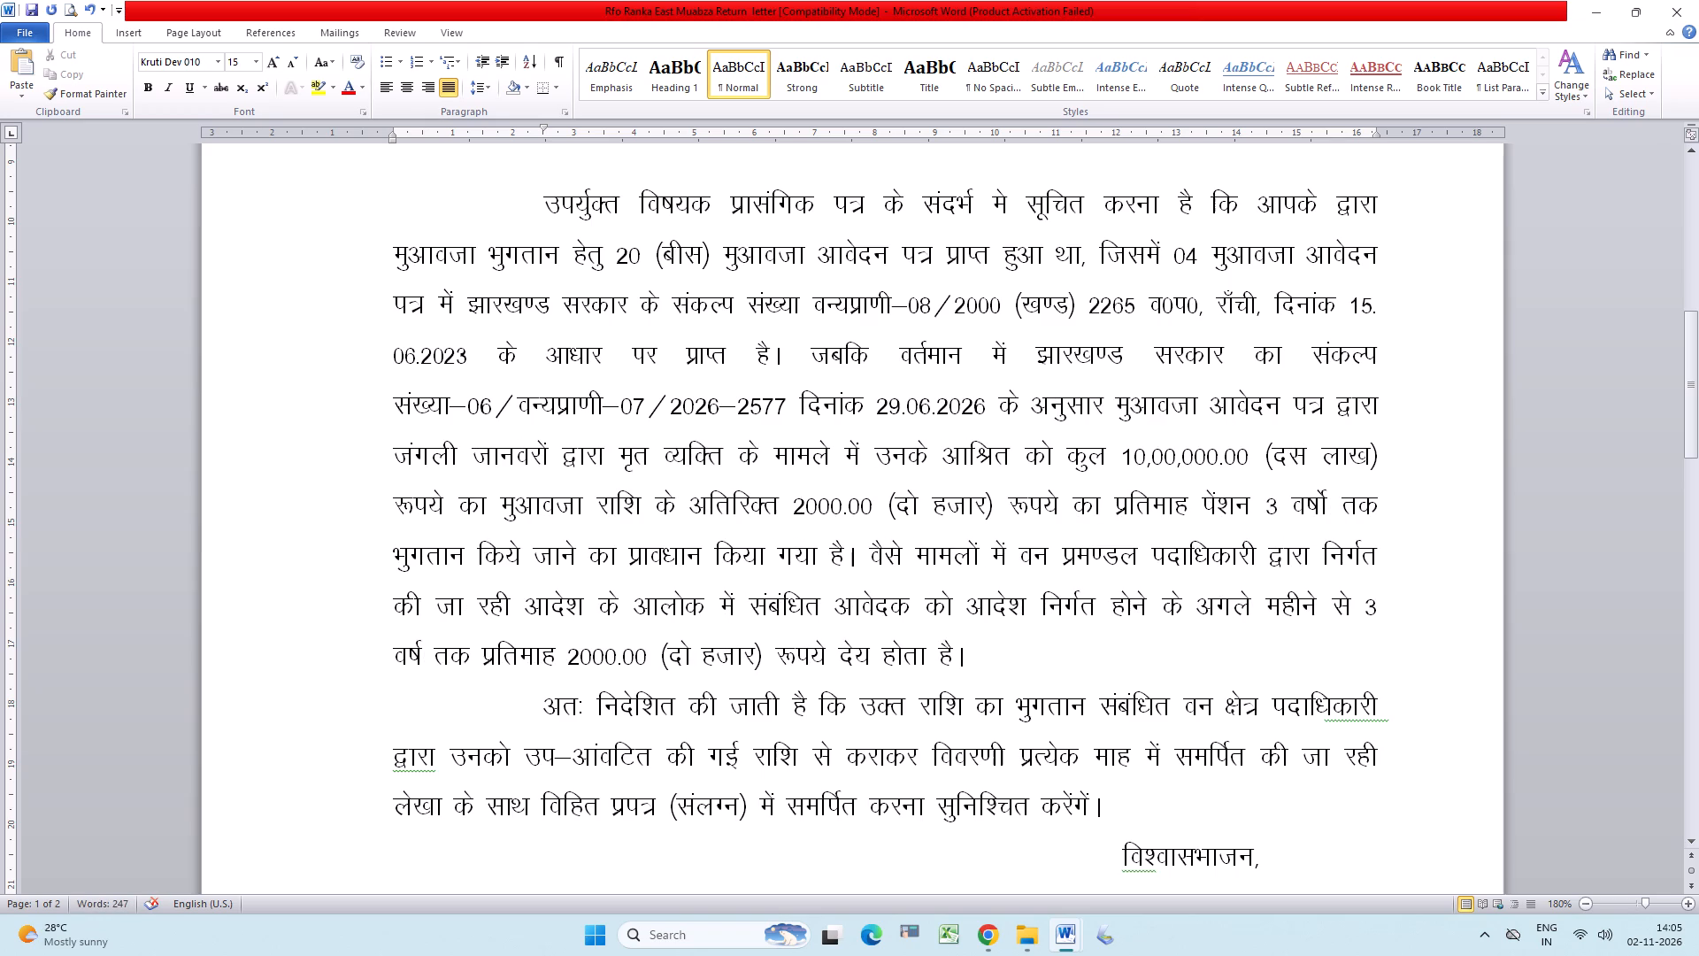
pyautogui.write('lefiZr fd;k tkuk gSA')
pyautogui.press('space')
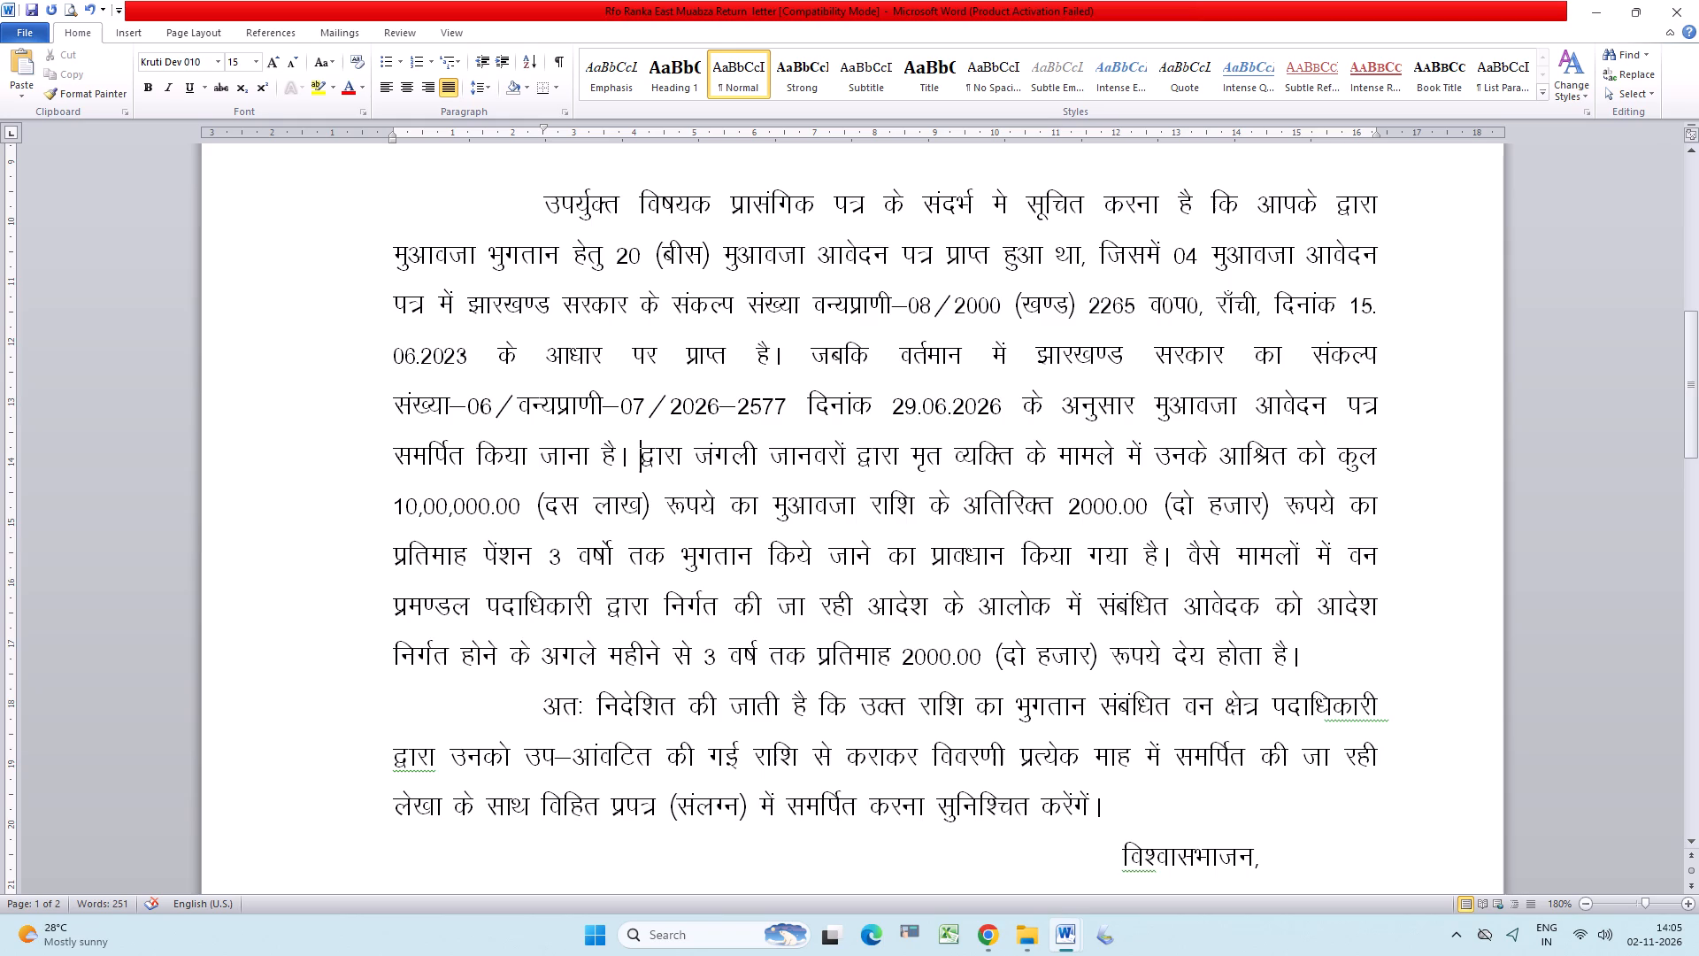
# Insert "समर्पित आवेदन के विवरणी निम्नवत् है:–" after "समर्पित किया जाना है।" and before "द्वारा जंगली जानवरों".
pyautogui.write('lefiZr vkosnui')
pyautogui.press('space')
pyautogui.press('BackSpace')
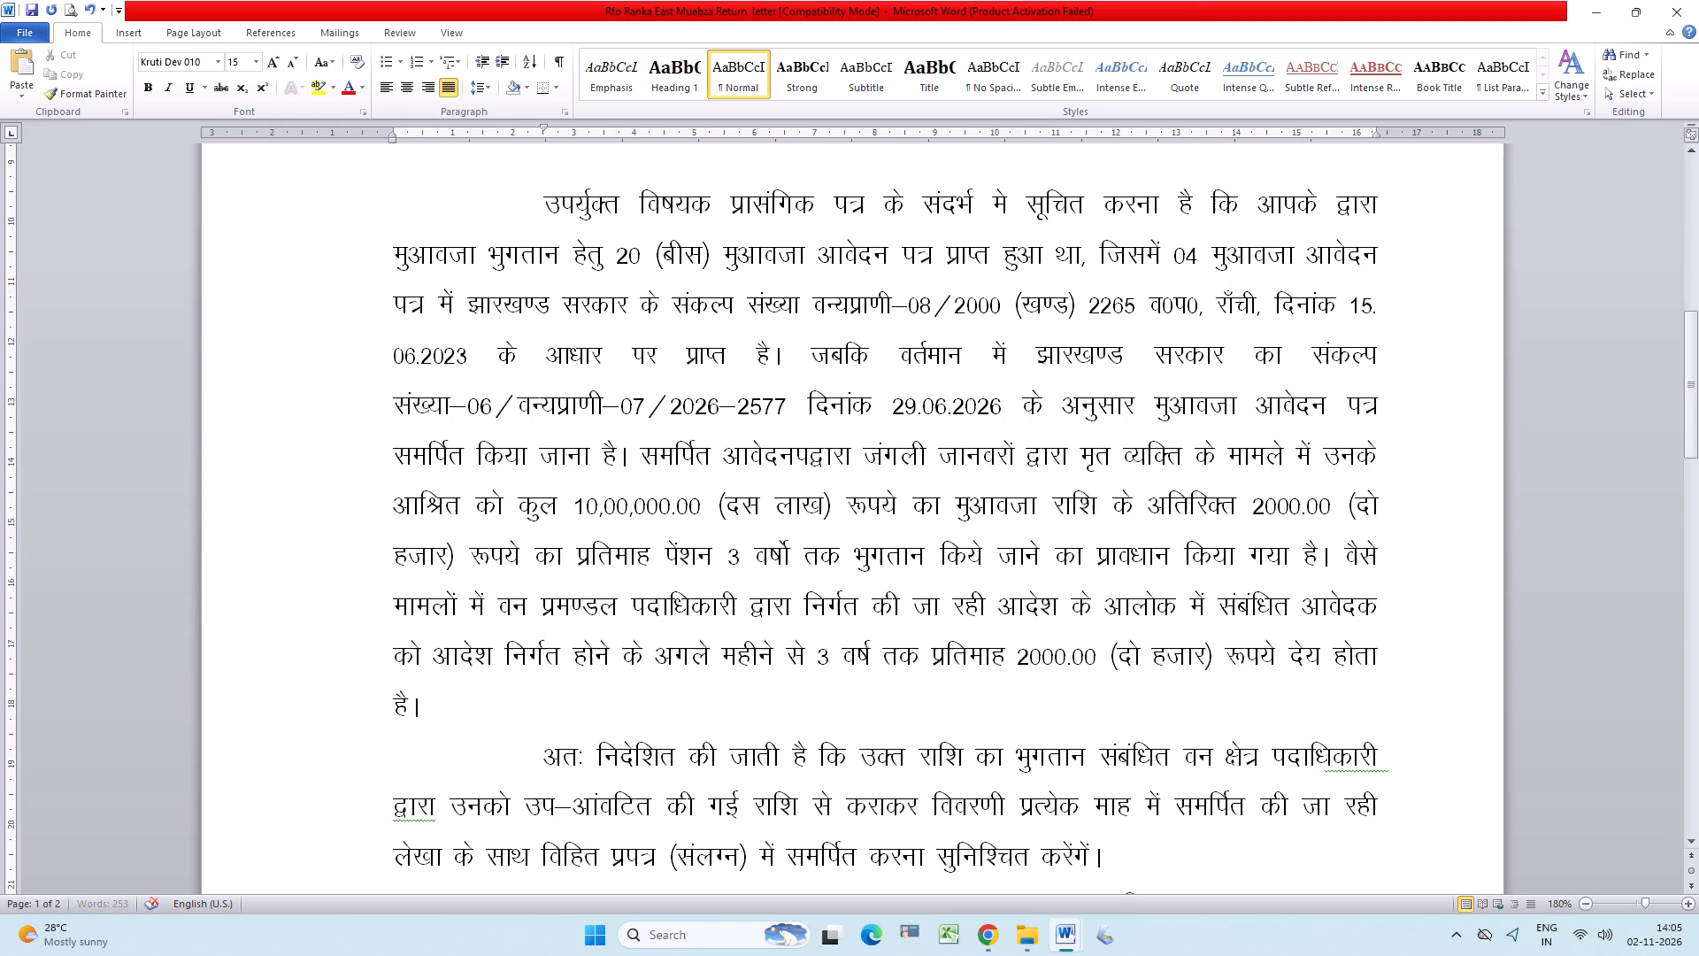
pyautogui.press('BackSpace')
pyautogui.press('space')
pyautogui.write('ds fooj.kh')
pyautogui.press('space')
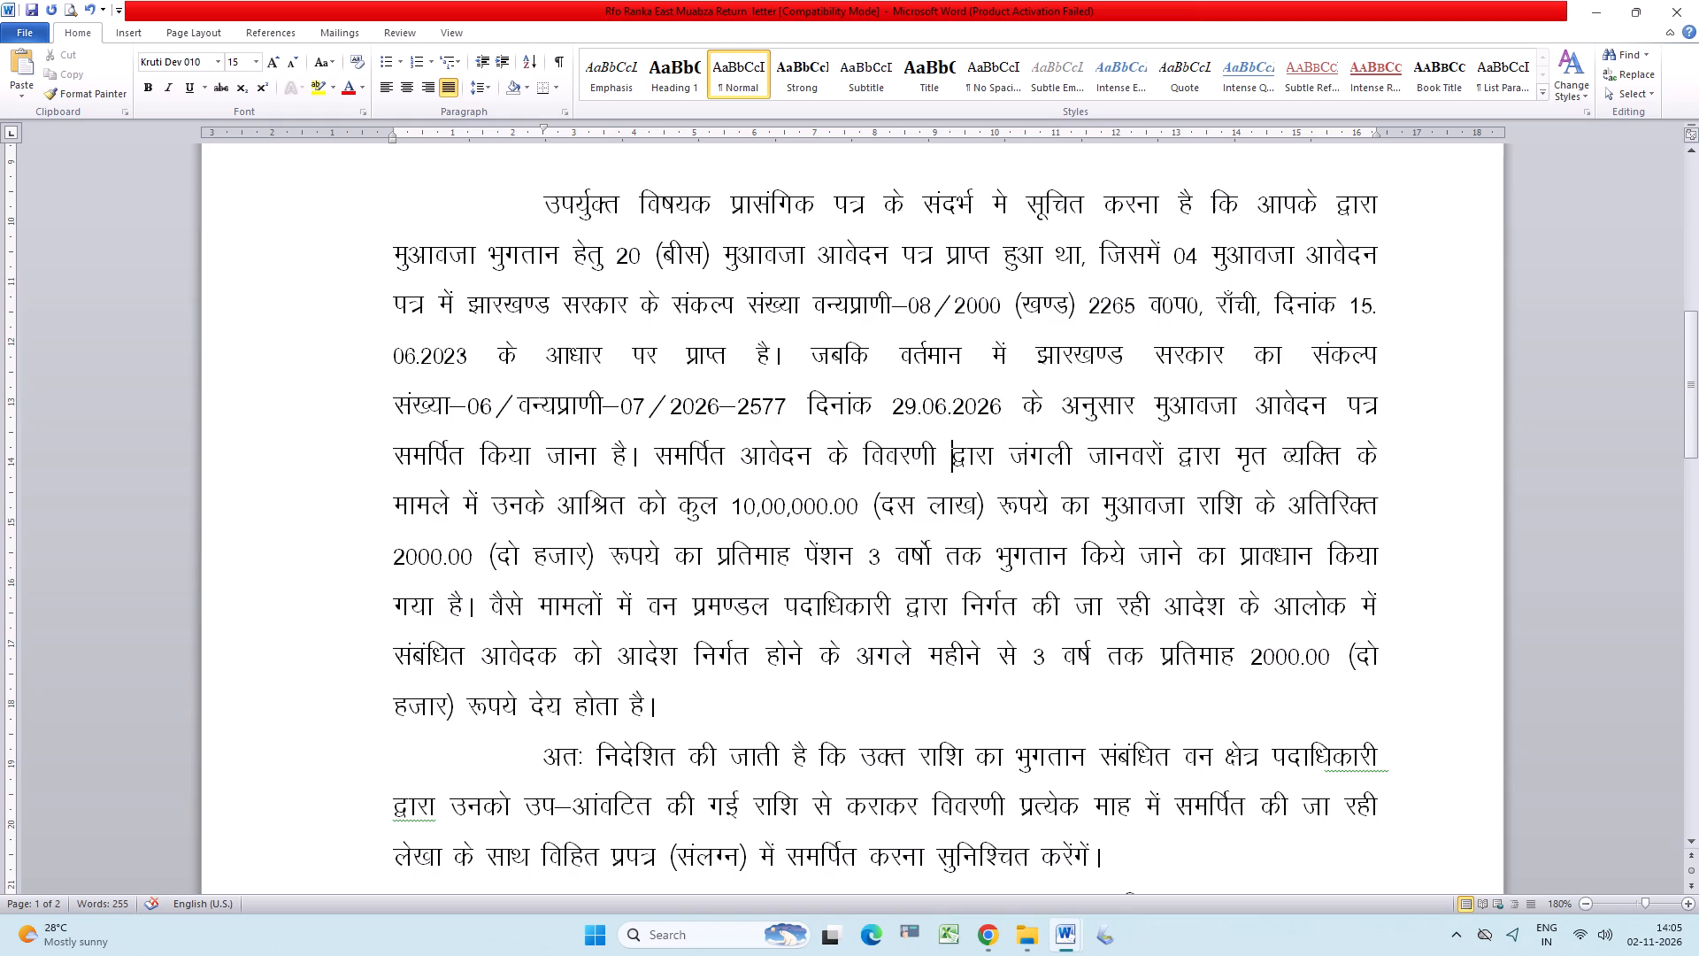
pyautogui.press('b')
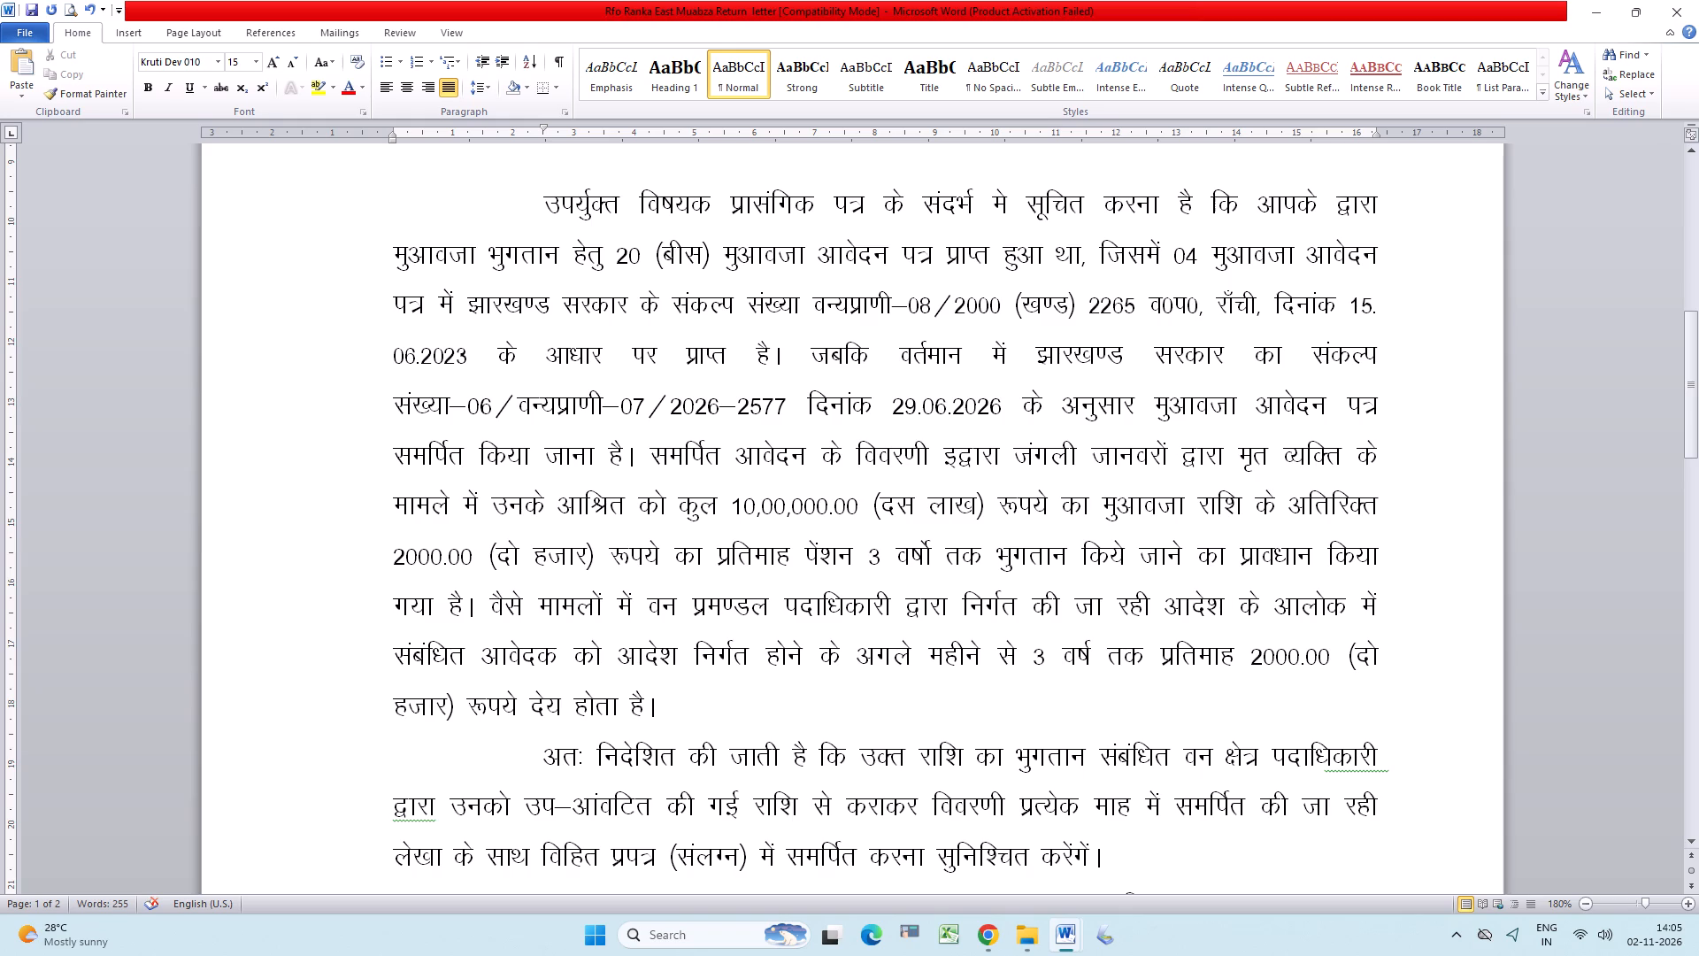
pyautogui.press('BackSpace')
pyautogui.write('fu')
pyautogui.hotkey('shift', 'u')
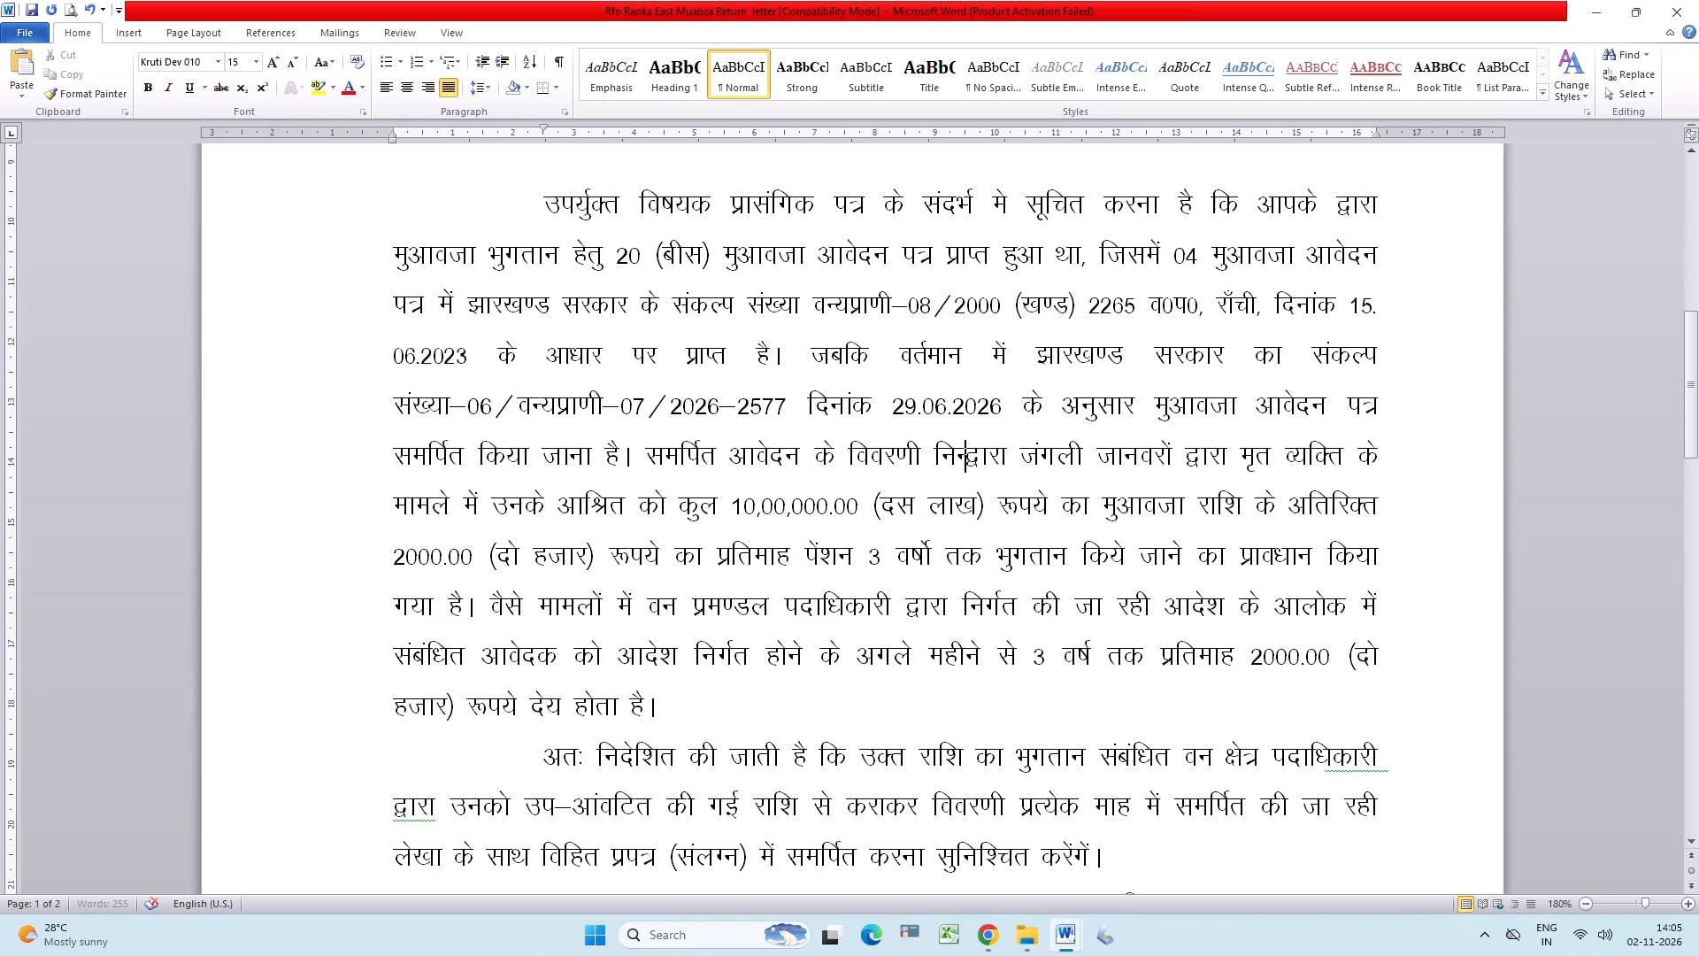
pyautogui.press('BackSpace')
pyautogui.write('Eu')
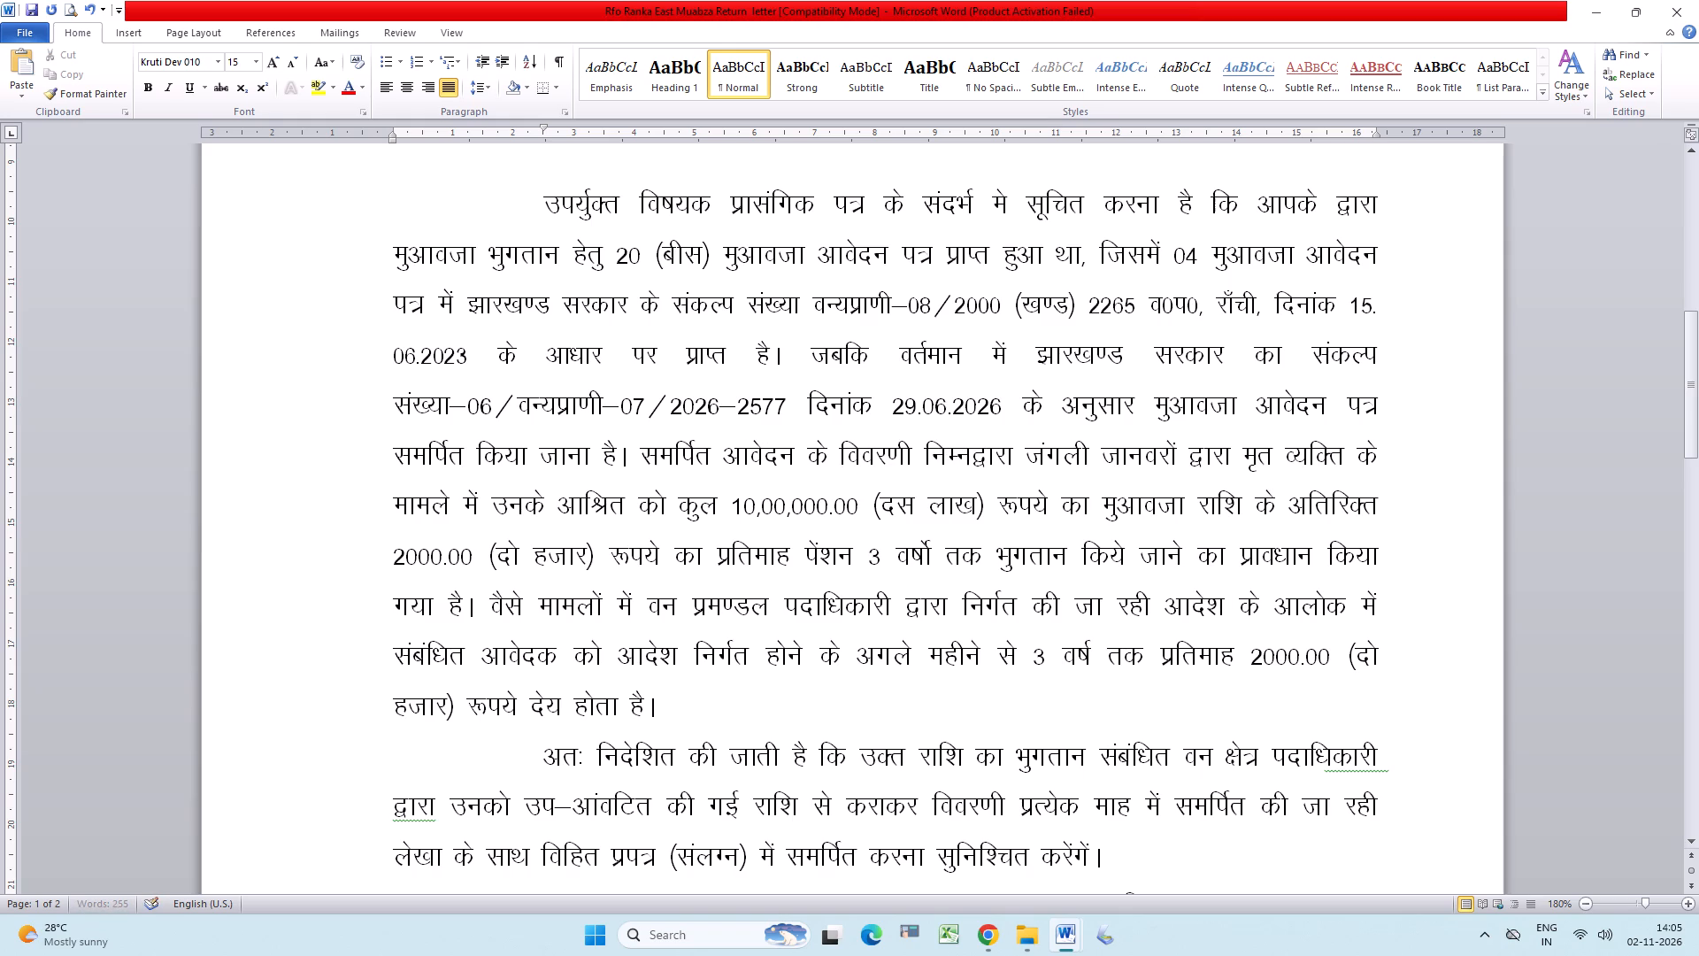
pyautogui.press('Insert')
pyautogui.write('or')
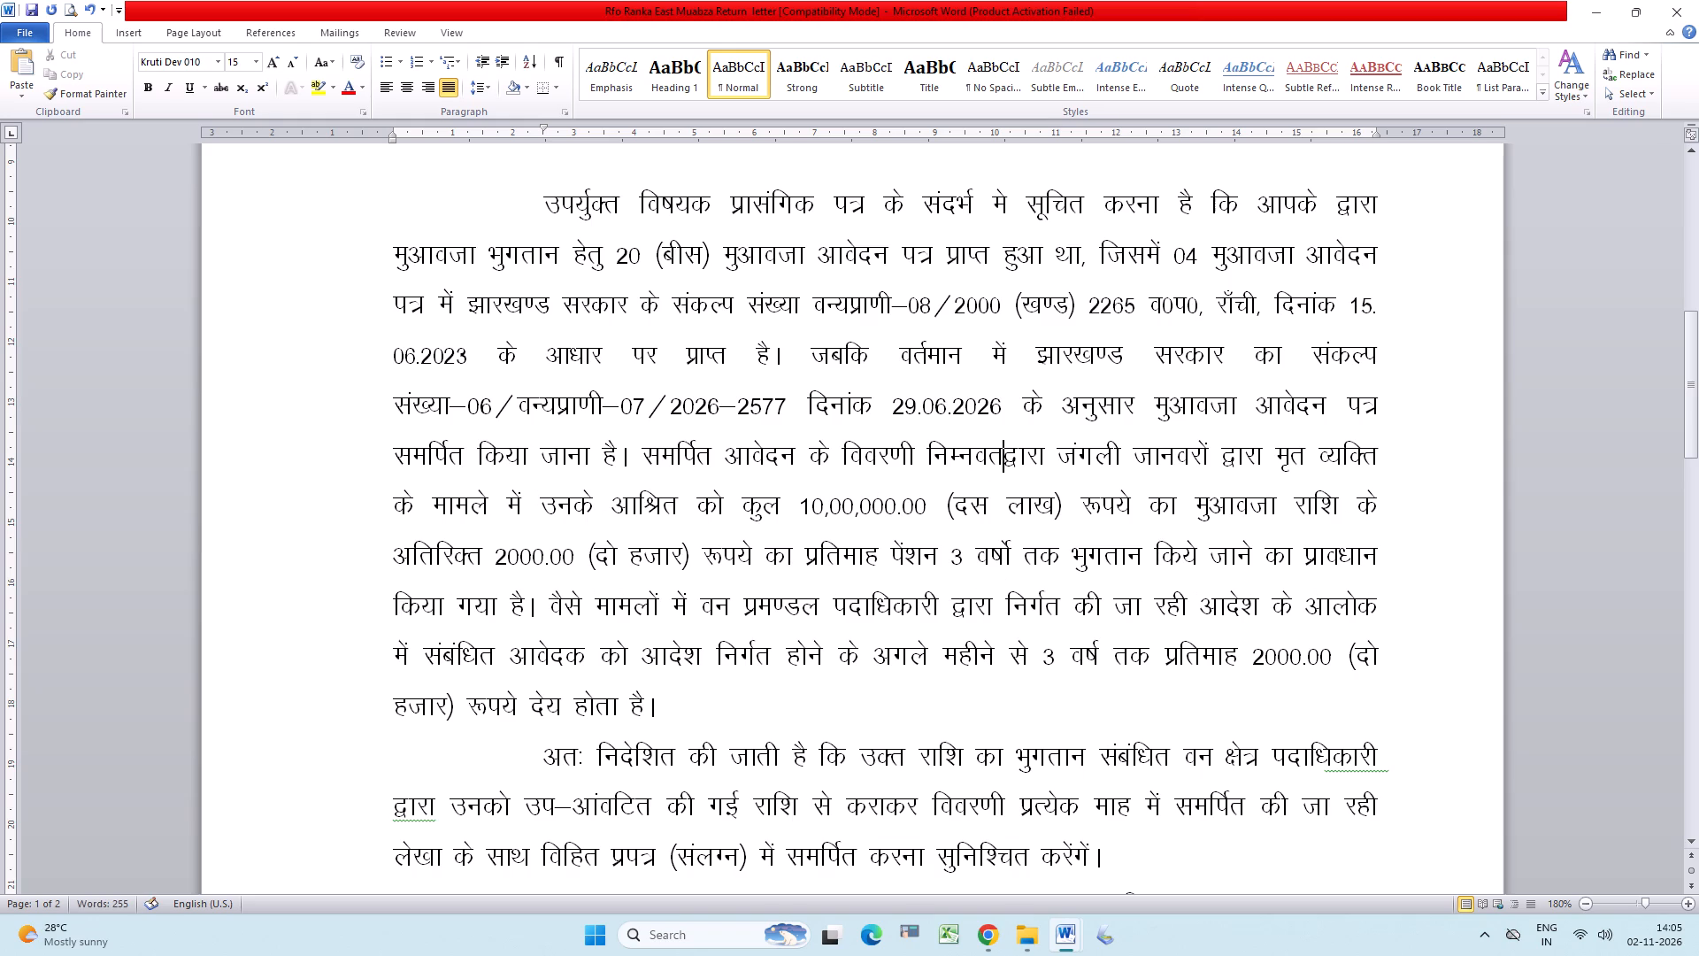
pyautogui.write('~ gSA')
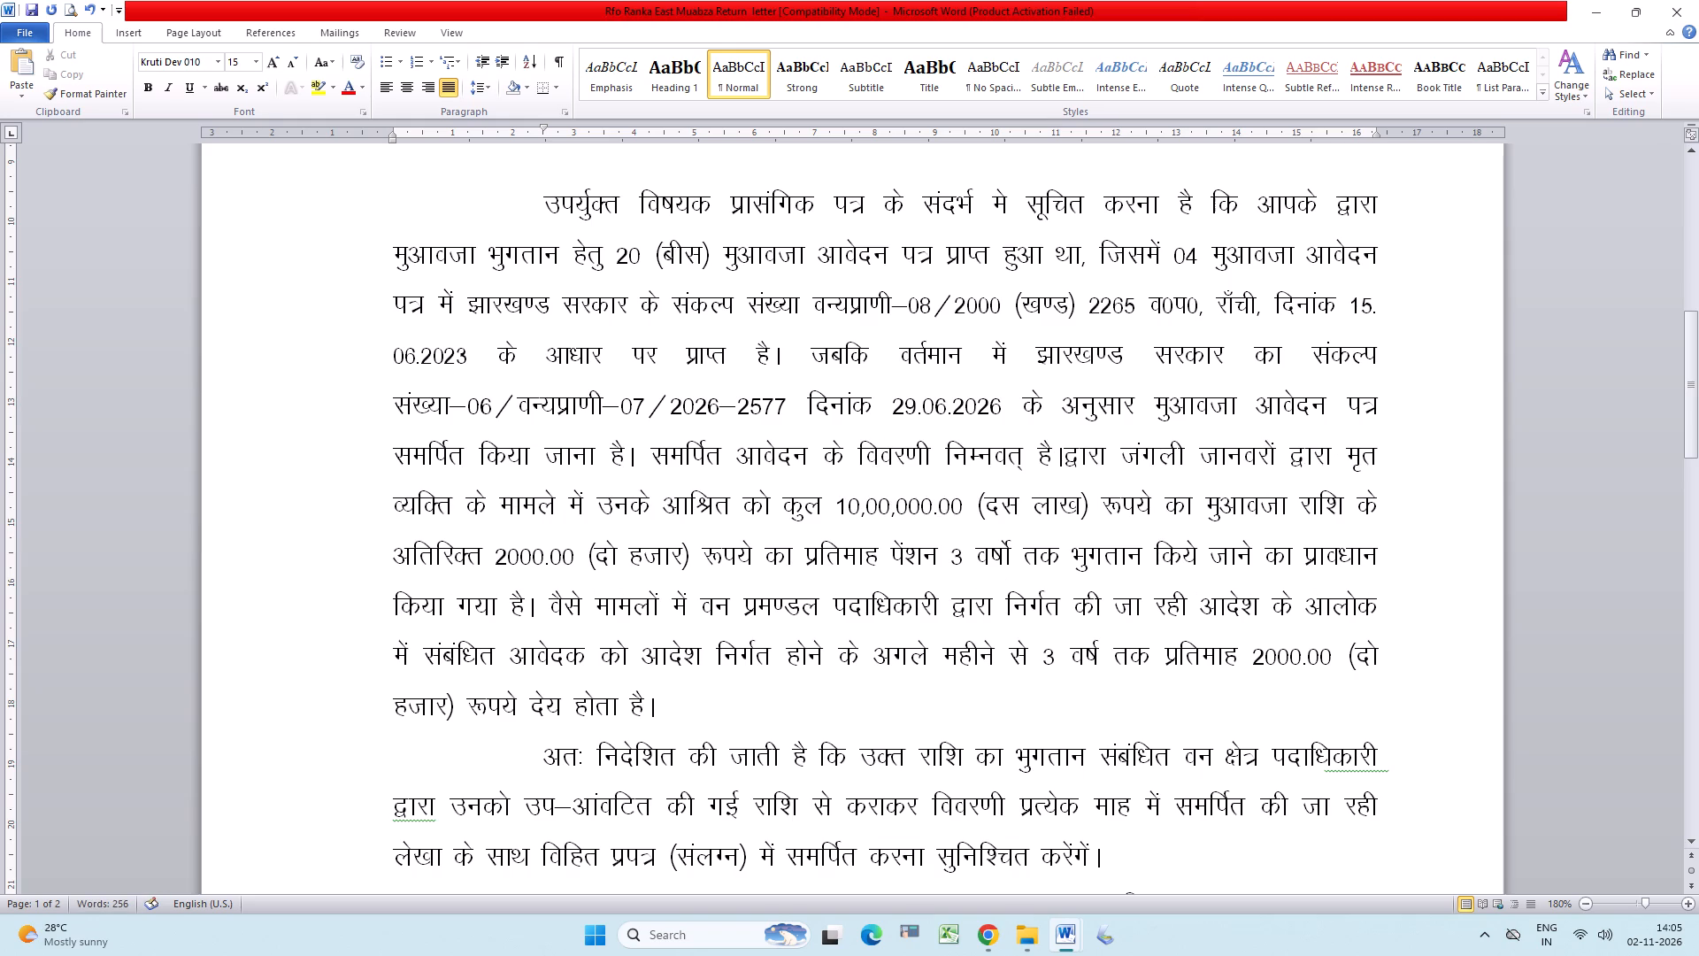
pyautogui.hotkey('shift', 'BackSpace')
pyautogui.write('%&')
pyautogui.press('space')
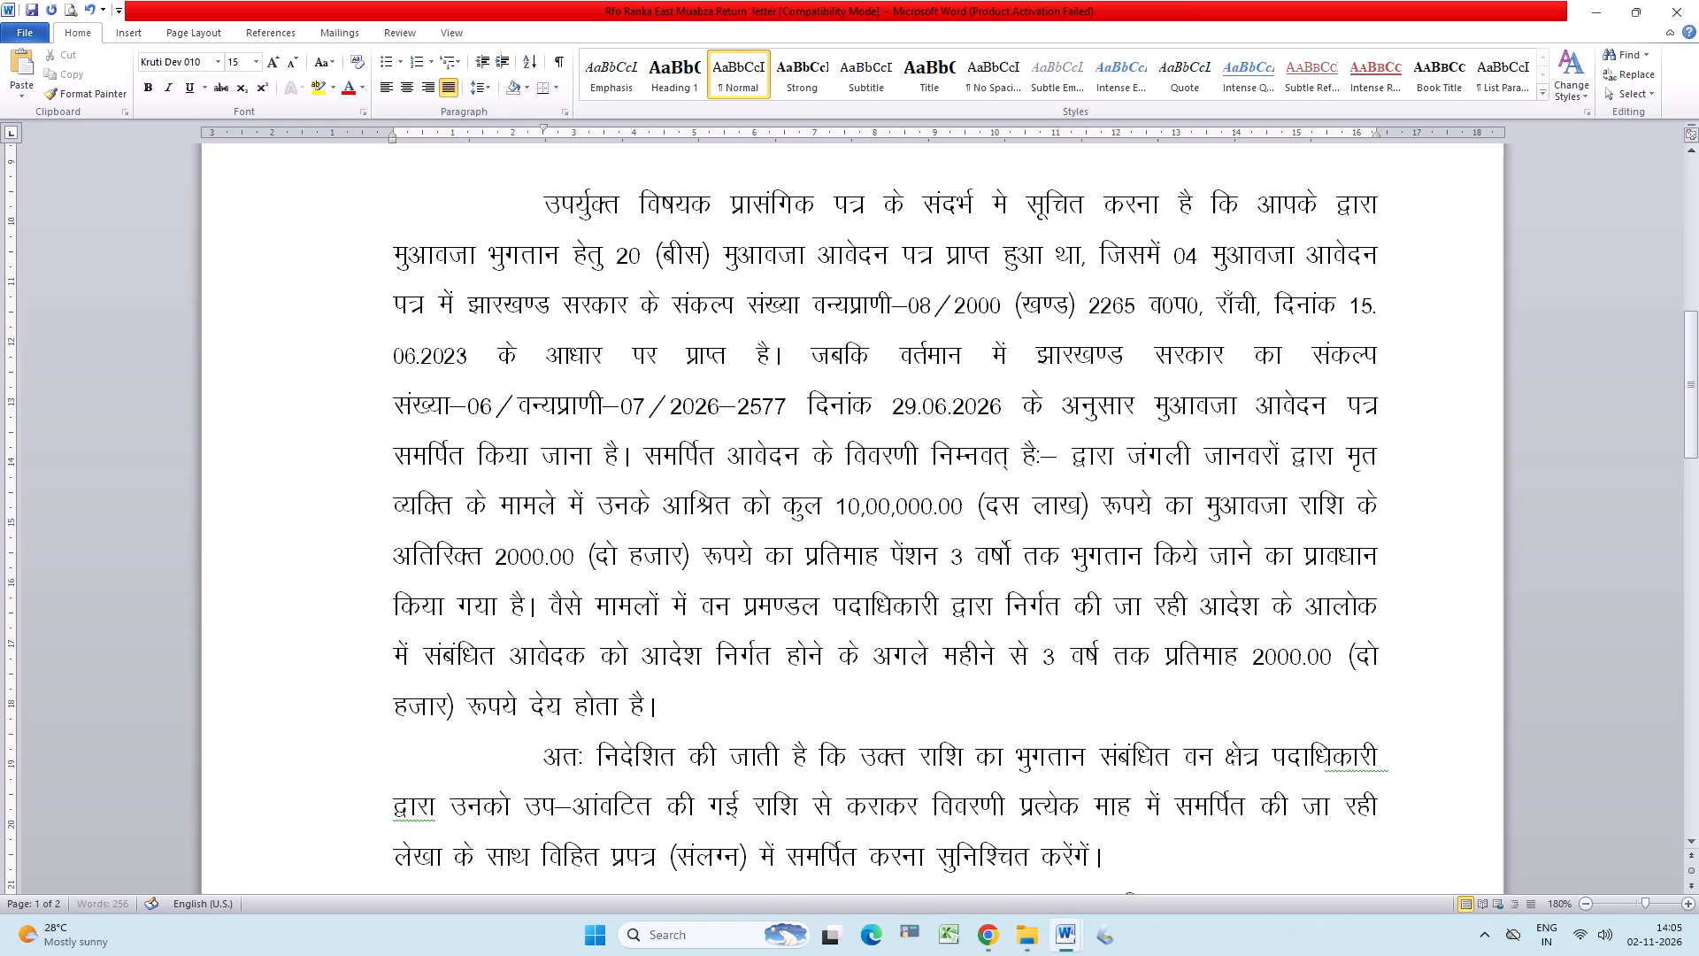
# Separate the text from "द्वारा जंगली जानवरों" onward with four paragraph breaks after "निम्नवत् है:–" and save the letter.
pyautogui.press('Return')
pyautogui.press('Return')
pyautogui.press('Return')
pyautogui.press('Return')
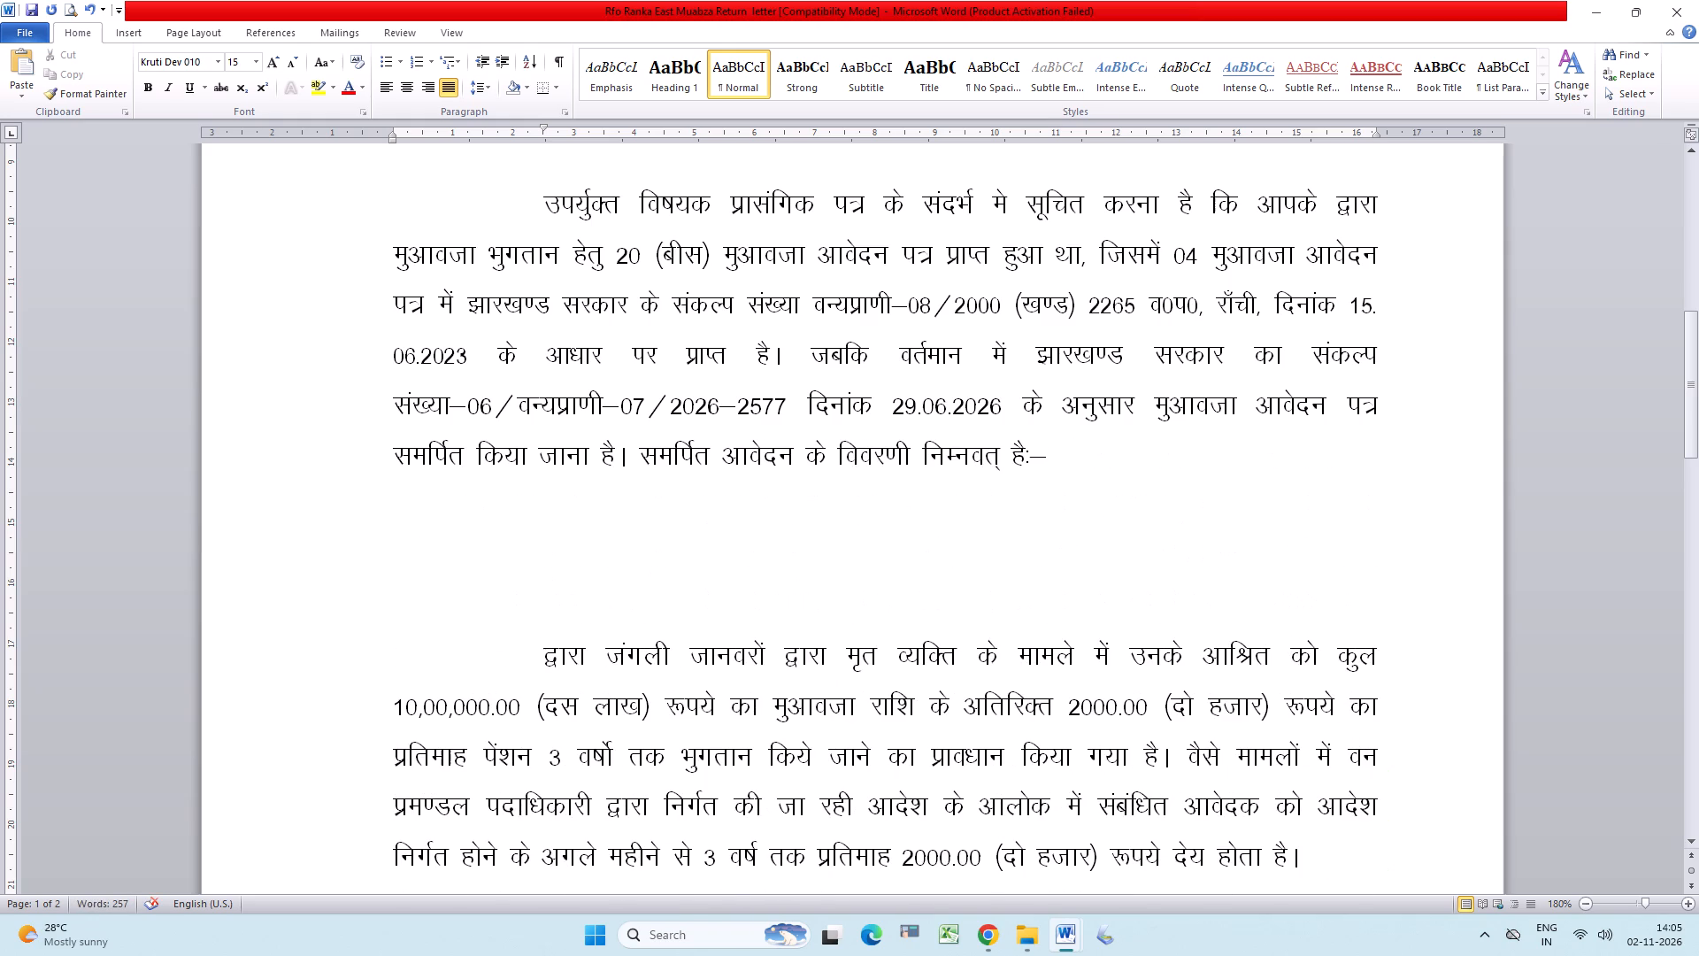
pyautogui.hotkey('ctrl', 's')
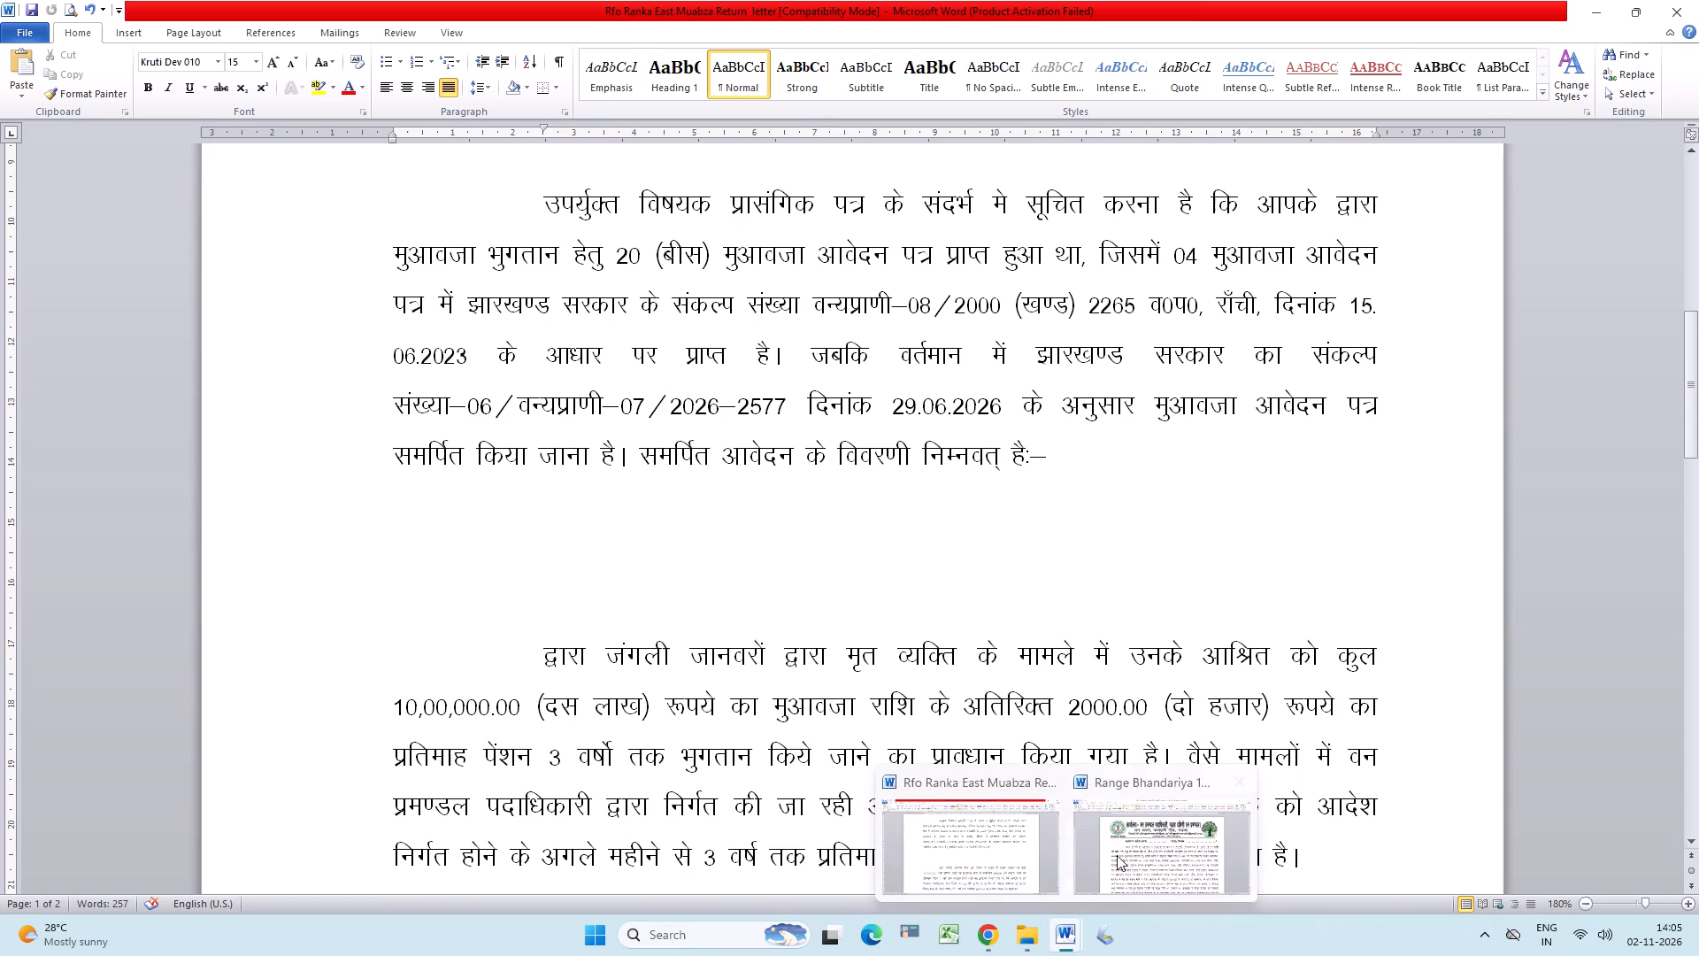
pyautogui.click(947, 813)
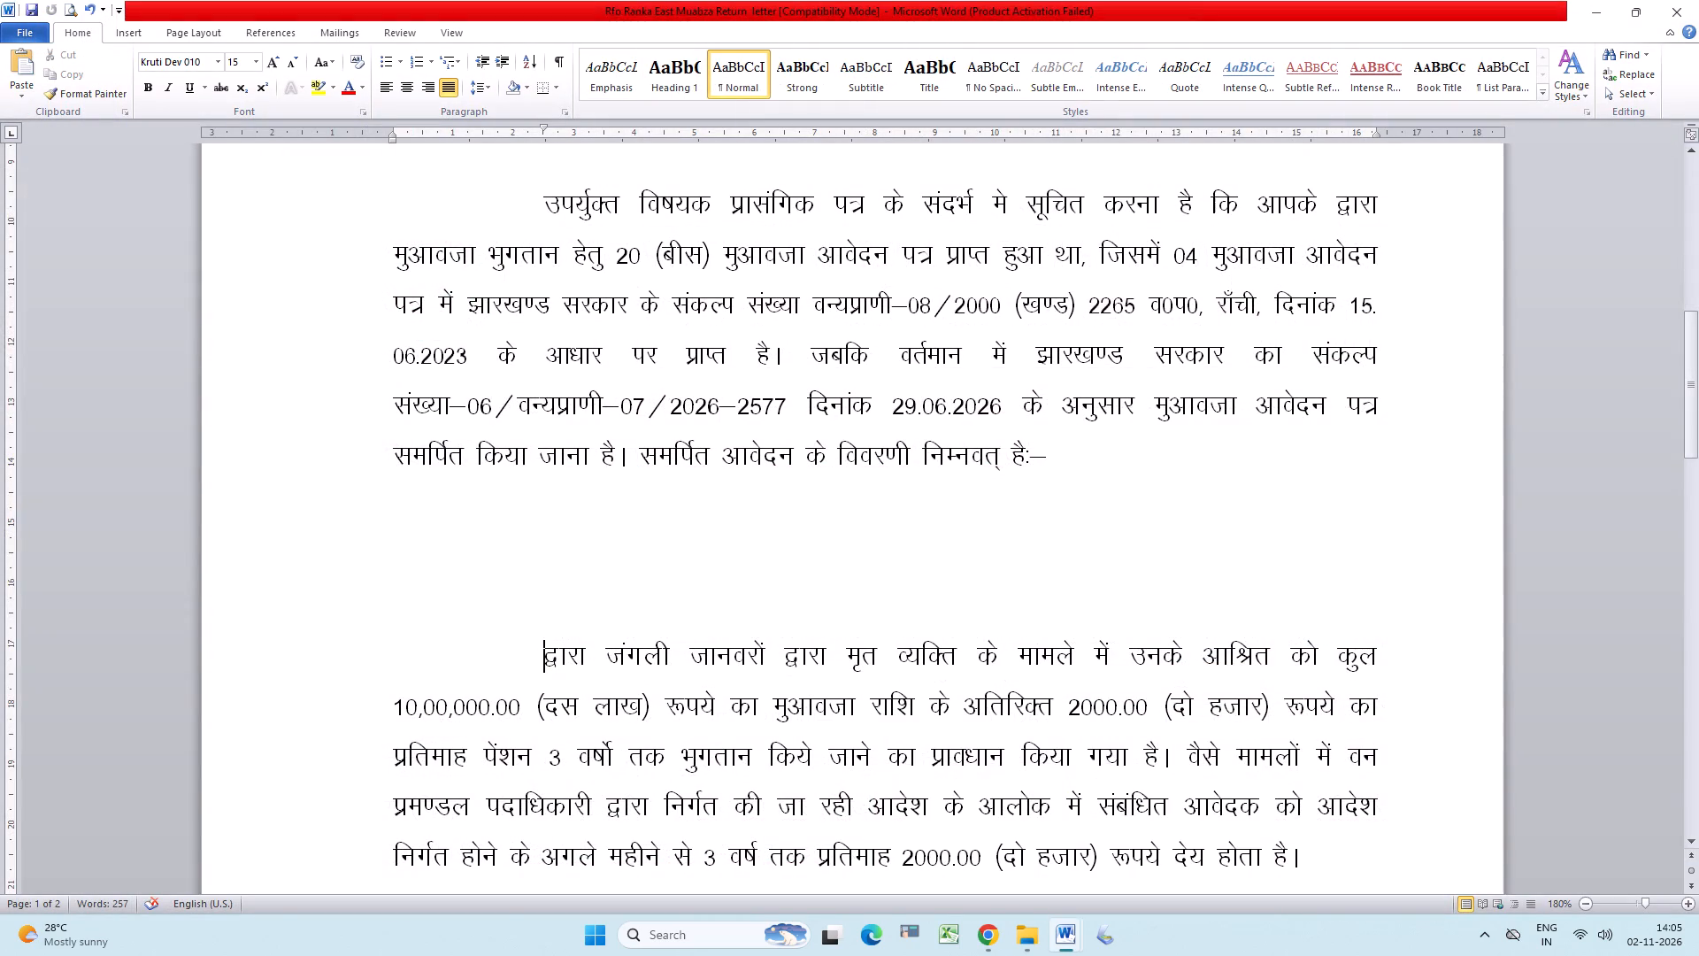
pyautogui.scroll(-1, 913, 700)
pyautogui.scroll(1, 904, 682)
# Insert a table of five columns and five rows just before the paragraph starting "द्वारा जंगली जानवरों".
pyautogui.click(126, 36)
pyautogui.click(150, 98)
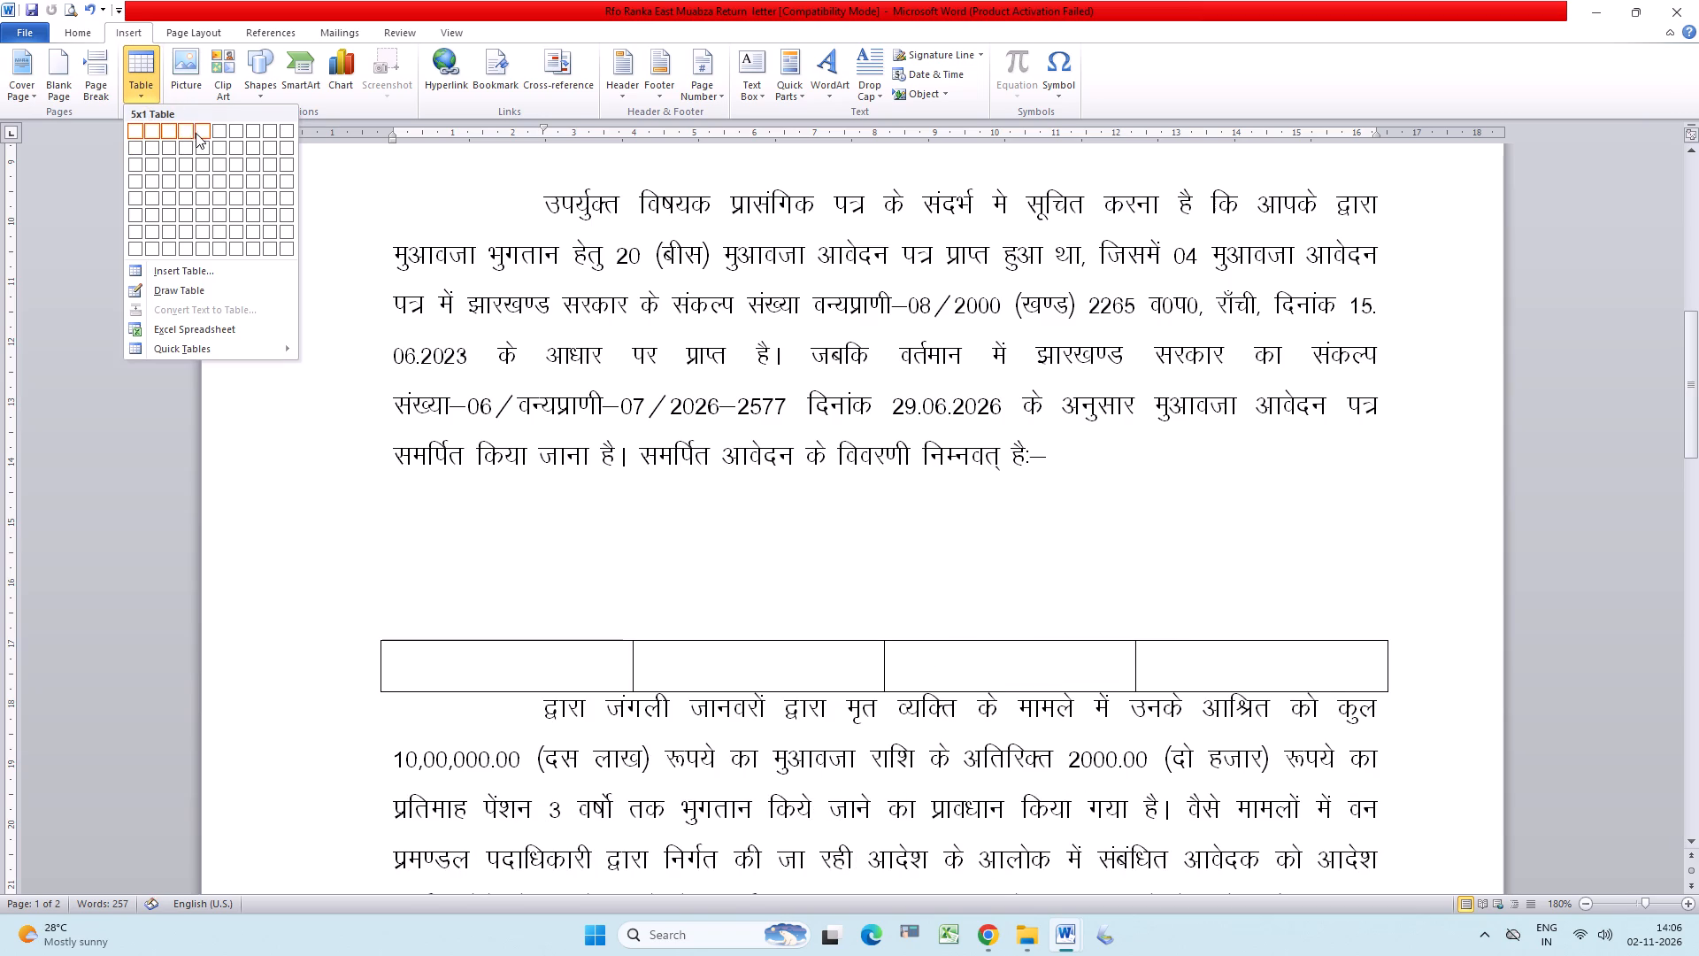
pyautogui.click(207, 194)
# Enter "क्र०सं०" as the heading of the table's first column.
pyautogui.hotkey('alt', '0')
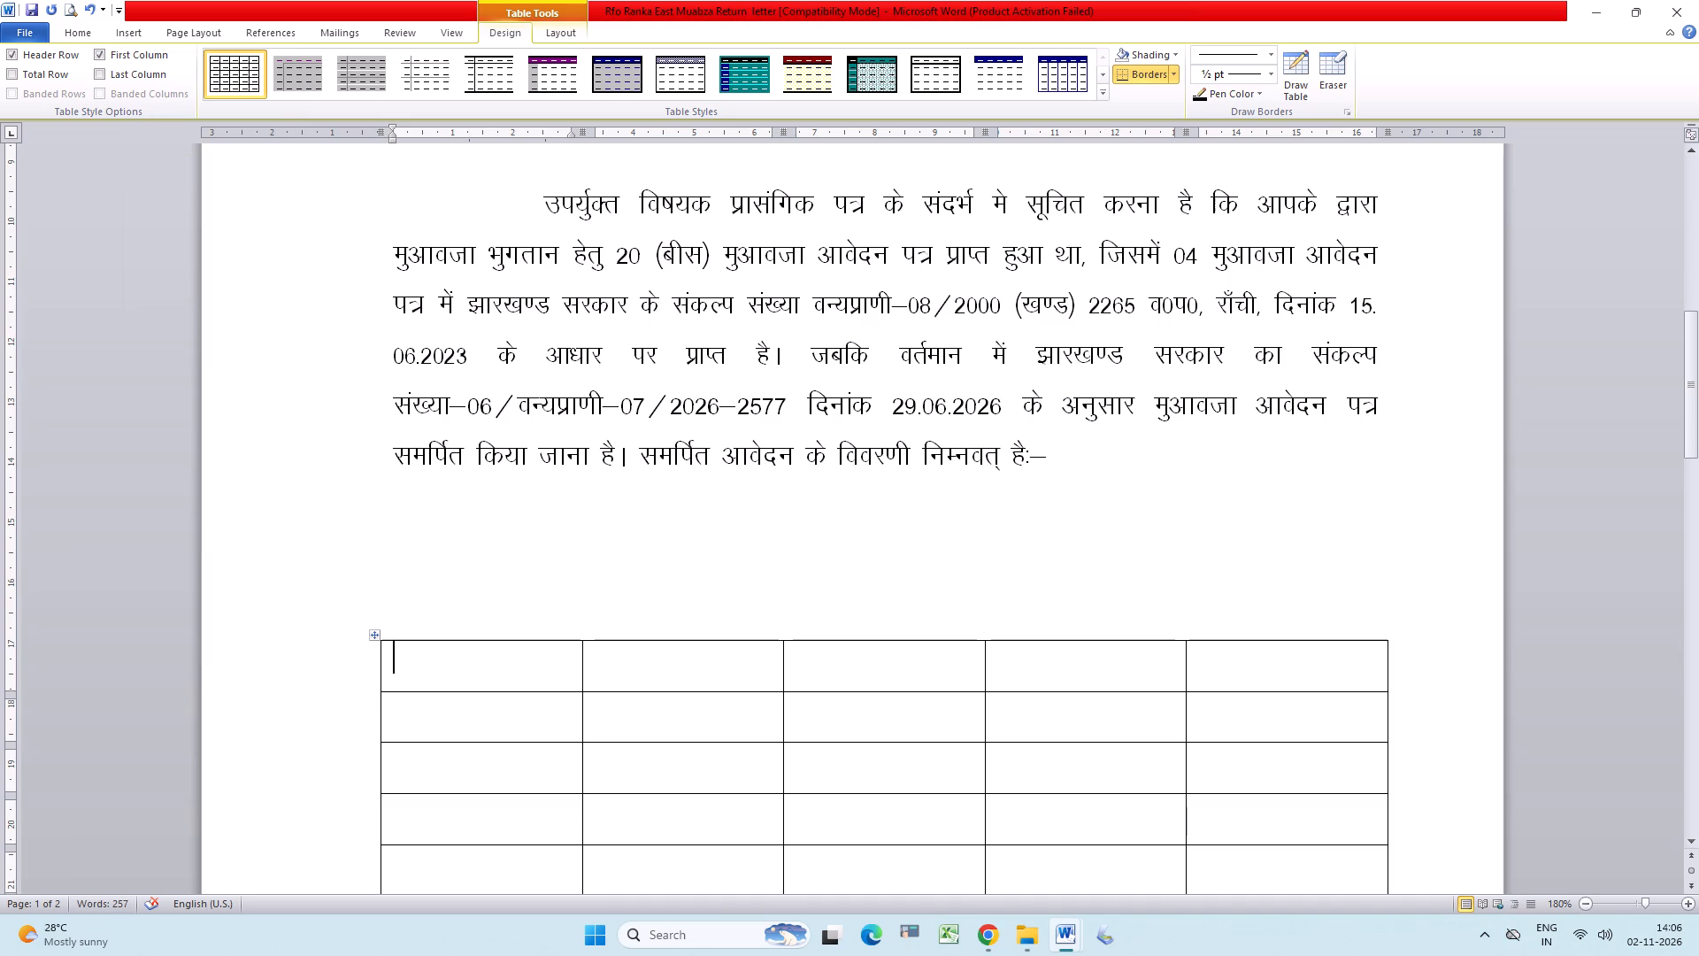
pyautogui.hotkey('alt', '2')
pyautogui.hotkey('alt', '1')
pyautogui.hotkey('alt', '6')
pyautogui.hotkey('alt', '0')
pyautogui.hotkey('alt', '2')
pyautogui.hotkey('alt', '2')
pyautogui.hotkey('alt', '9')
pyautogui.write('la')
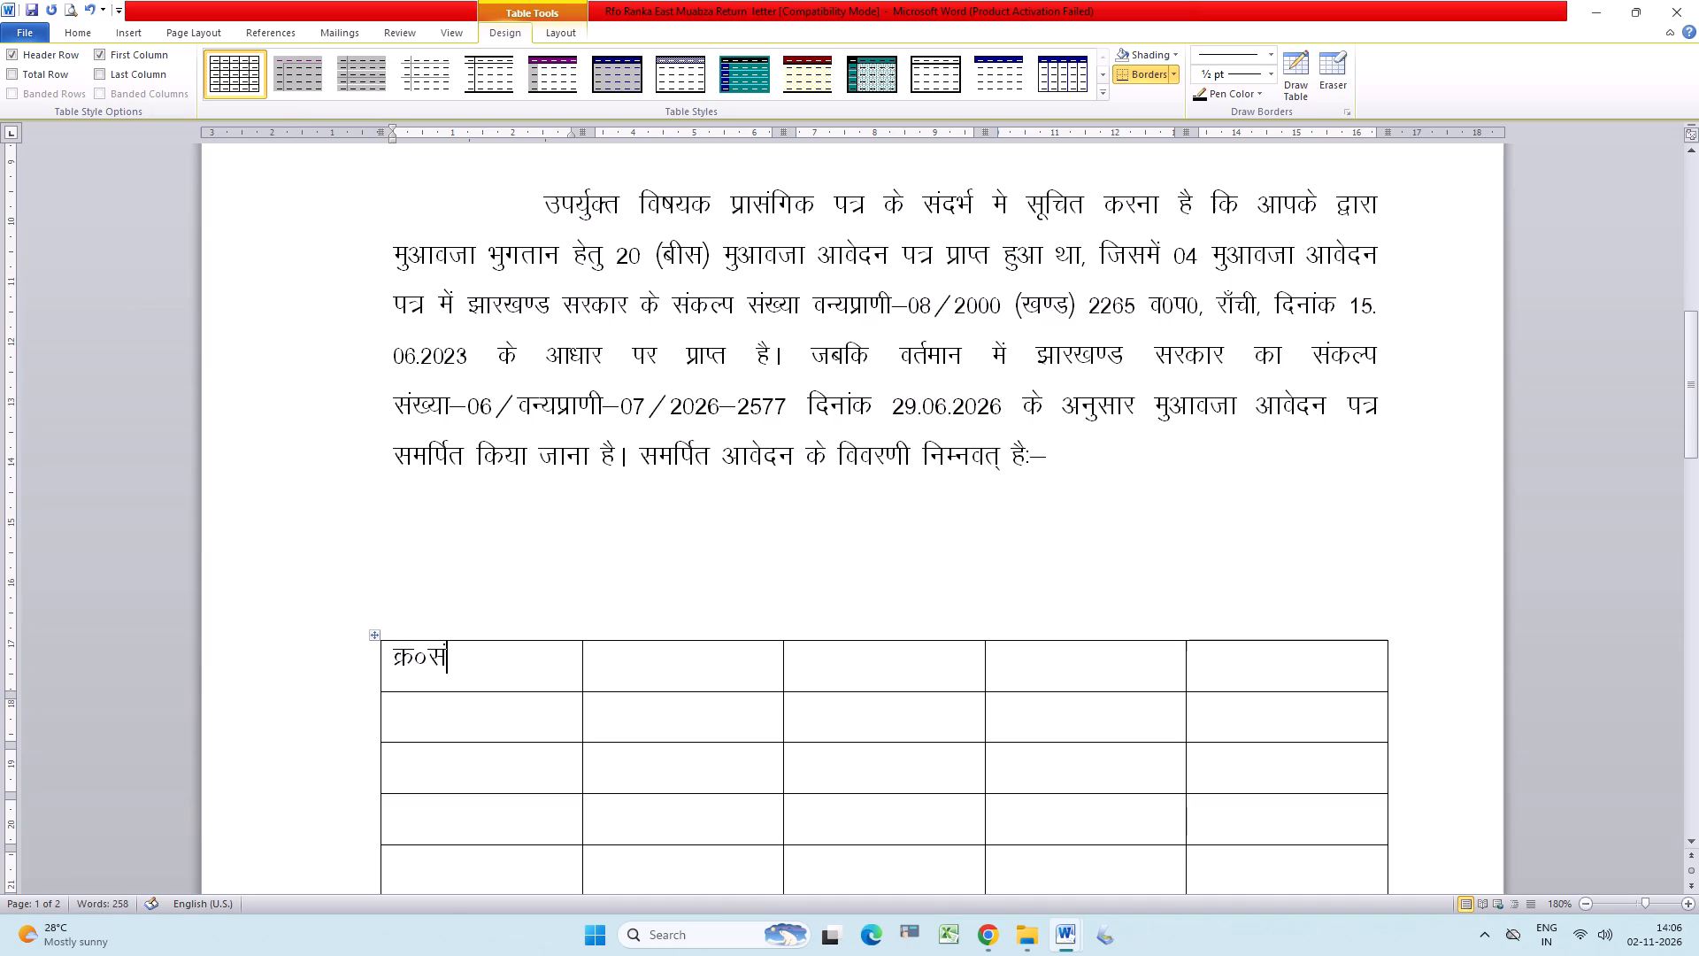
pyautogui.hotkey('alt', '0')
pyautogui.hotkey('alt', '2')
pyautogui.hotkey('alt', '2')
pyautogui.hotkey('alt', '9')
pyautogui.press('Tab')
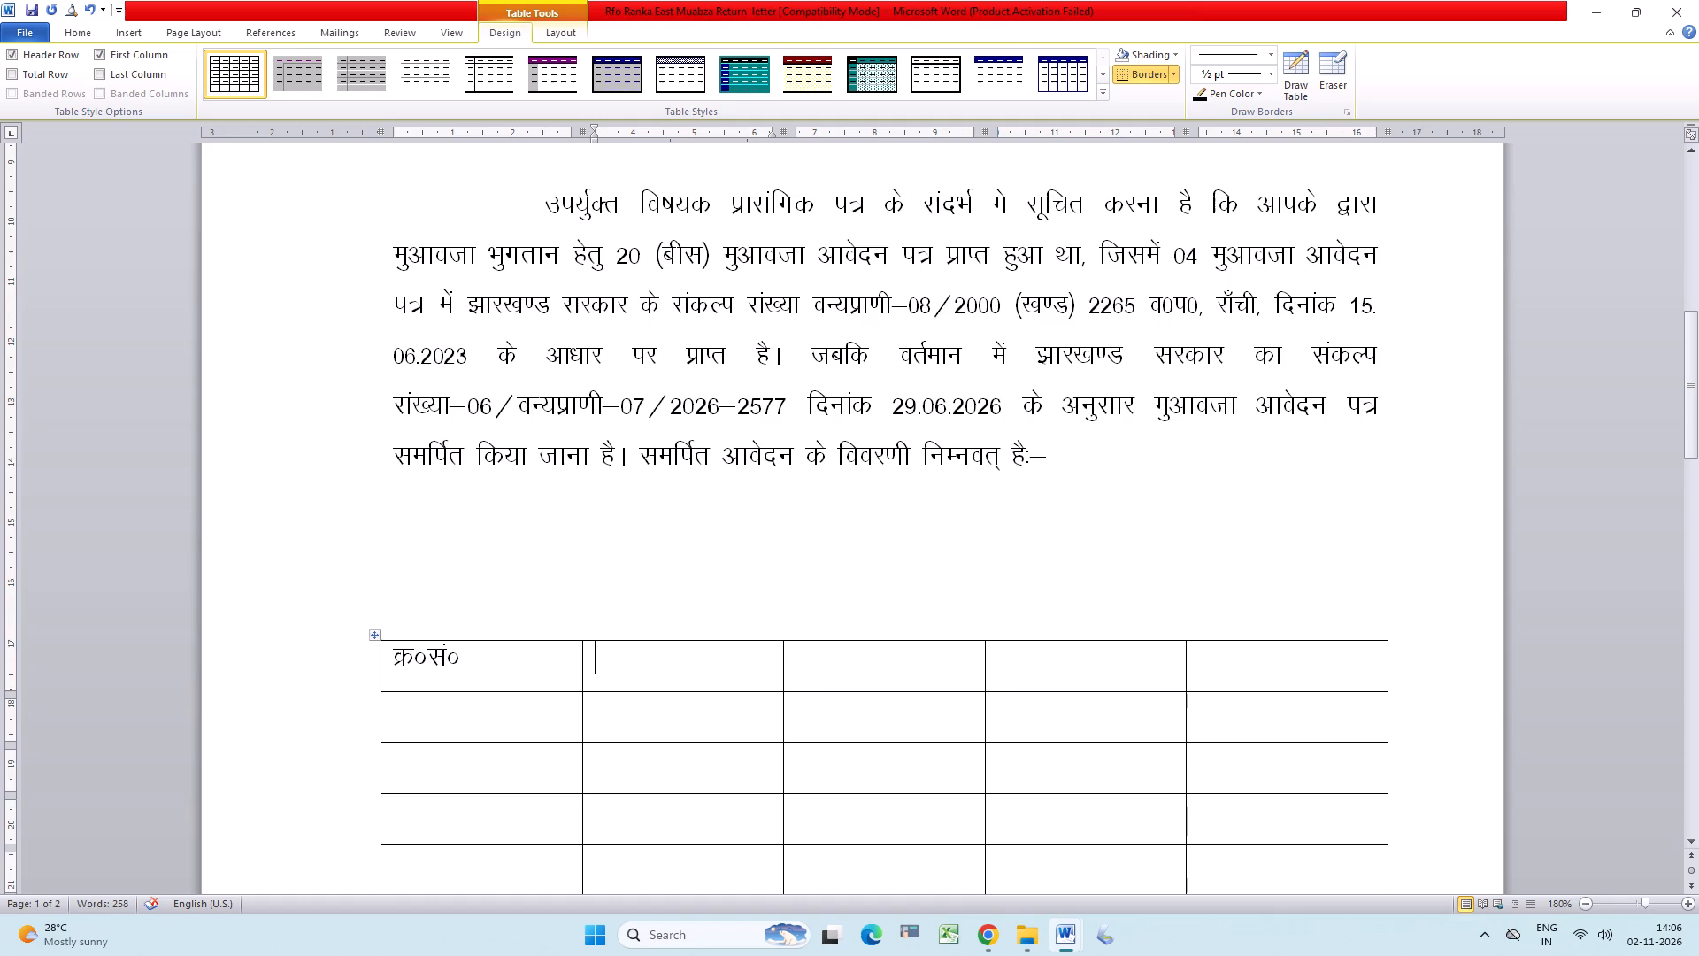
# Fill the remaining four column headings with "आवेदक का नाम", "पिता/पति का नाम", "ग्राम" and "क्षति का प्रकार".
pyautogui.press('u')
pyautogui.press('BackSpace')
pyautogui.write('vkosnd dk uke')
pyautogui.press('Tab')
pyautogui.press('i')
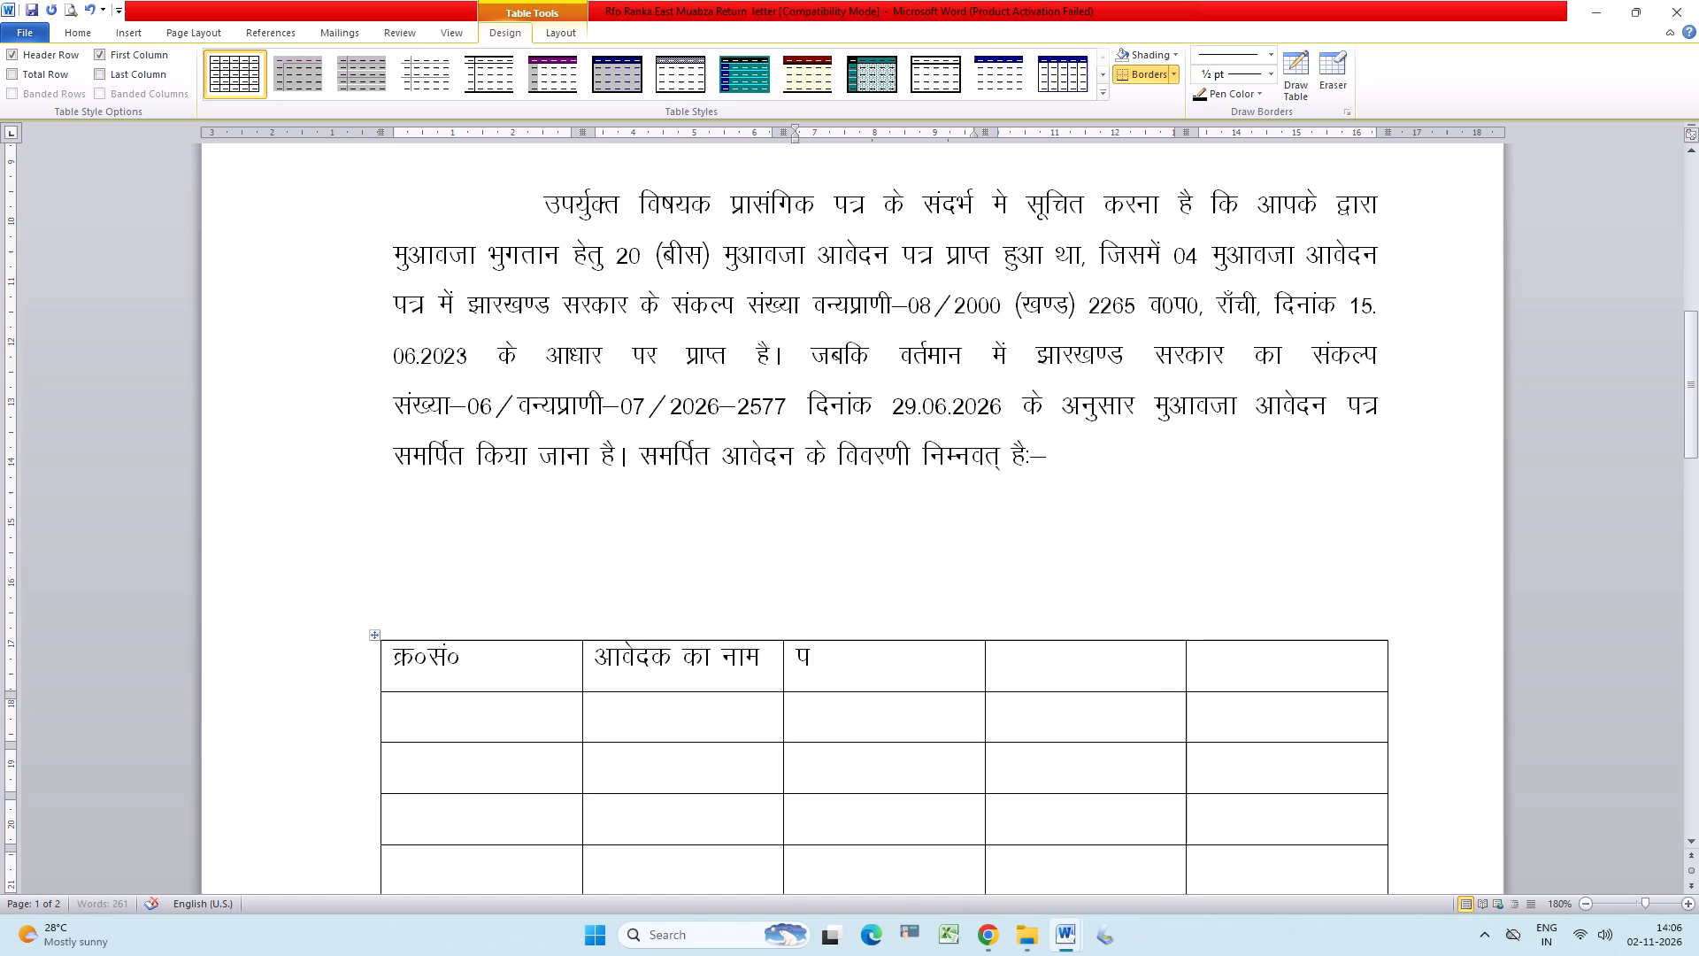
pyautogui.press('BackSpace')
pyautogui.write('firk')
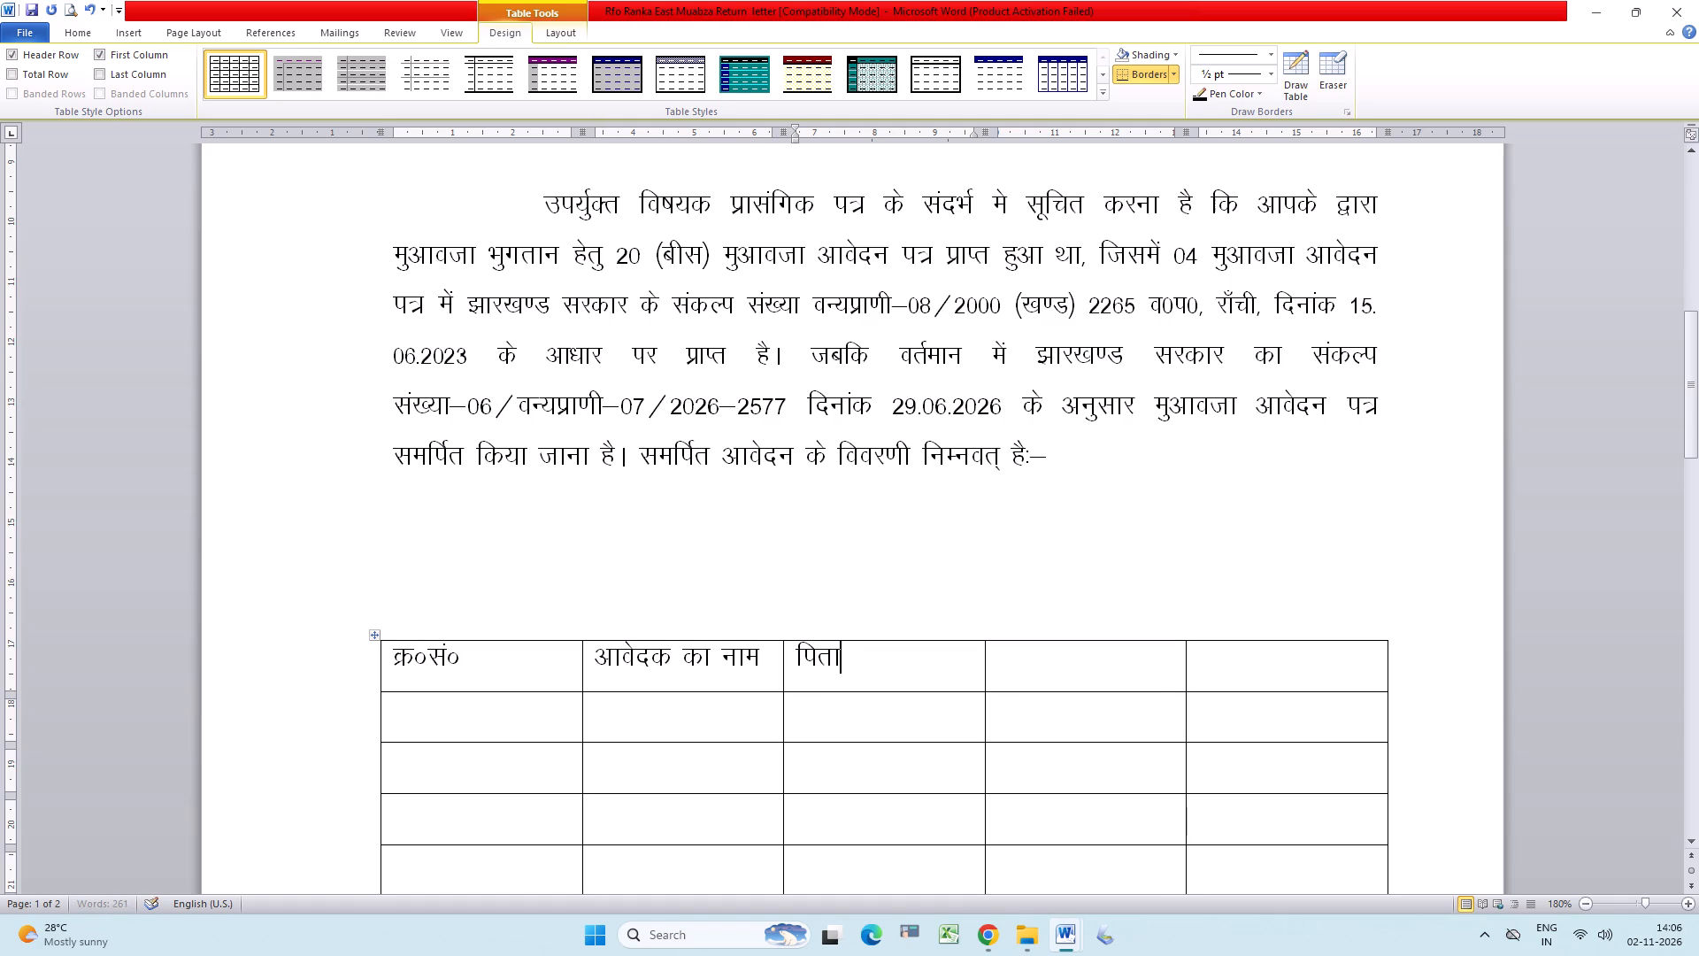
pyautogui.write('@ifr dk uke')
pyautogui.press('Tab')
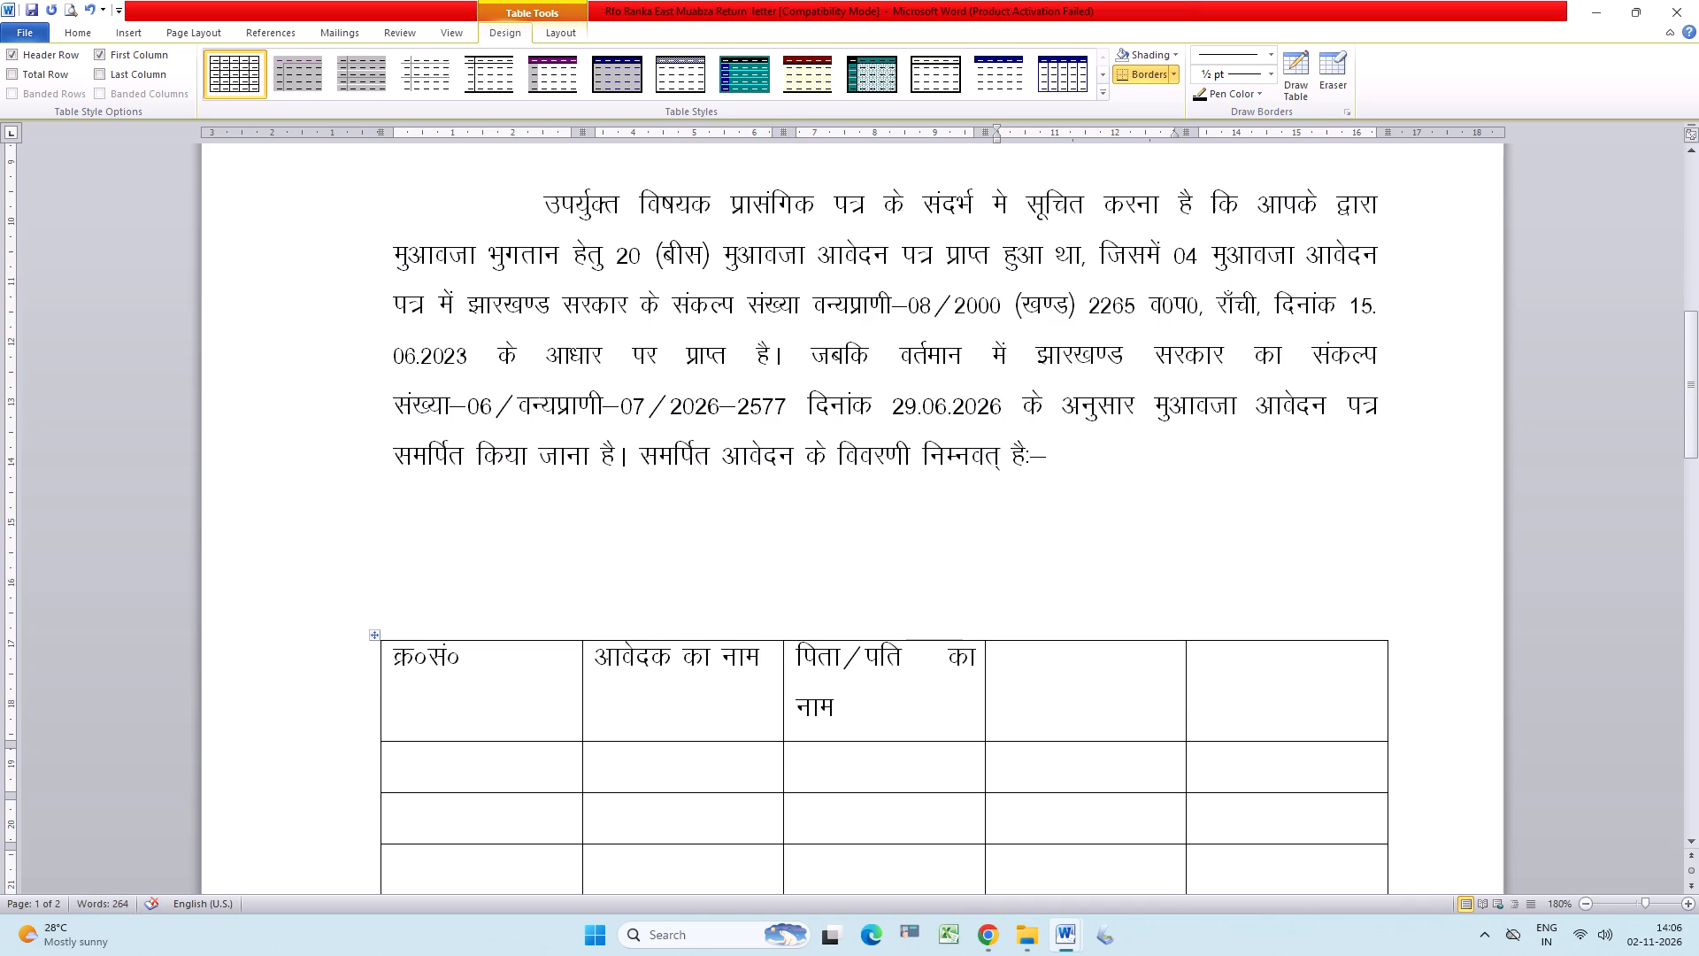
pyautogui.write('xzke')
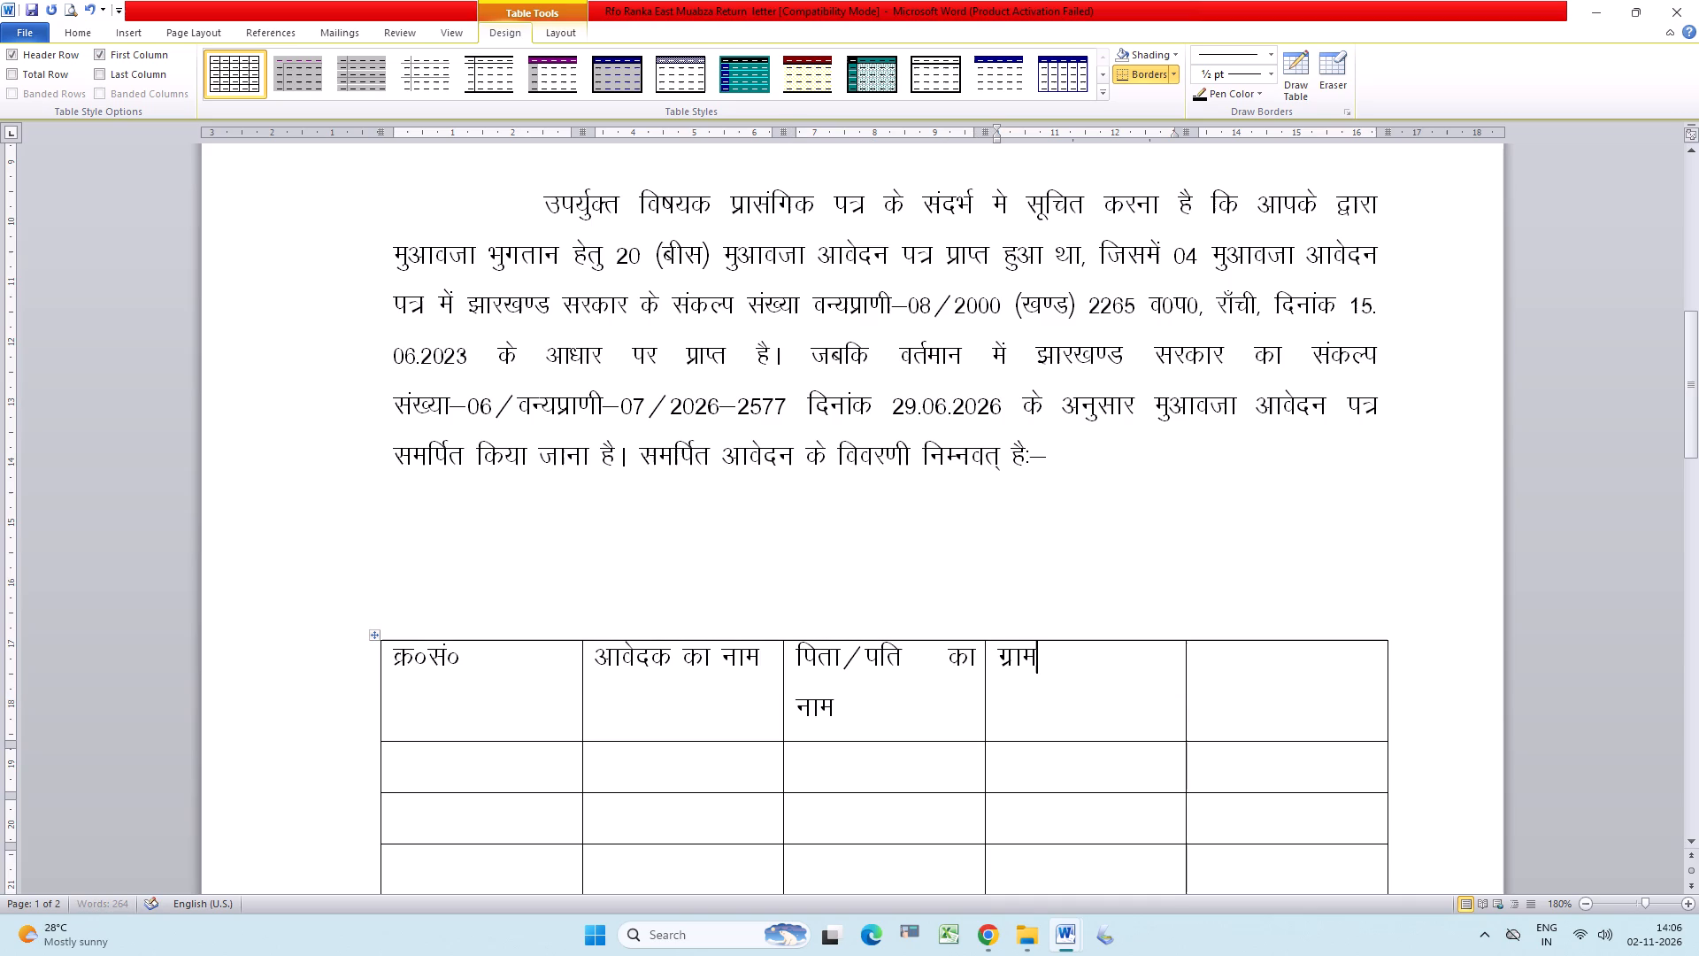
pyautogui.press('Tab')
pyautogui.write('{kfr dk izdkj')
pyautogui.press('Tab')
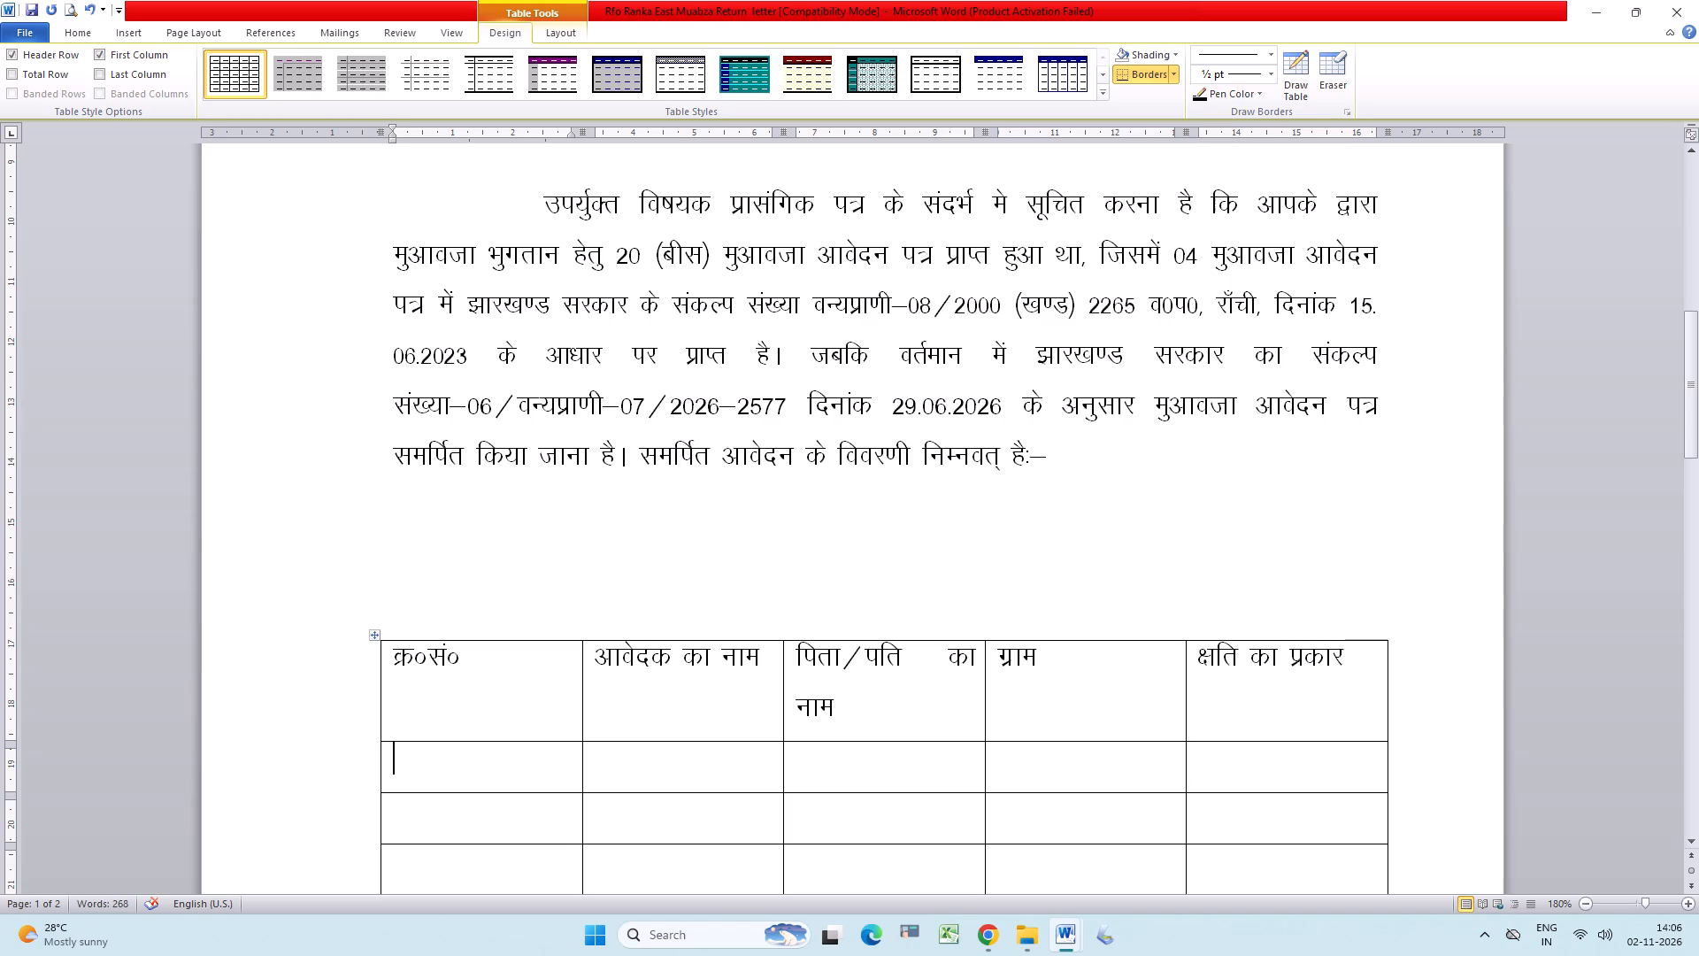
# Number the first row below the table headings as 1 in the क्र०सं० column.
pyautogui.click(1390, 667)
pyautogui.moveTo(1680, 389); pyautogui.dragTo(1696, 448)
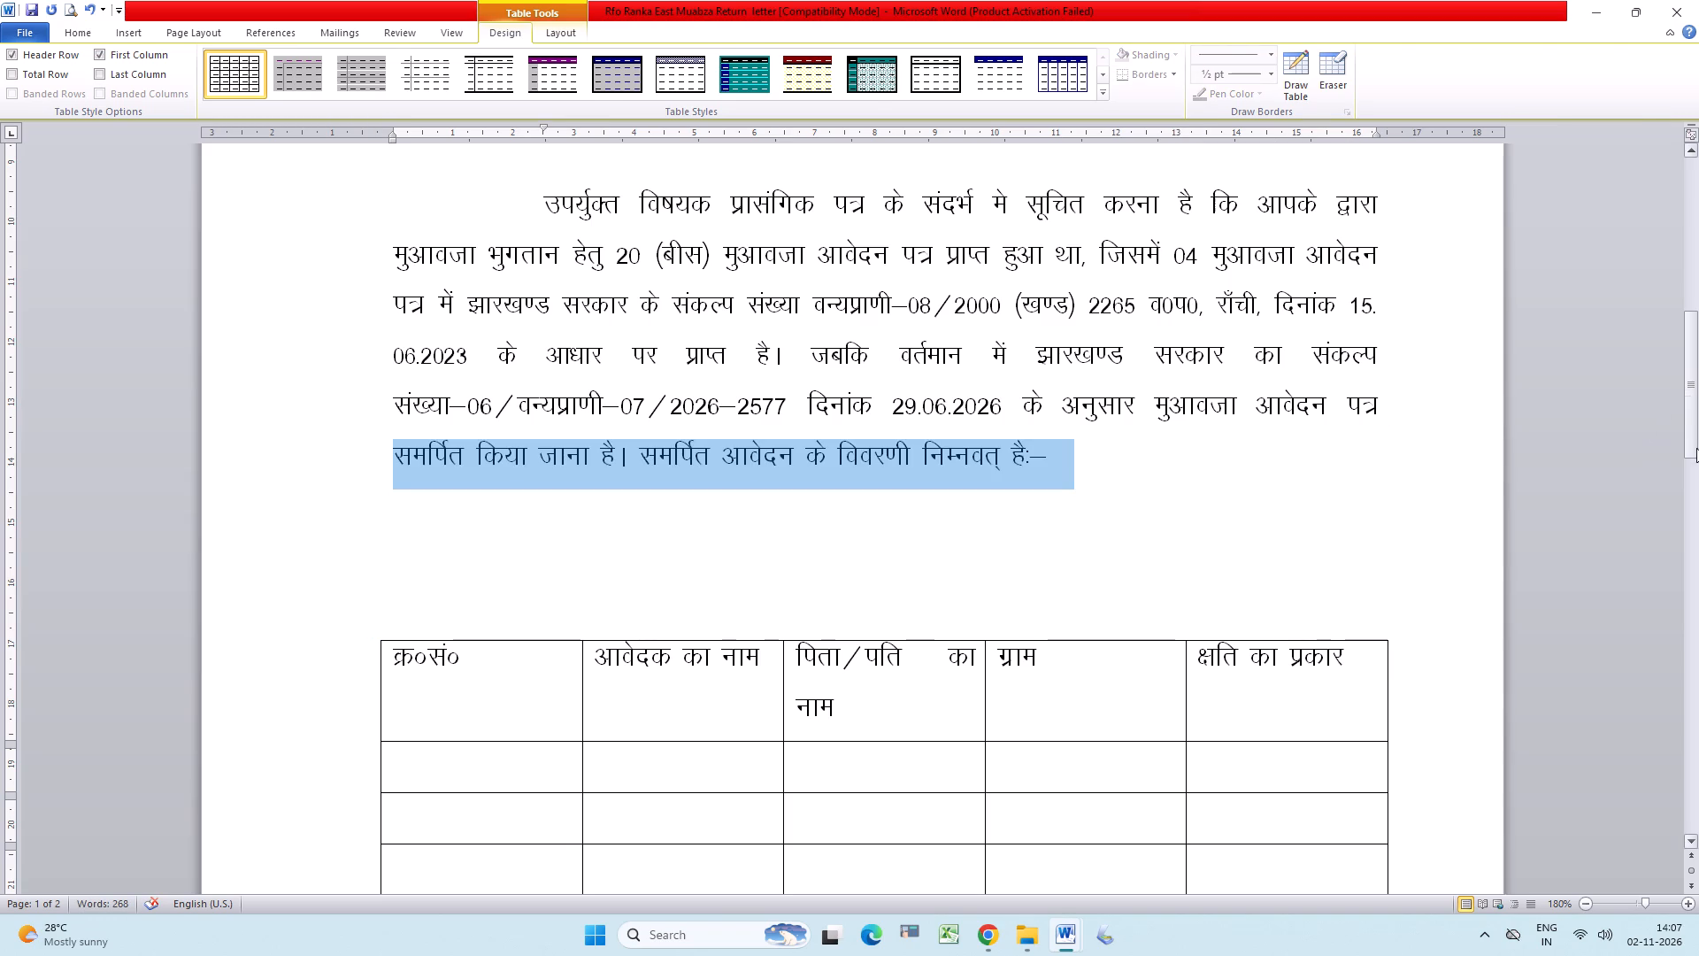
pyautogui.click(1404, 549)
pyautogui.moveTo(1694, 345); pyautogui.dragTo(1698, 390)
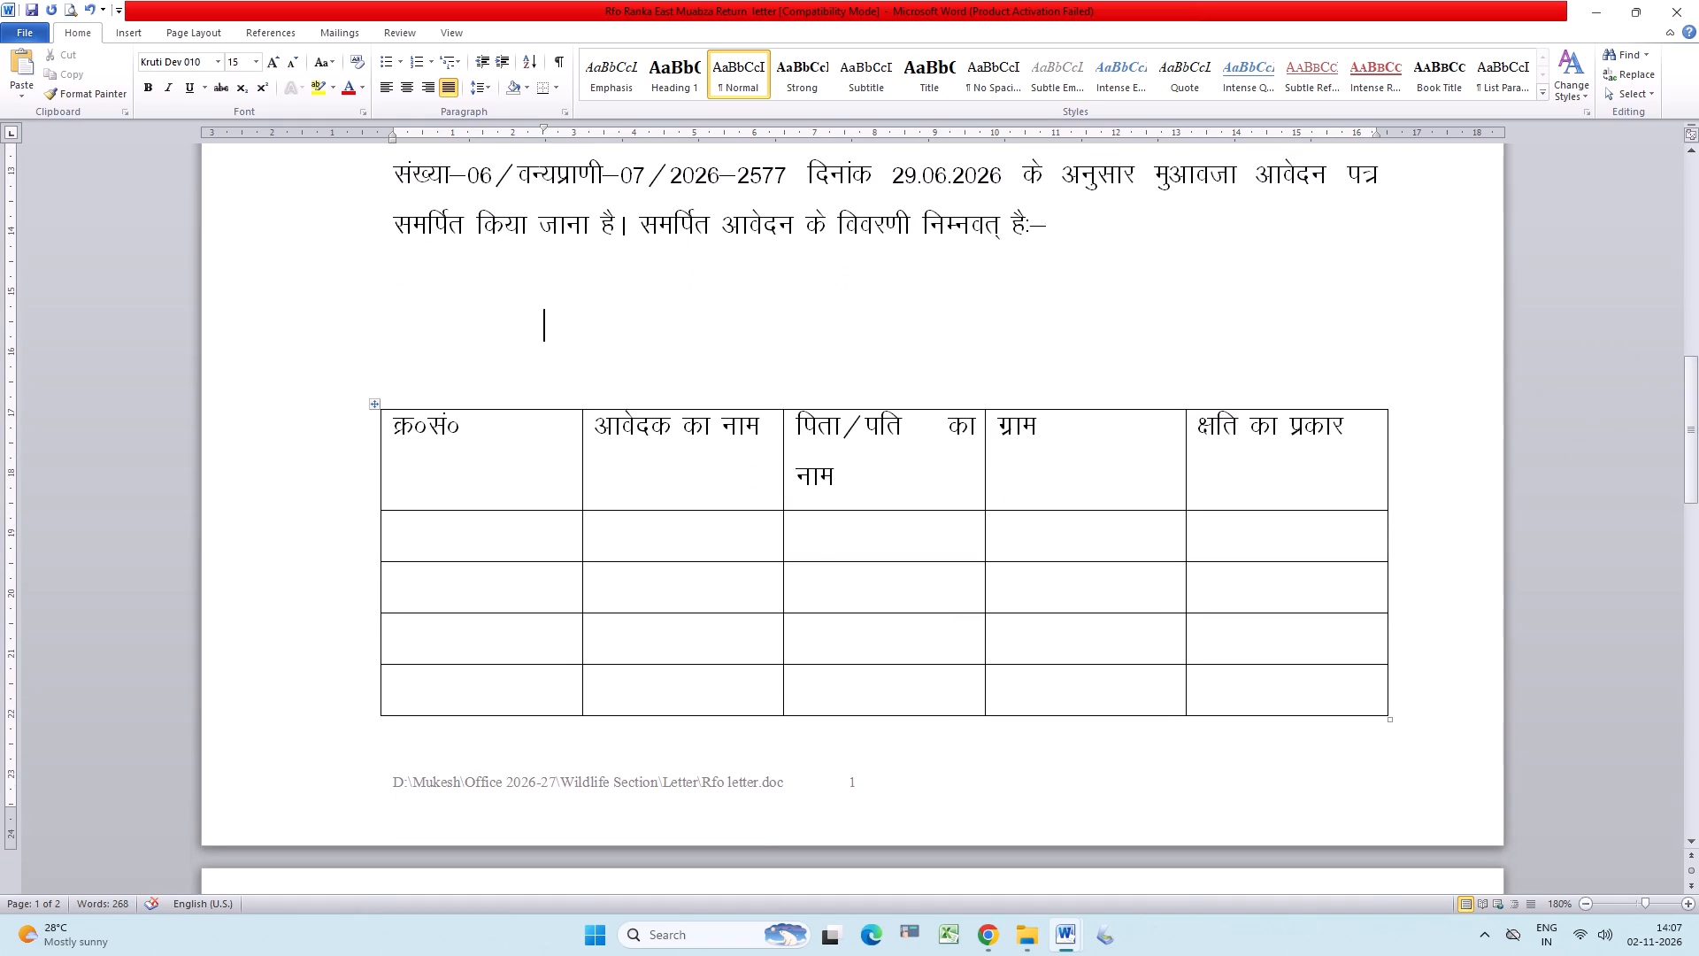
pyautogui.press('Down')
pyautogui.press('Down')
pyautogui.press('Down')
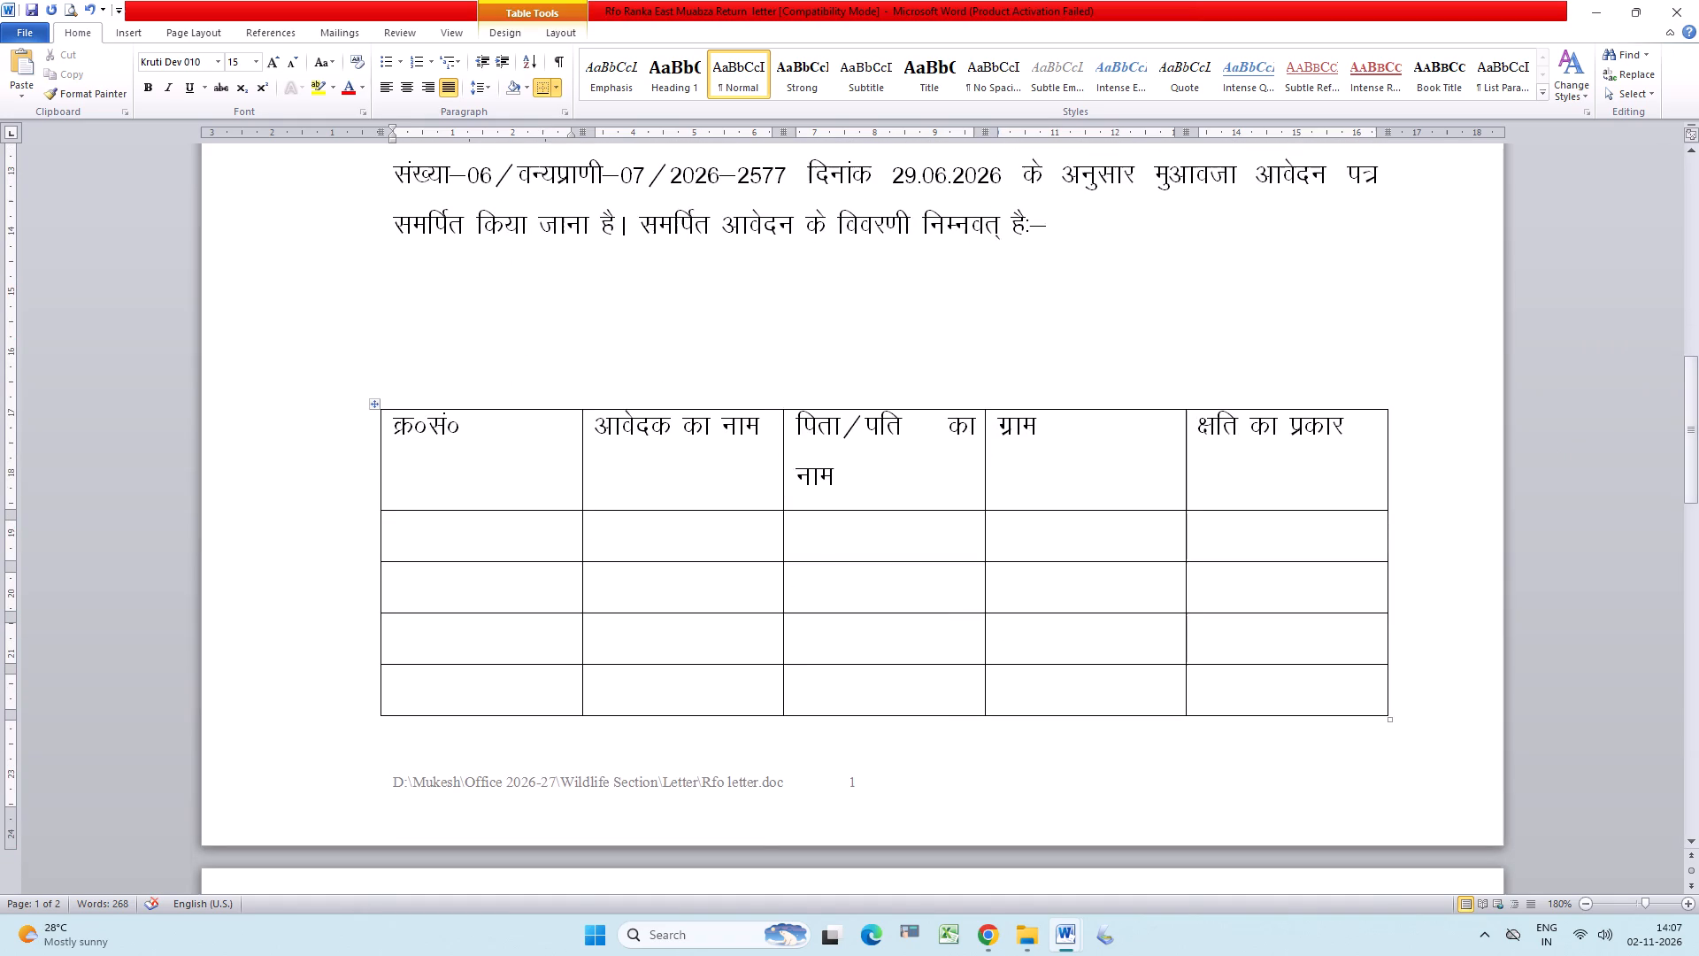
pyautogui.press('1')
pyautogui.press('Tab')
# Enter the first applicant's name in row 1 under "आवेदक का नाम".
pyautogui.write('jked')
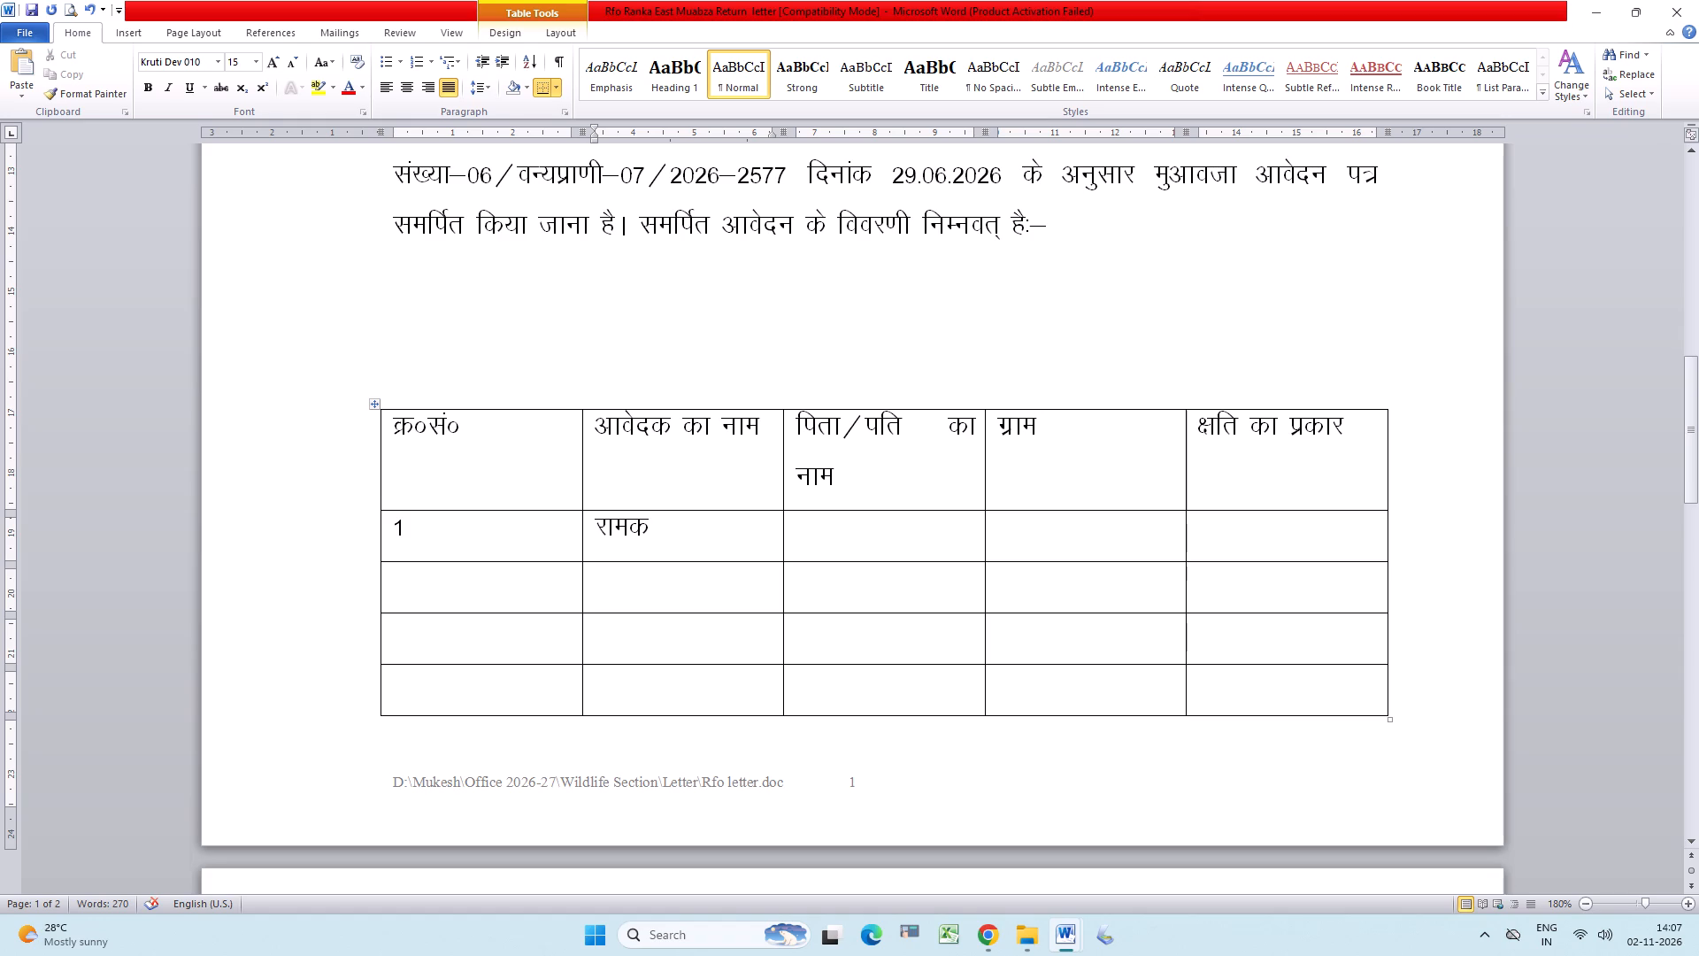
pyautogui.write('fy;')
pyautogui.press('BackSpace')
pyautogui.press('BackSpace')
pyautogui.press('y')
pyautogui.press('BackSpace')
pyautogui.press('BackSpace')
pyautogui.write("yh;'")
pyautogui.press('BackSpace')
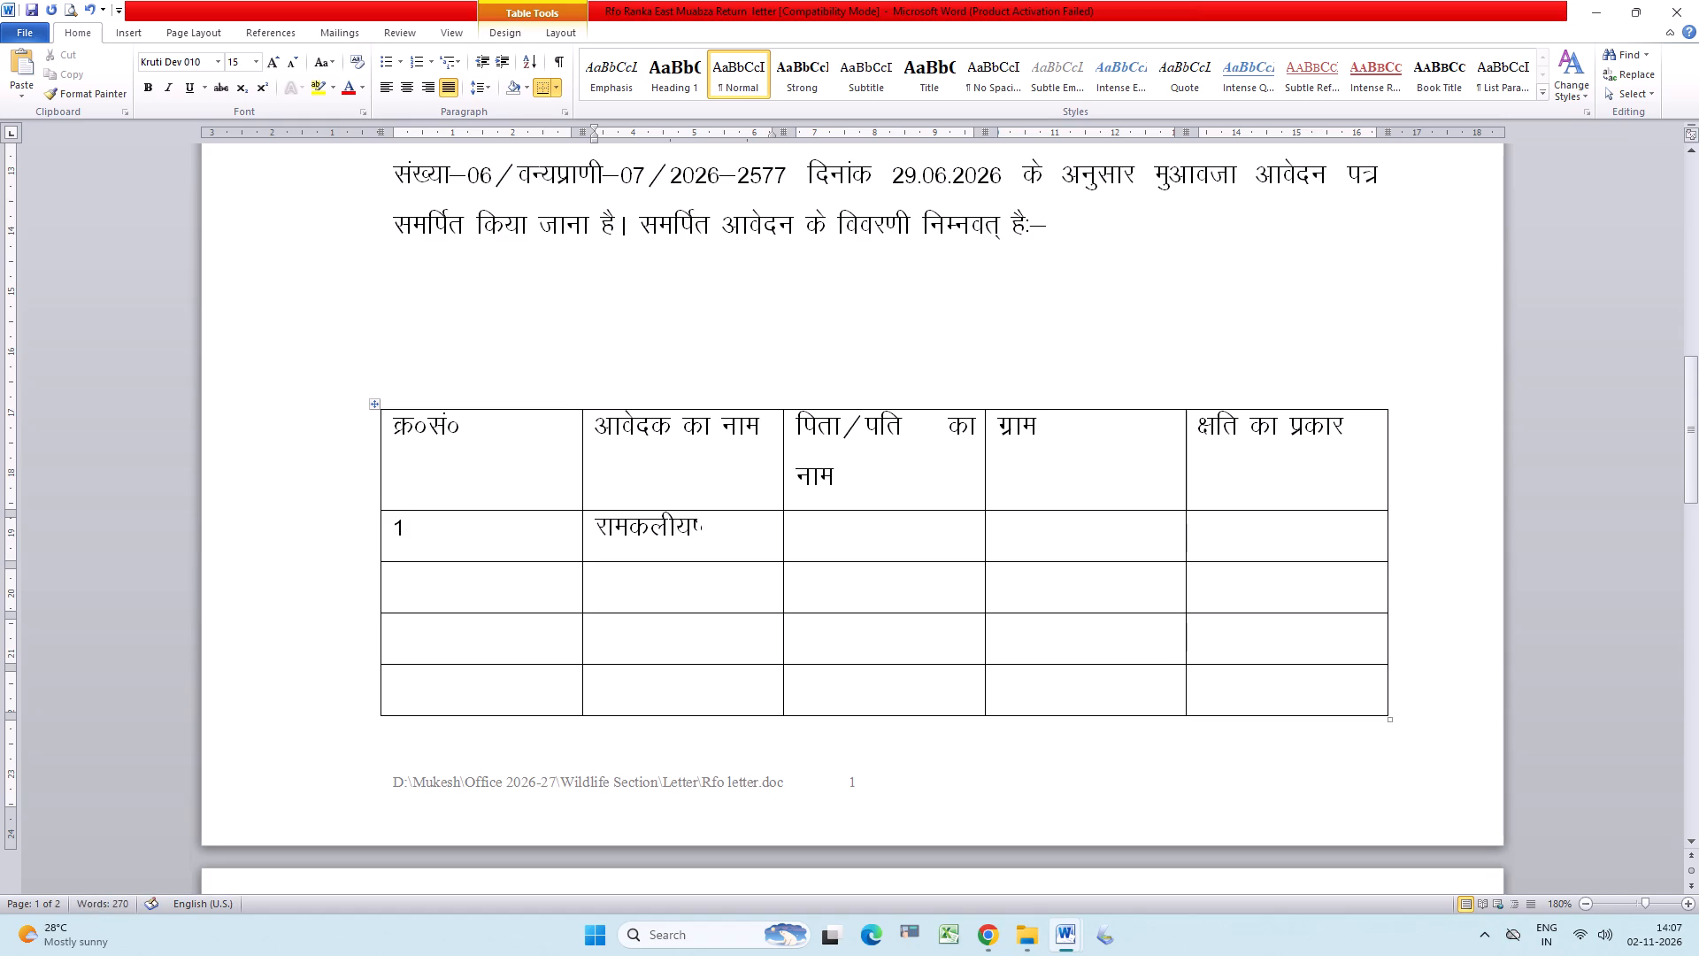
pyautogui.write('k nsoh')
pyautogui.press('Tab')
# Enter the name of the first applicant's father or husband in row 1 under "पिता/पति का नाम".
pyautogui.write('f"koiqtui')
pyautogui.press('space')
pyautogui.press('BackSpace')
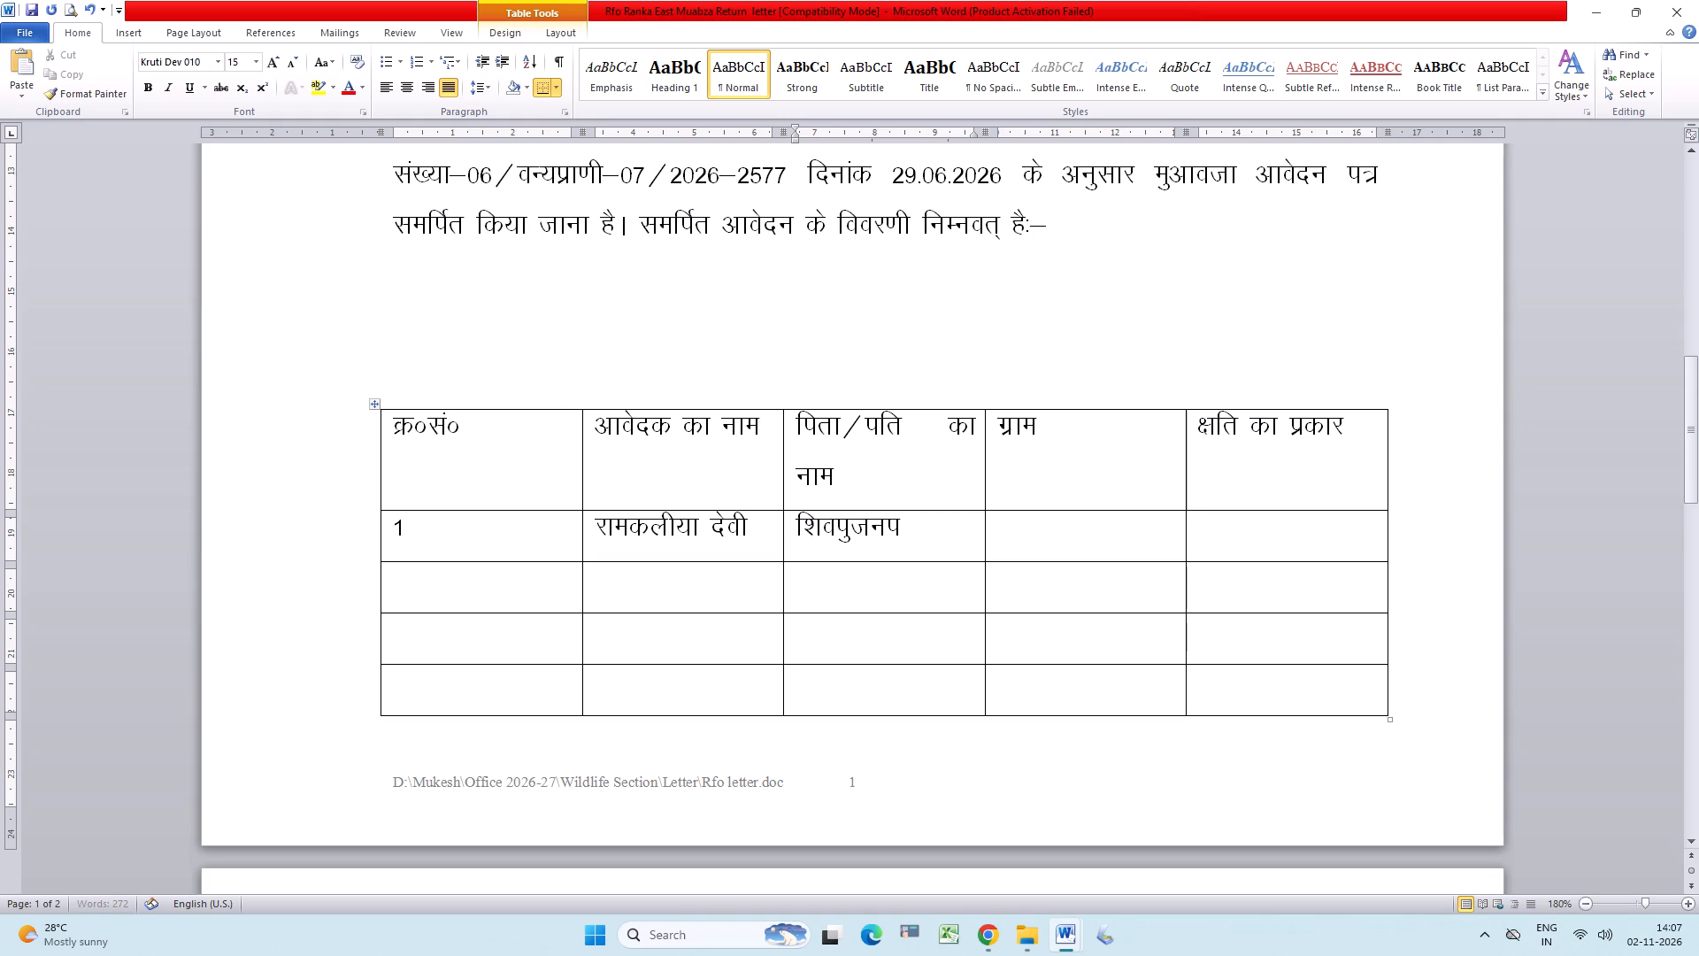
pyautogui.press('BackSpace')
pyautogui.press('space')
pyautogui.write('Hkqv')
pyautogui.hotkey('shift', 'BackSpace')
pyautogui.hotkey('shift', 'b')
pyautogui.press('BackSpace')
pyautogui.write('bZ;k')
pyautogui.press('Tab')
# Enter "तेनुडीह" as the village in row 1 under "ग्राम".
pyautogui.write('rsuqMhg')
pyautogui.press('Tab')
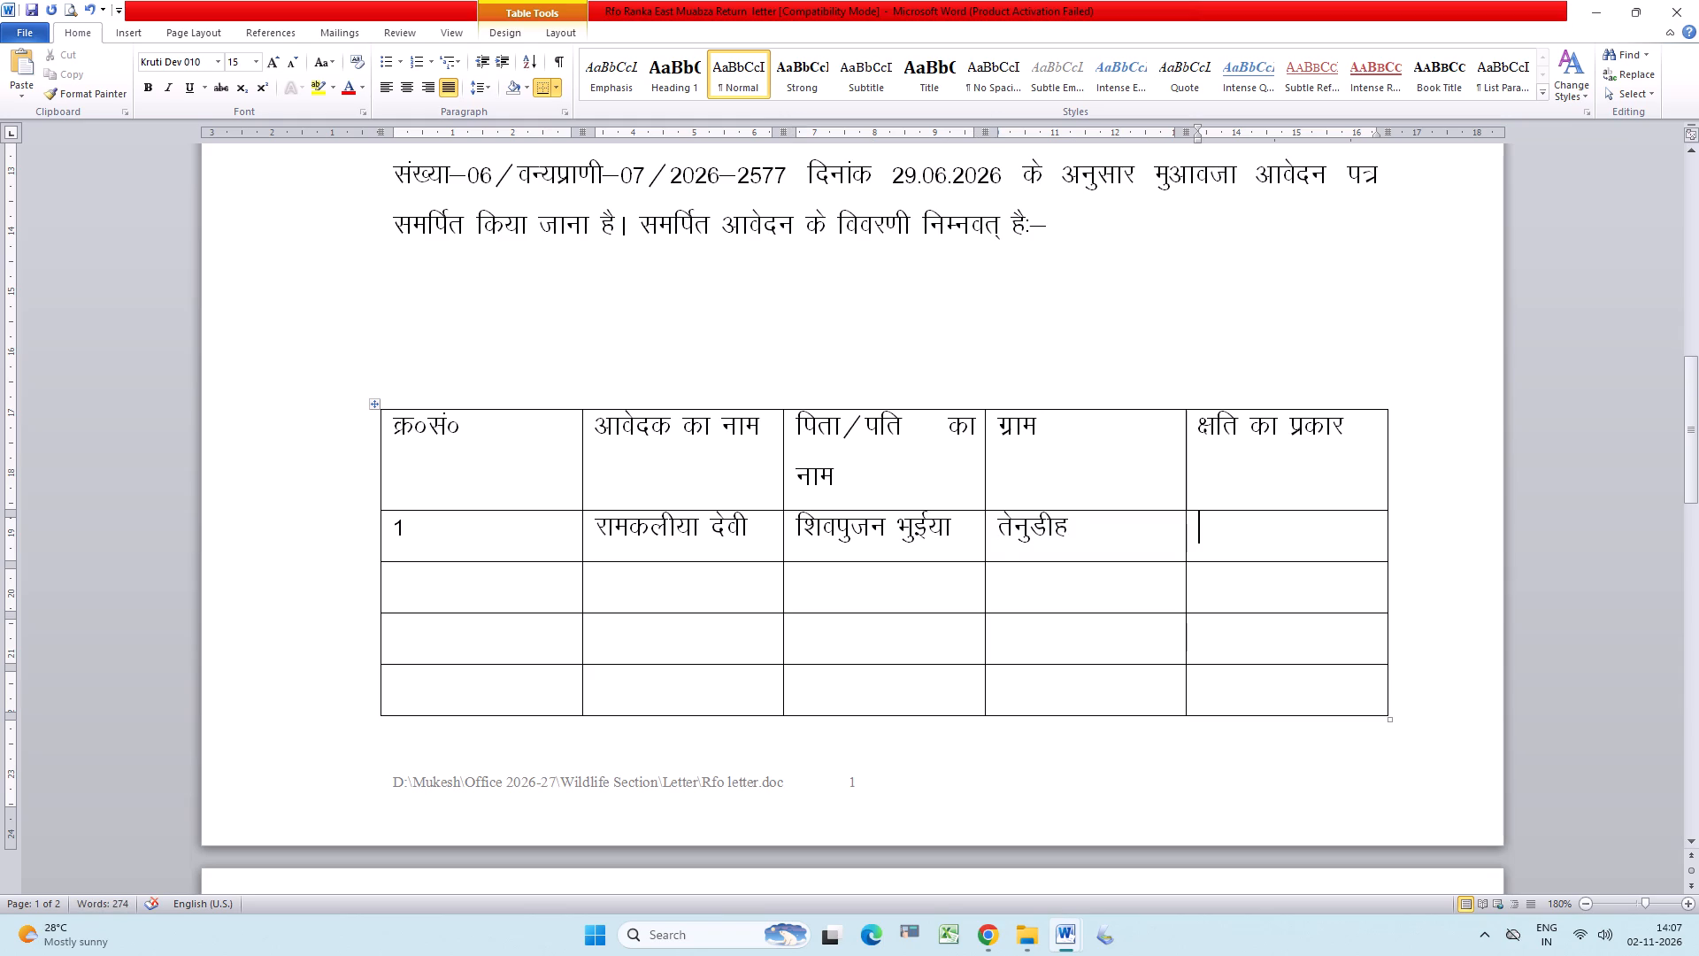
# Enter "मकान" as the type of damage in row 1 under "क्षति का प्रकार".
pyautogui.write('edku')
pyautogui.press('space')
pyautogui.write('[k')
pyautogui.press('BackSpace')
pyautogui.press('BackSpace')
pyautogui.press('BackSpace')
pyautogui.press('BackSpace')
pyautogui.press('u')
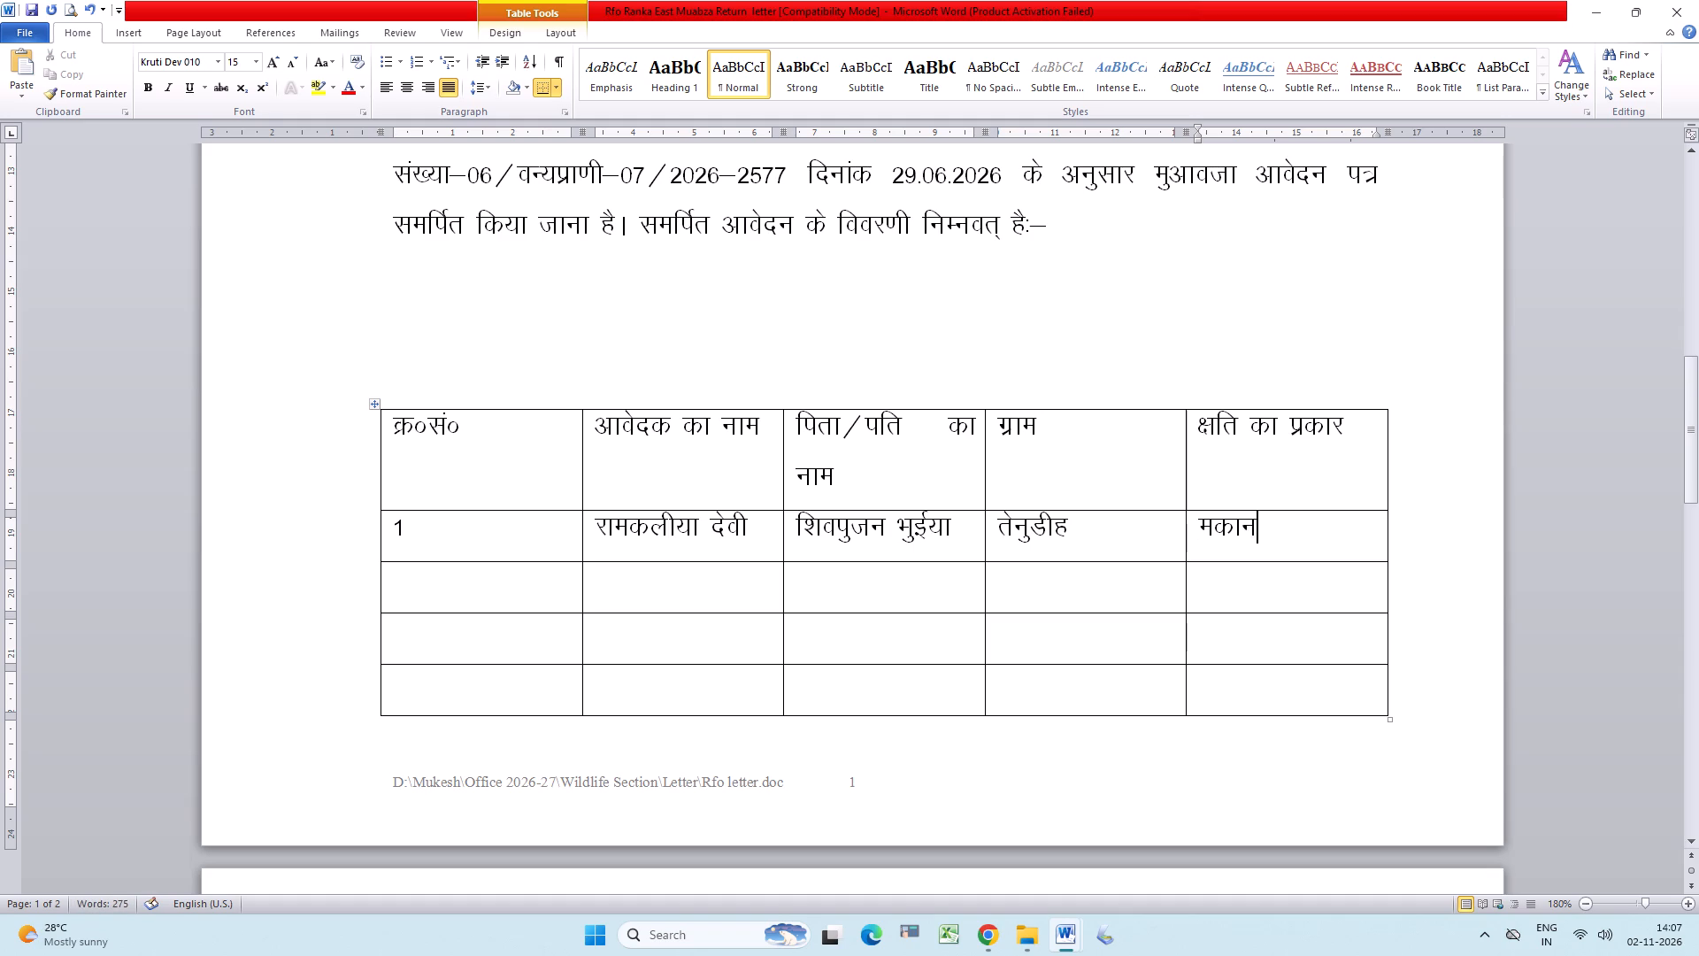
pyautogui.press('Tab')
# Number the second entry row as 2 and enter the second applicant's name and their father's or husband's name.
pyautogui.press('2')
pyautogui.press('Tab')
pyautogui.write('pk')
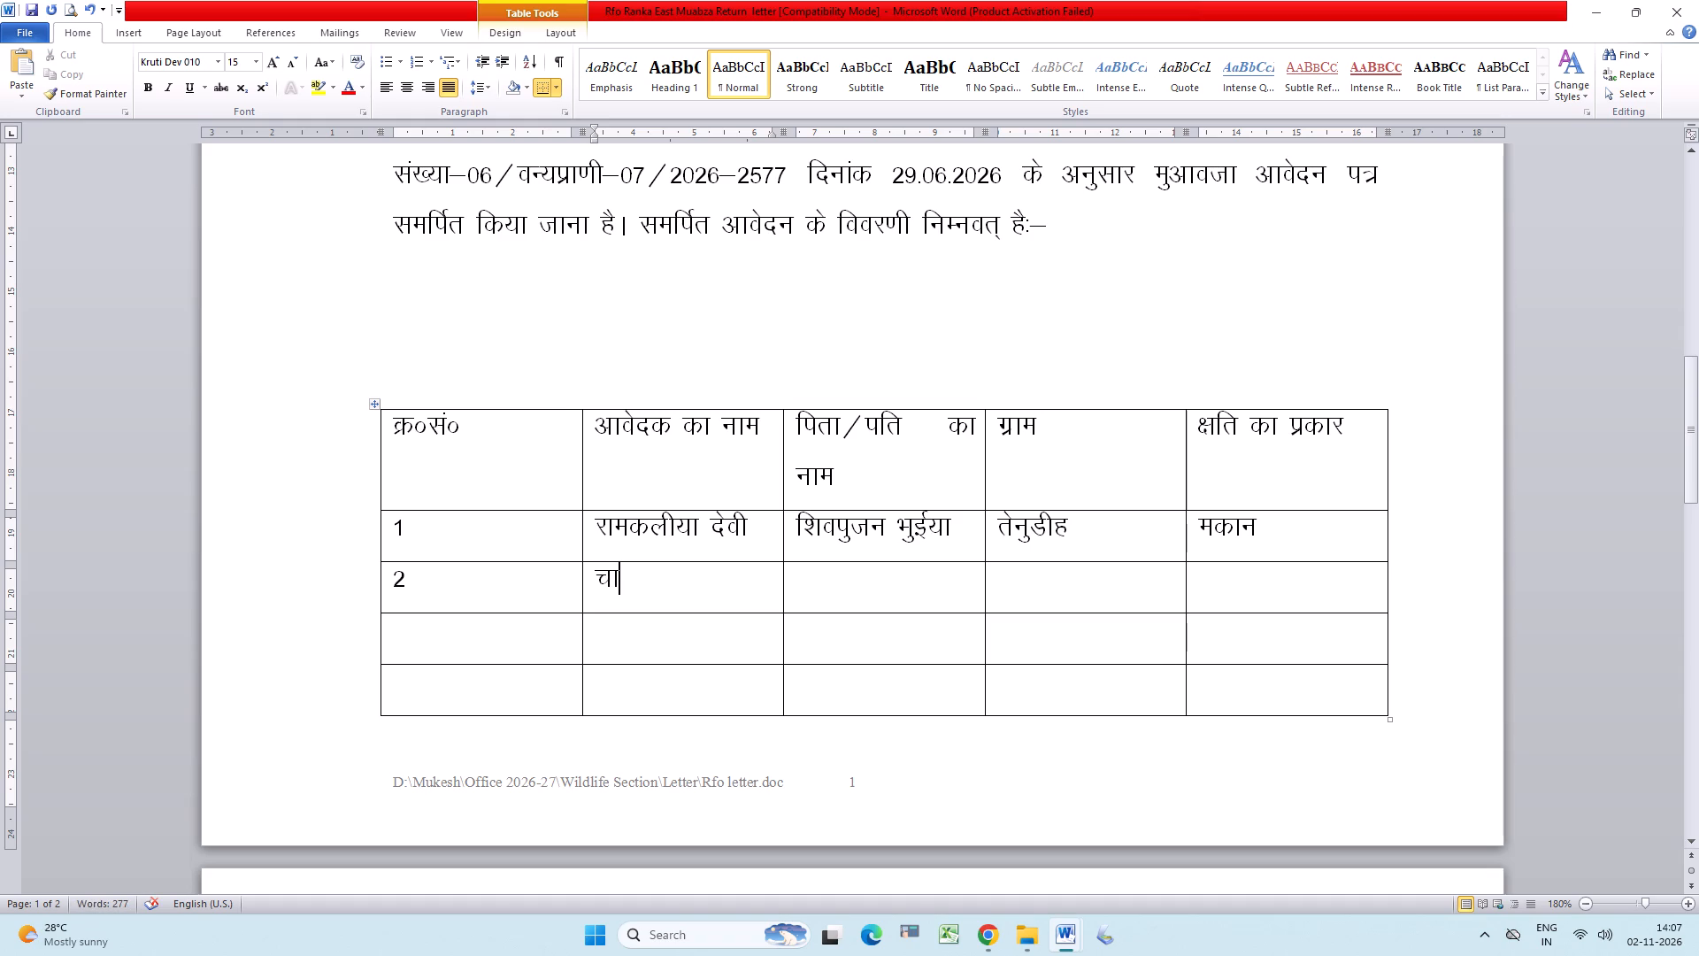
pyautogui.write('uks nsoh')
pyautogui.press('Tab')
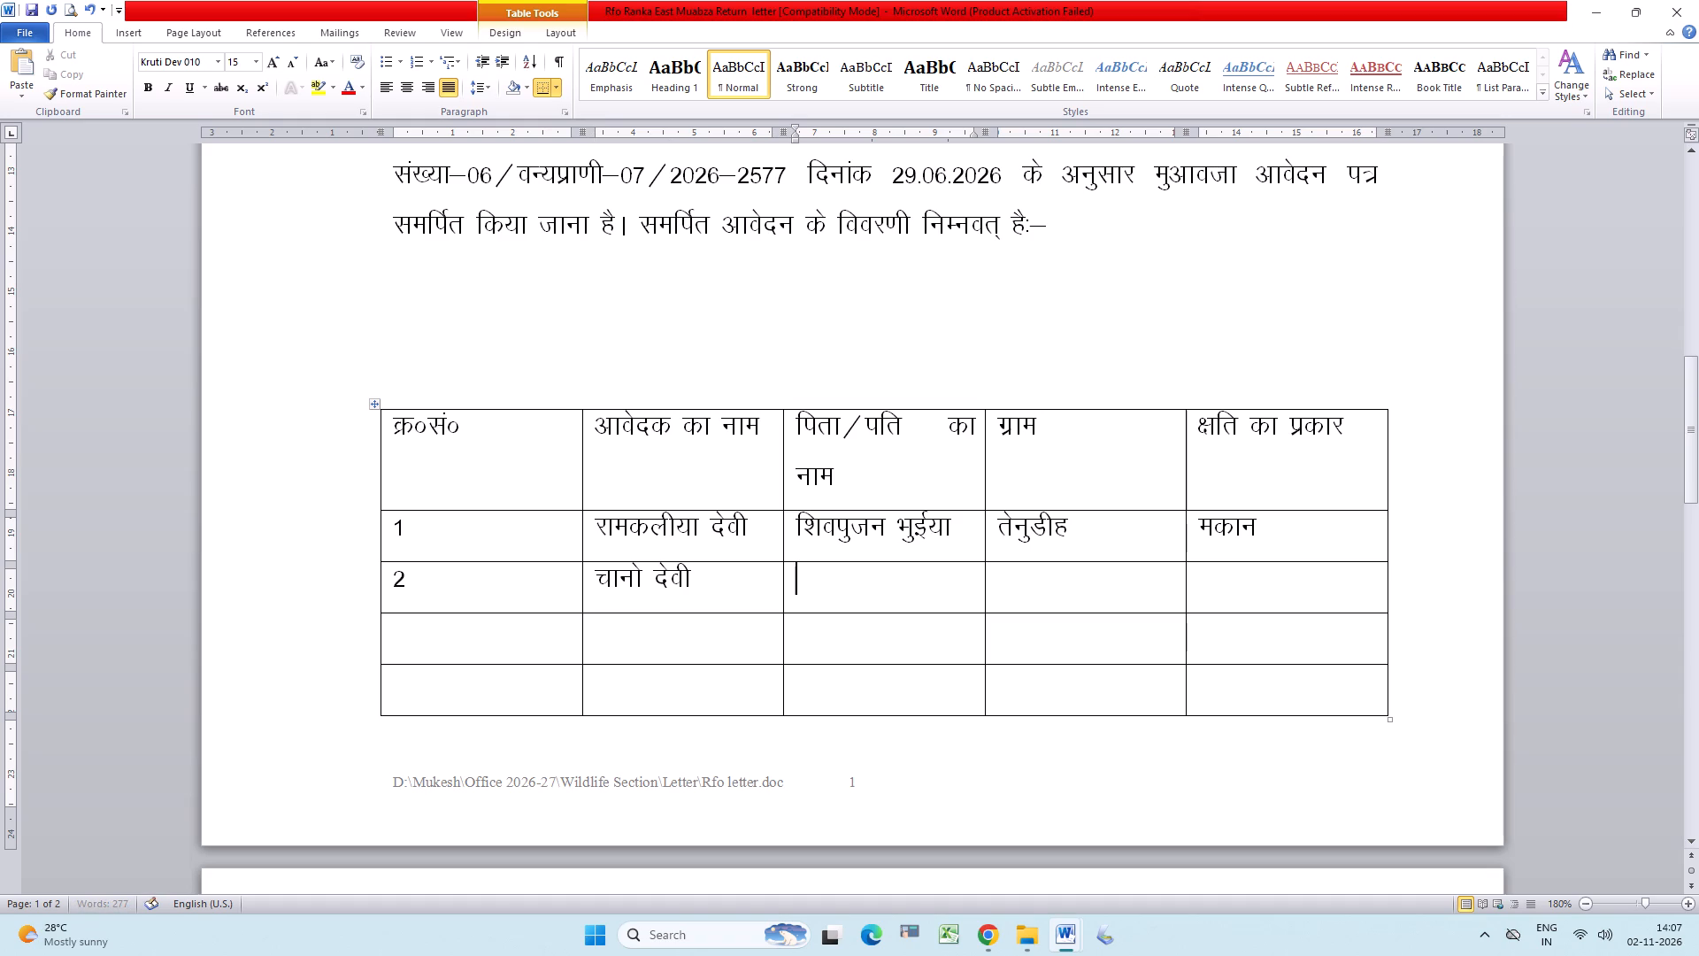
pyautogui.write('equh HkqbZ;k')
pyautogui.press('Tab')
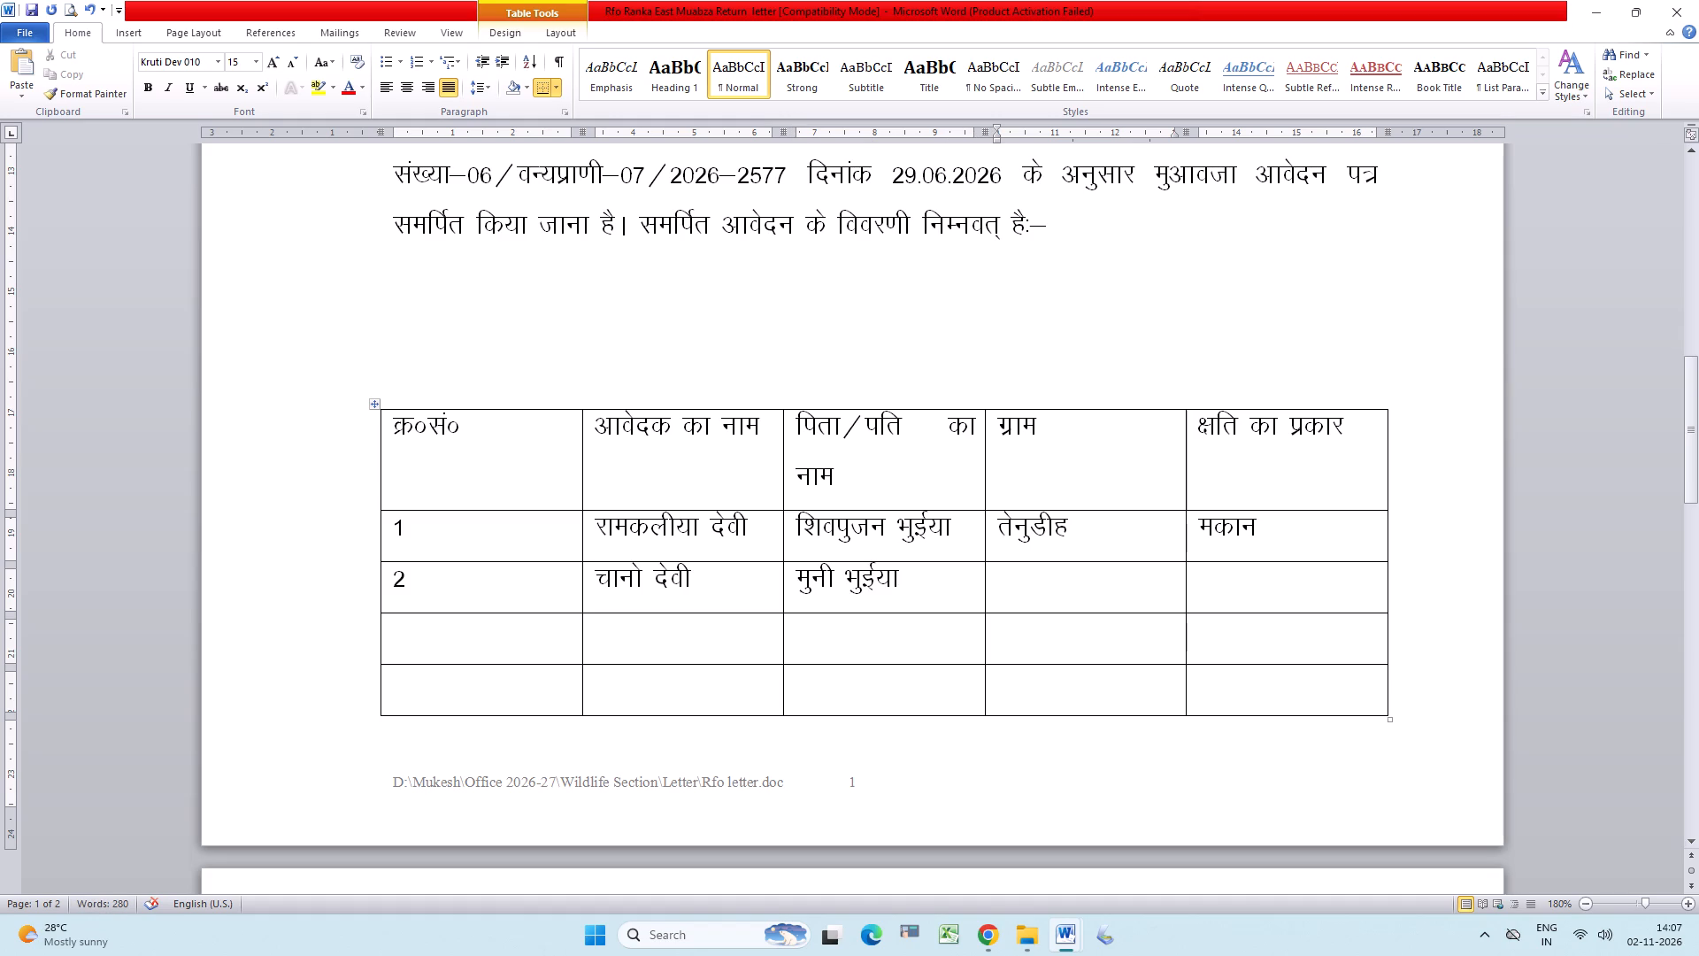
# Complete row 2 with "तेनुडीह" as the village and "मकान" as the type of damage.
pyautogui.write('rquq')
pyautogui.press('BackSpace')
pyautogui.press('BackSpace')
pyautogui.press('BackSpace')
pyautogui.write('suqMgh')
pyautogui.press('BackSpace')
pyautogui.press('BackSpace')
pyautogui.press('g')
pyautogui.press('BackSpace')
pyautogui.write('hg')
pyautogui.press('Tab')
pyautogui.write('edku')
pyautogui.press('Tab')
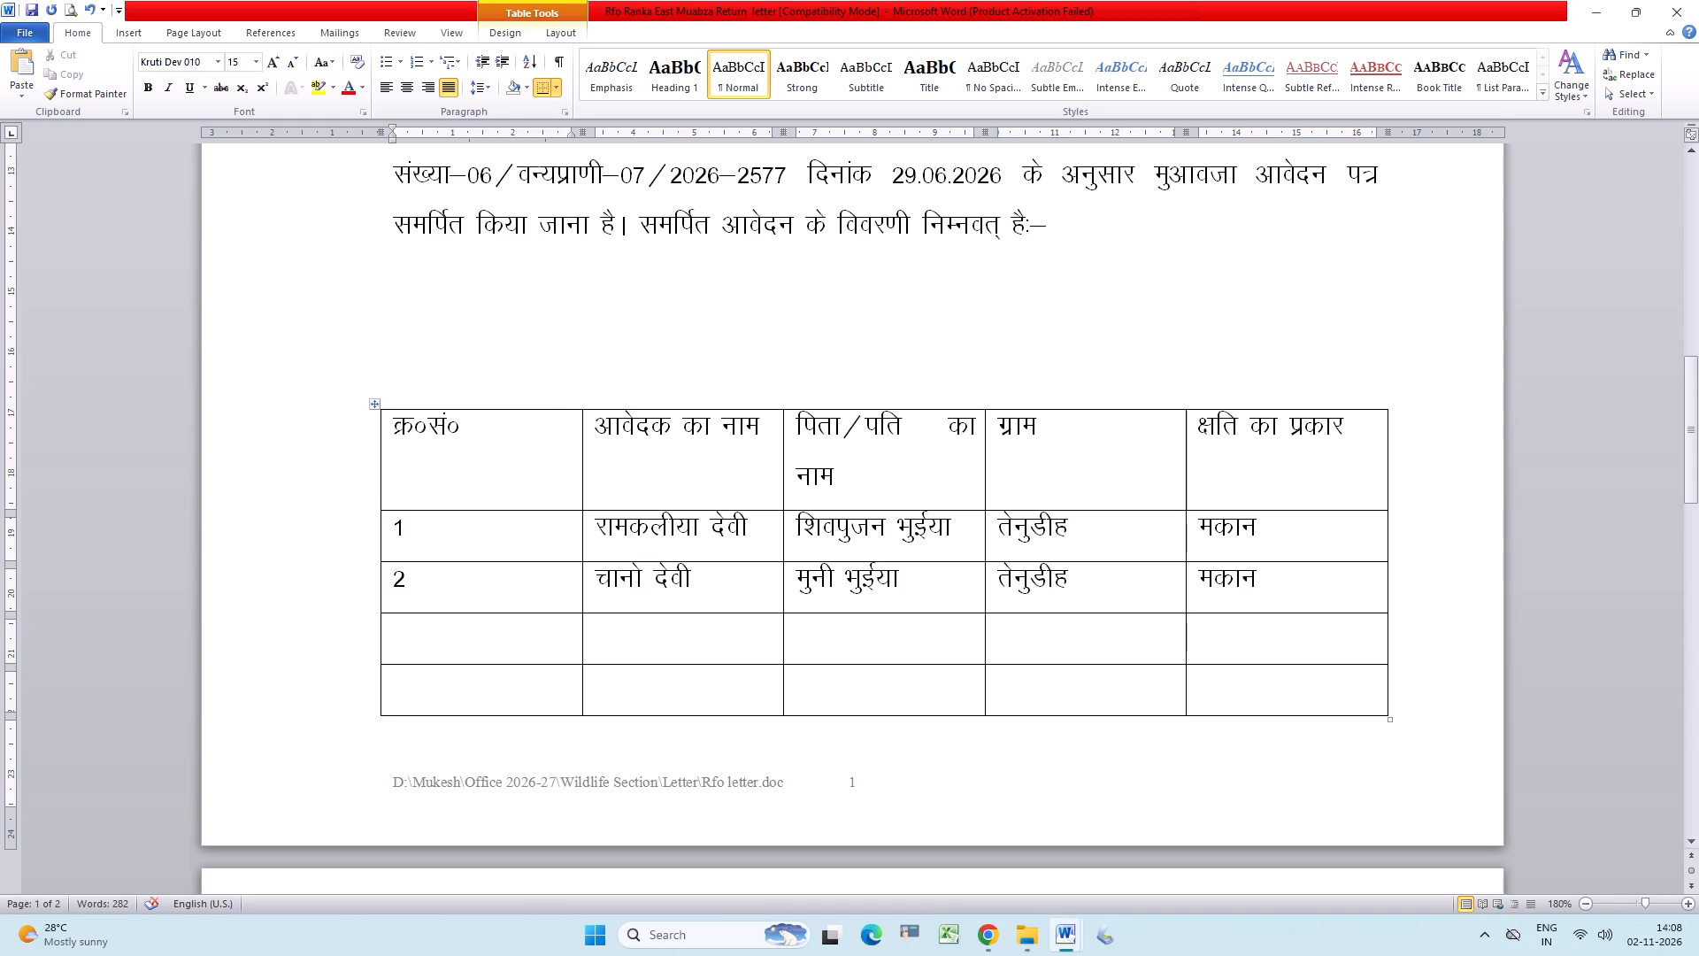
# Number the third entry row as 3 and enter the third applicant's name under "आवेदक का नाम".
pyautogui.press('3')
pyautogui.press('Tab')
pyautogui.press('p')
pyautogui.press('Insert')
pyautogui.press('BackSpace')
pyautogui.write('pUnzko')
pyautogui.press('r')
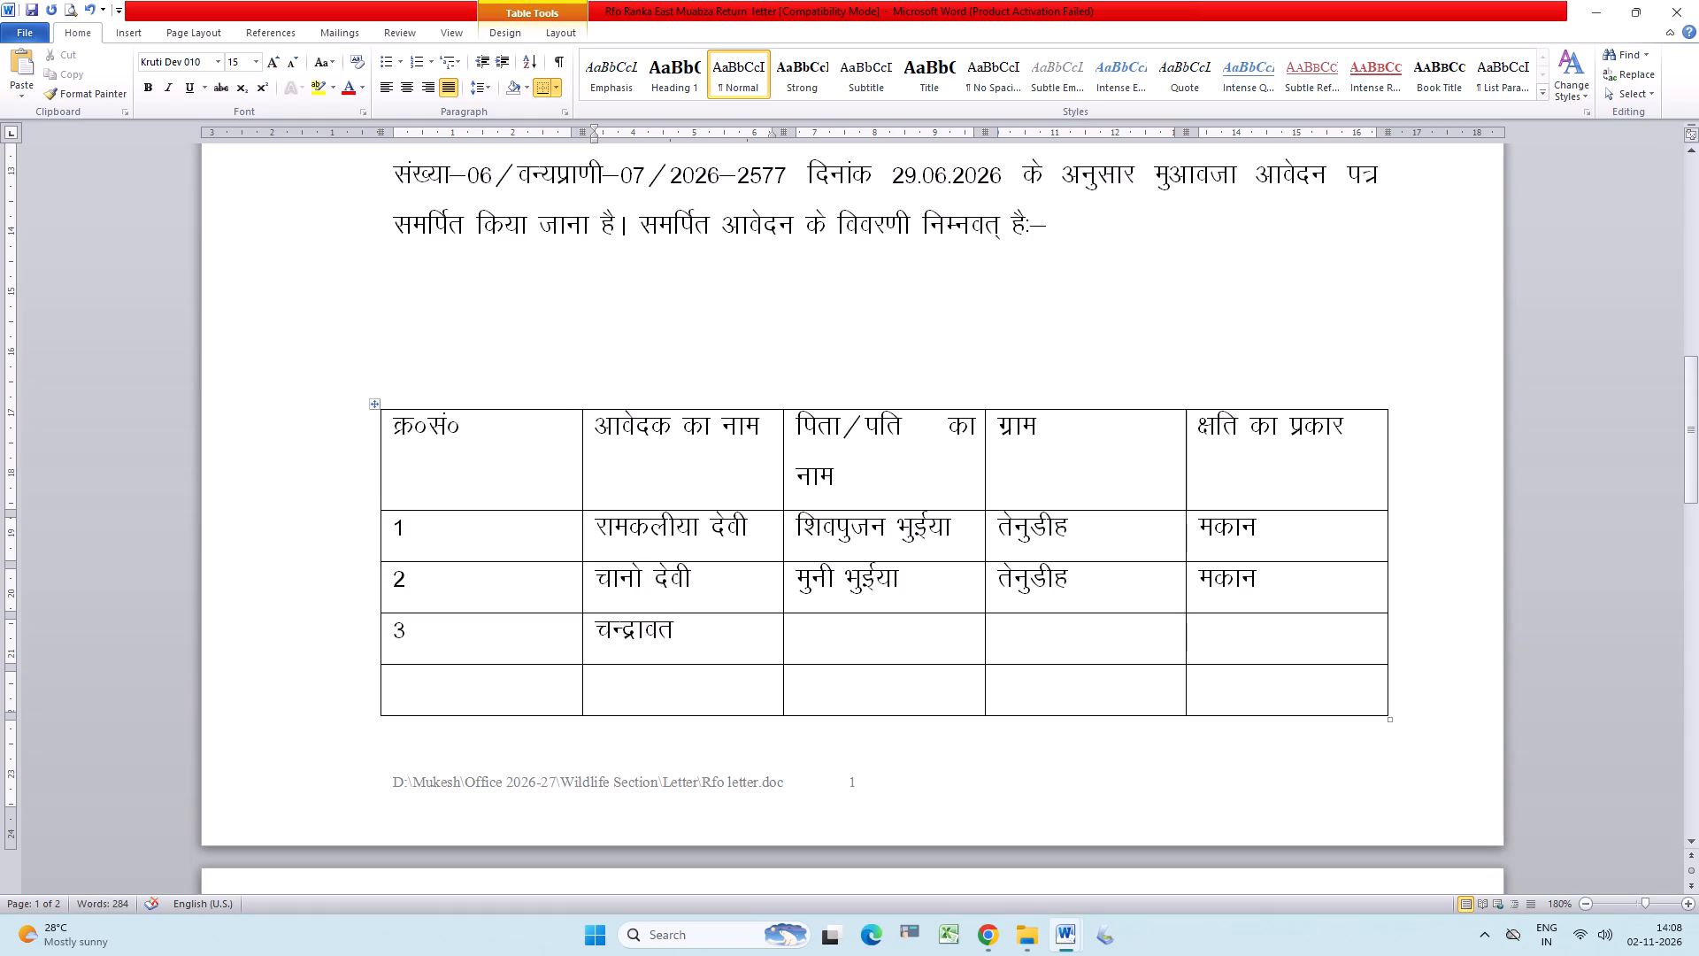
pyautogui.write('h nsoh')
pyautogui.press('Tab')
# Enter the name of the third applicant's father or husband in row 3 under "पिता/पति का नाम".
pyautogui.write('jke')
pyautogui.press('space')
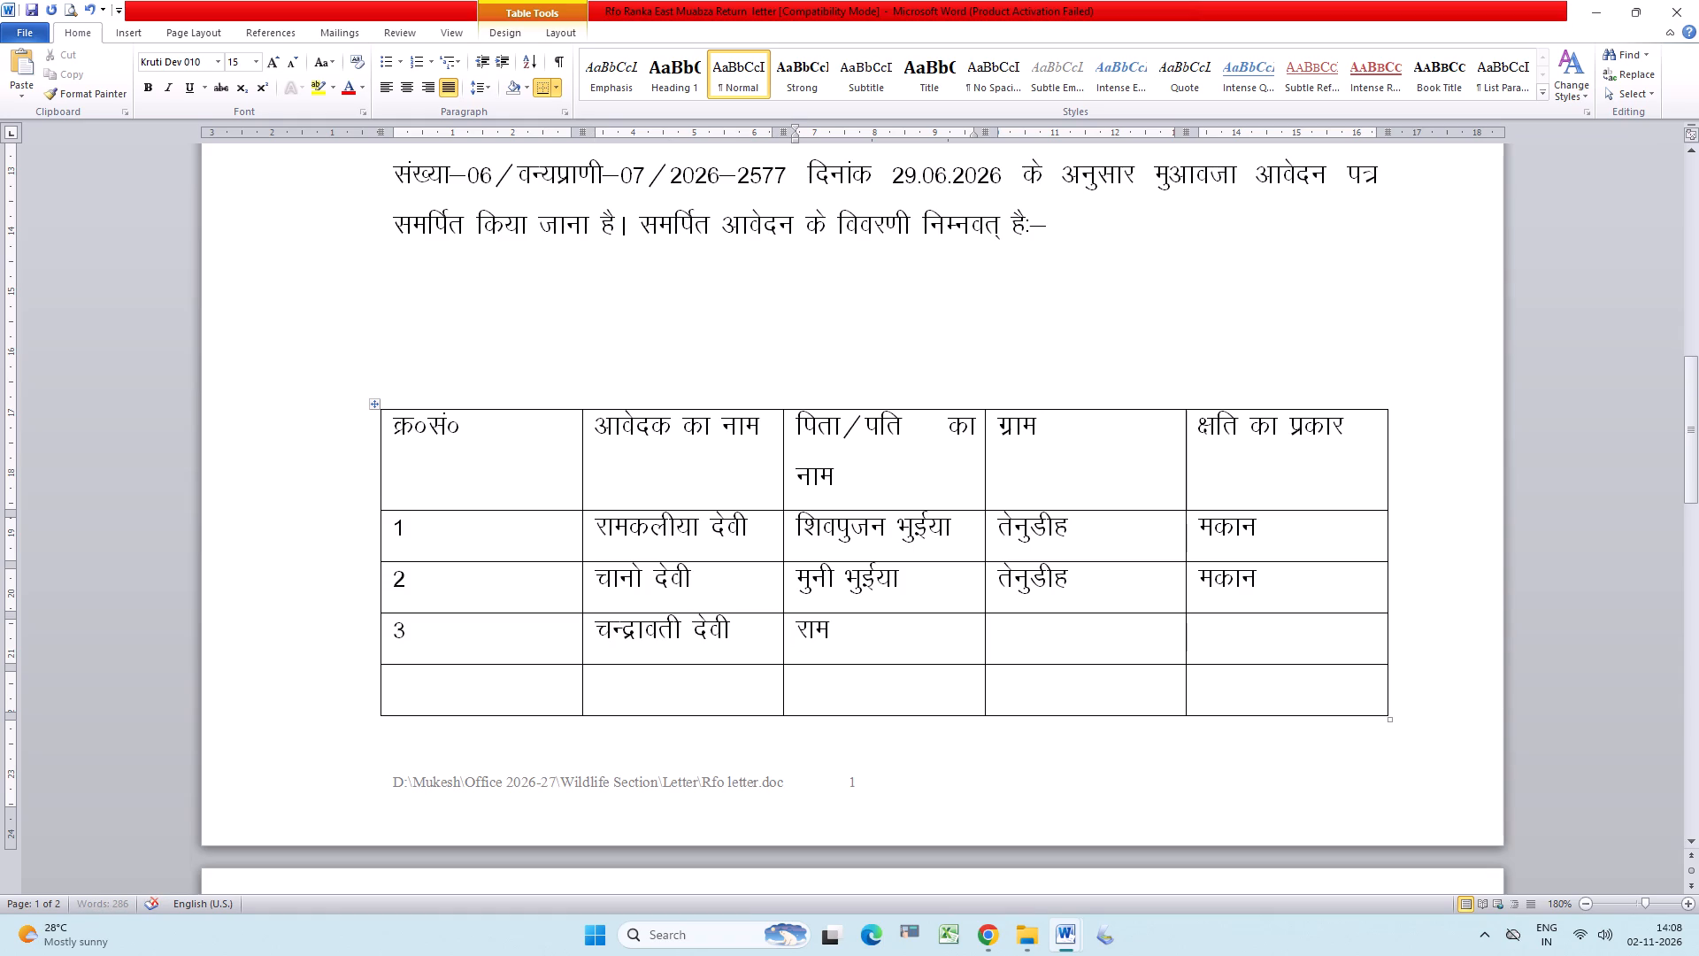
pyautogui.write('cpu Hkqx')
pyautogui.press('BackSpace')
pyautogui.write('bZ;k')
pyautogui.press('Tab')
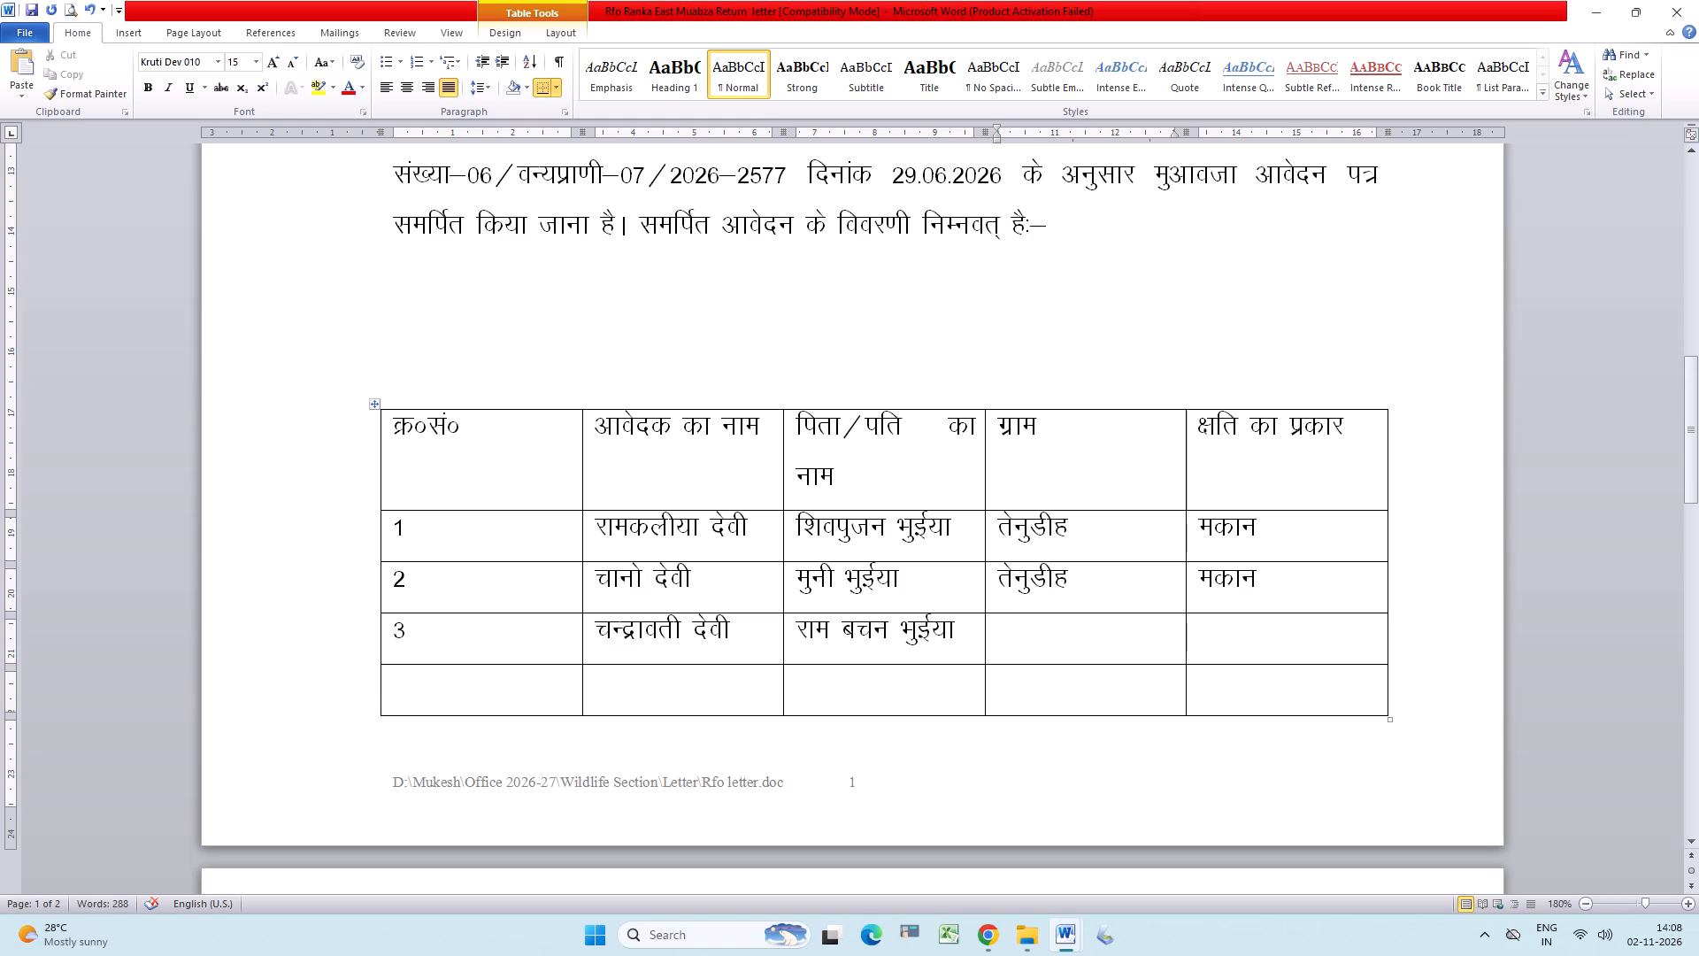
# Complete row 3 with "तेनुडीह" as the village and "मकान" as the type of damage.
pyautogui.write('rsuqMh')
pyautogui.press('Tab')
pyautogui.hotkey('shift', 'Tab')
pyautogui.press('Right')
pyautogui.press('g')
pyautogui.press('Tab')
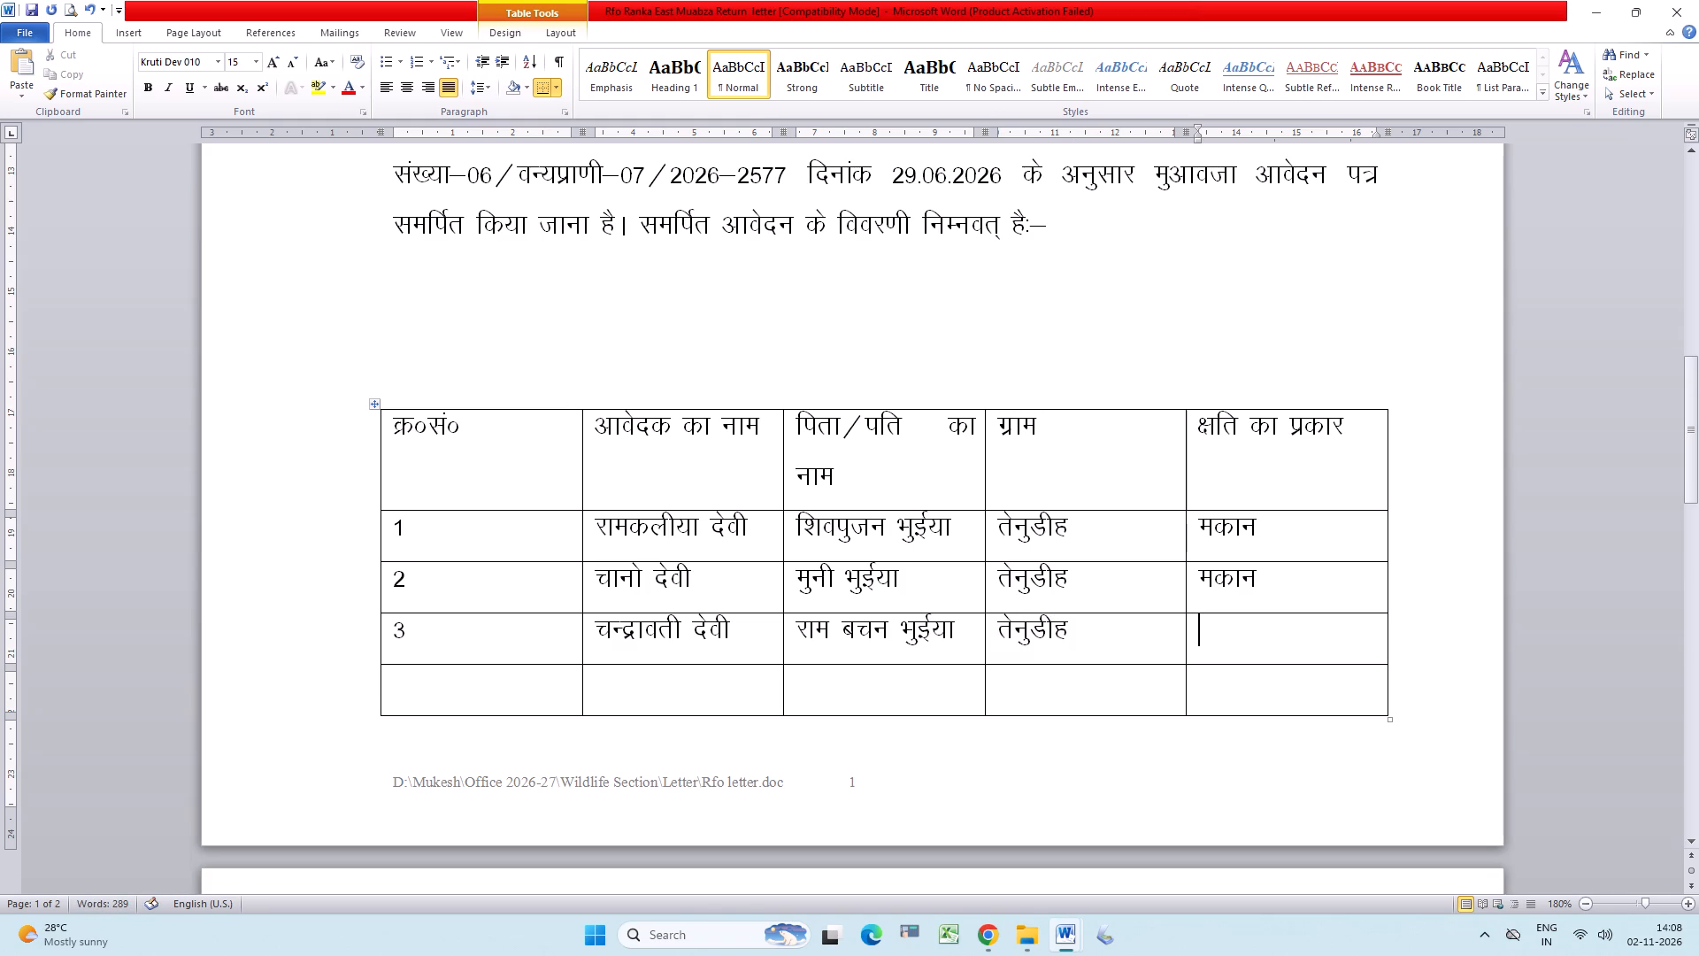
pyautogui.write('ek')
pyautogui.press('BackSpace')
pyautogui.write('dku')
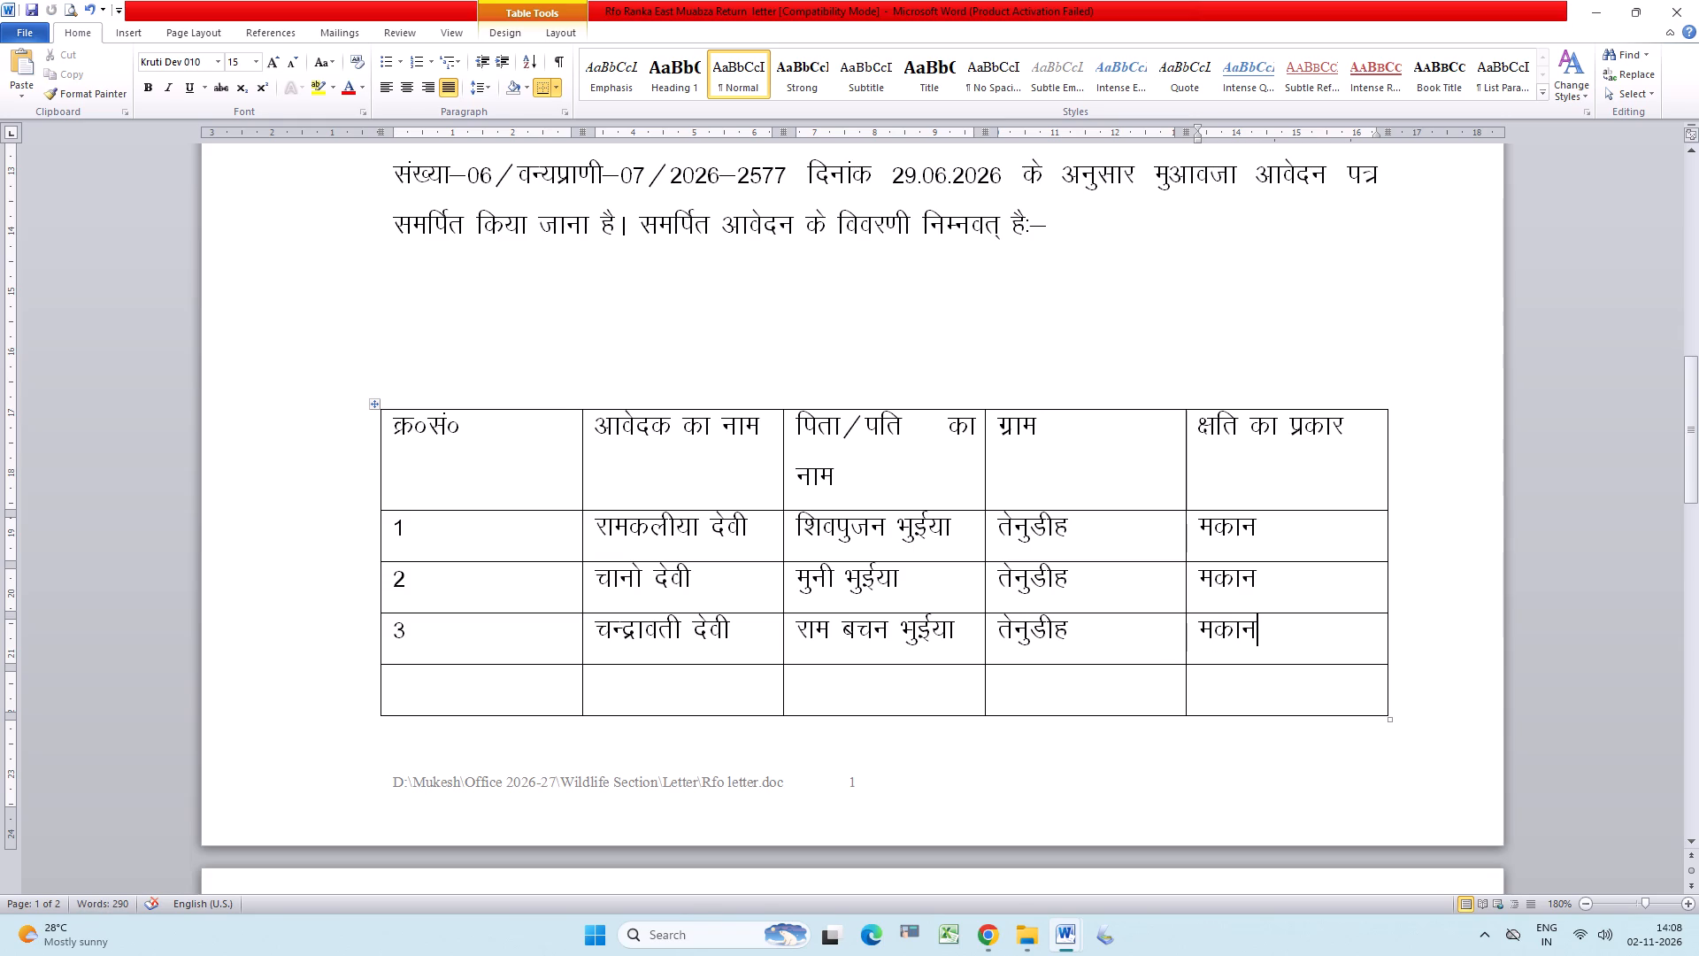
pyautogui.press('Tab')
# Number the last table row as 4 and enter the fourth applicant's name under "आवेदक का नाम".
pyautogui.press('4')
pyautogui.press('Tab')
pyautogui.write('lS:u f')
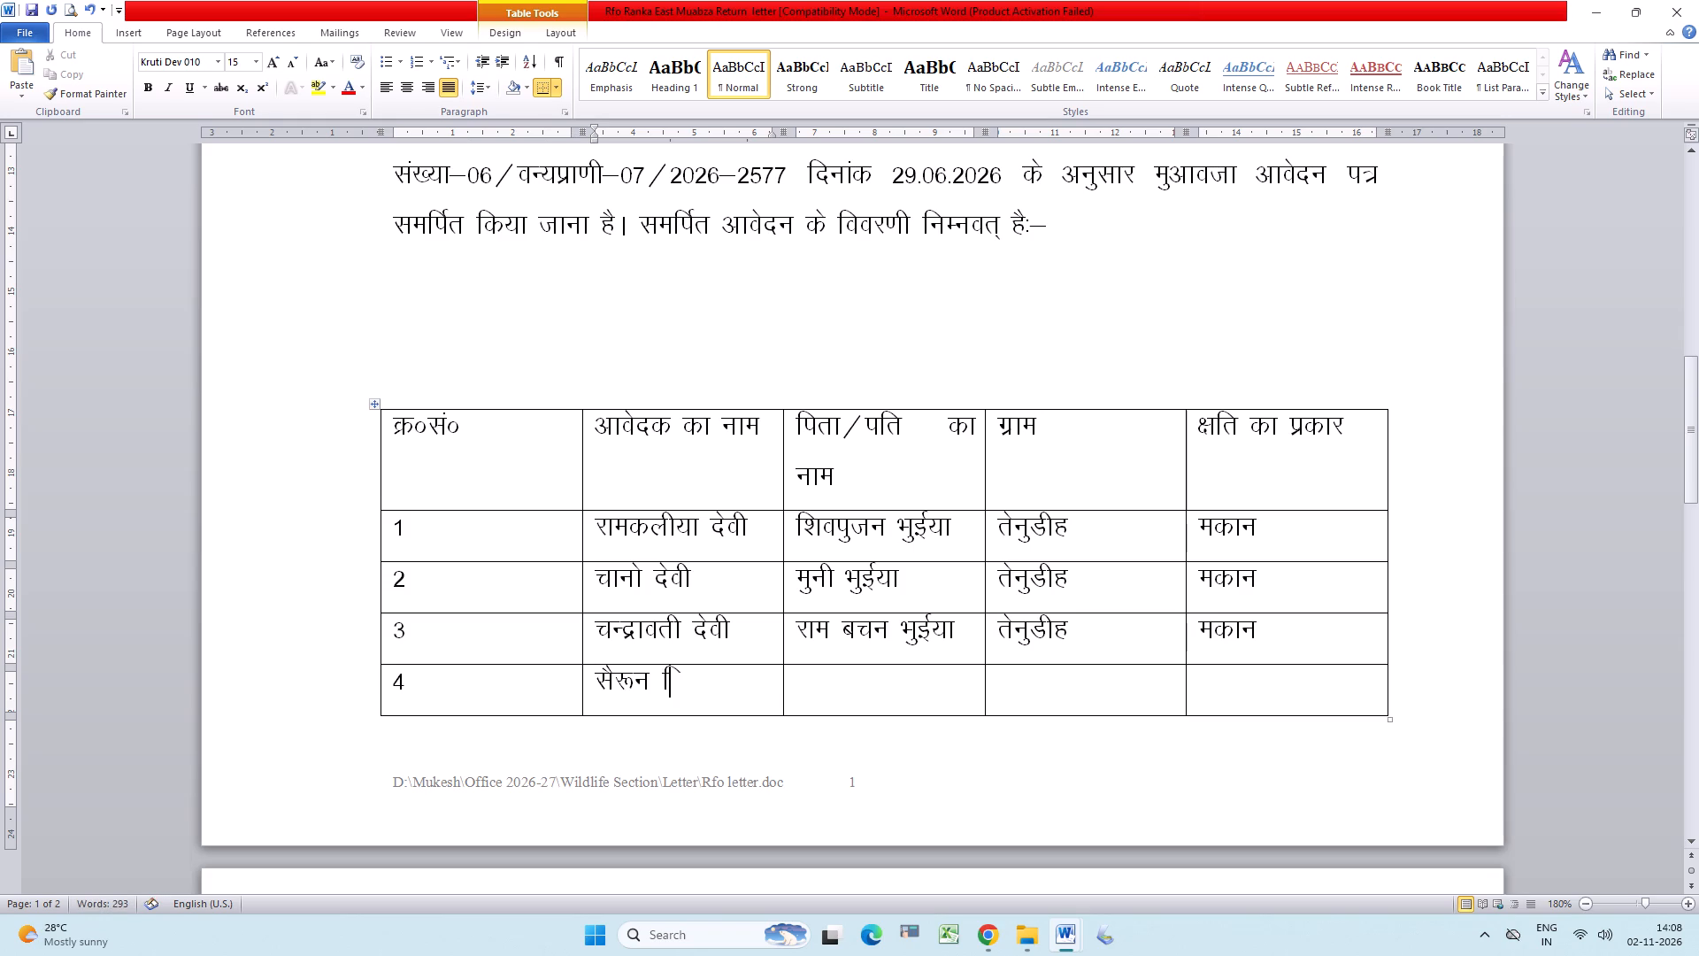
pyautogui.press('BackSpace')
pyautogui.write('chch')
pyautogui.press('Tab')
# Enter the name of the fourth applicant's father or husband in row 4 and save the letter.
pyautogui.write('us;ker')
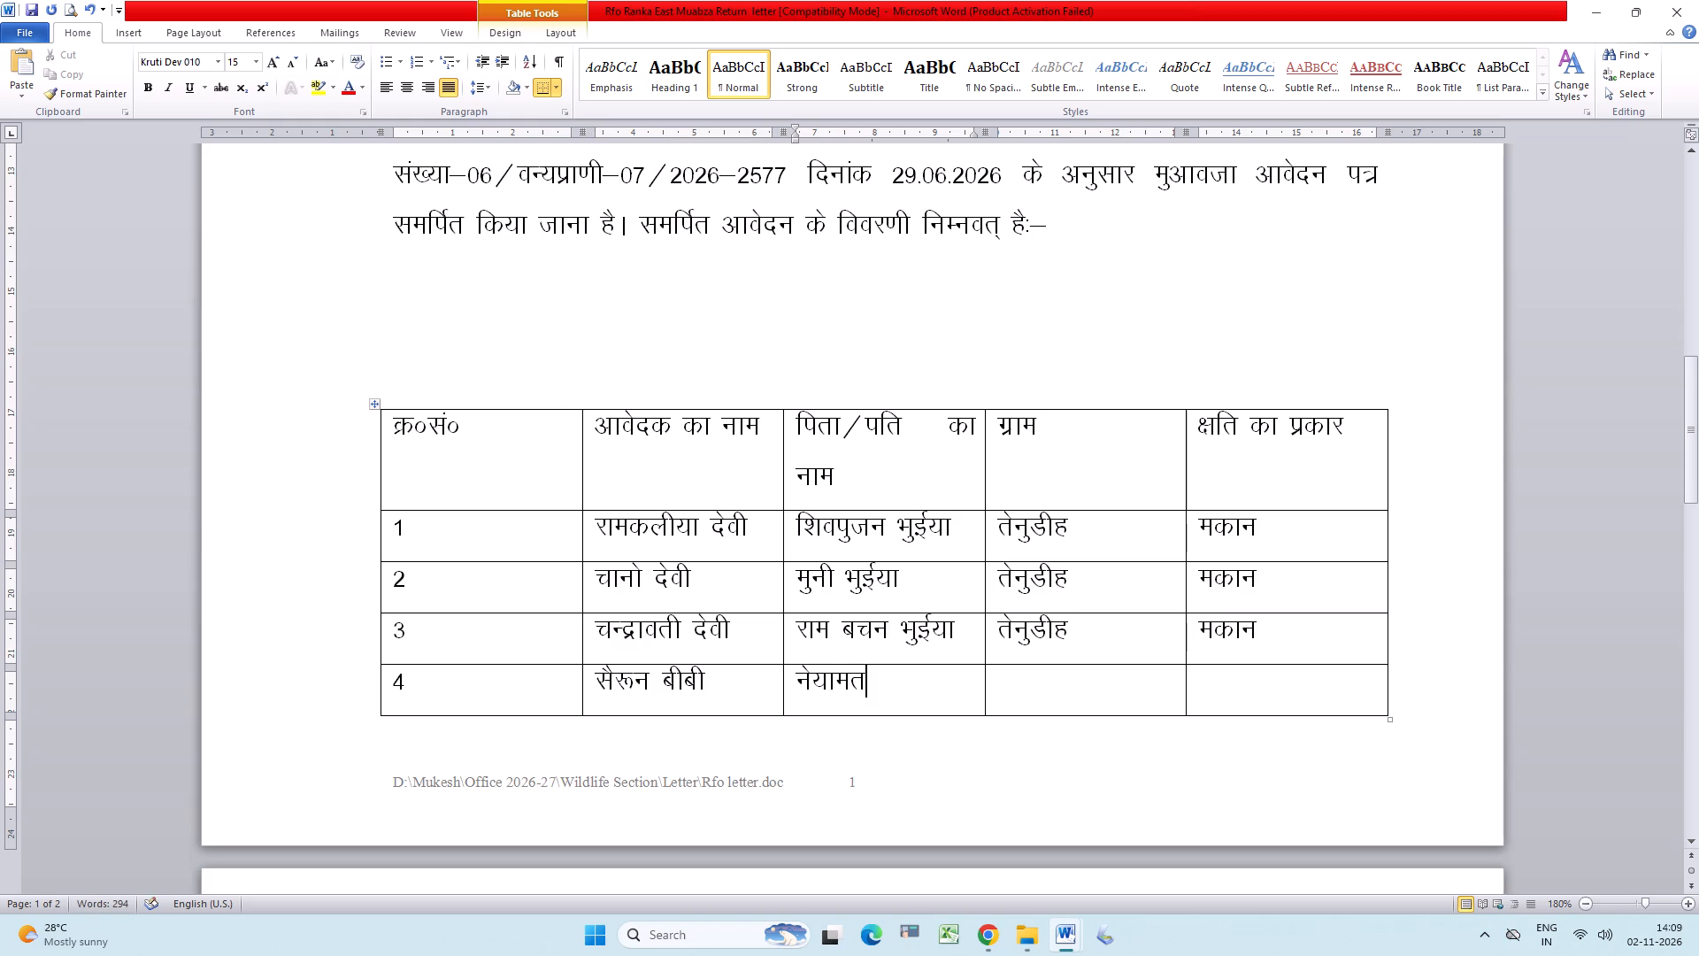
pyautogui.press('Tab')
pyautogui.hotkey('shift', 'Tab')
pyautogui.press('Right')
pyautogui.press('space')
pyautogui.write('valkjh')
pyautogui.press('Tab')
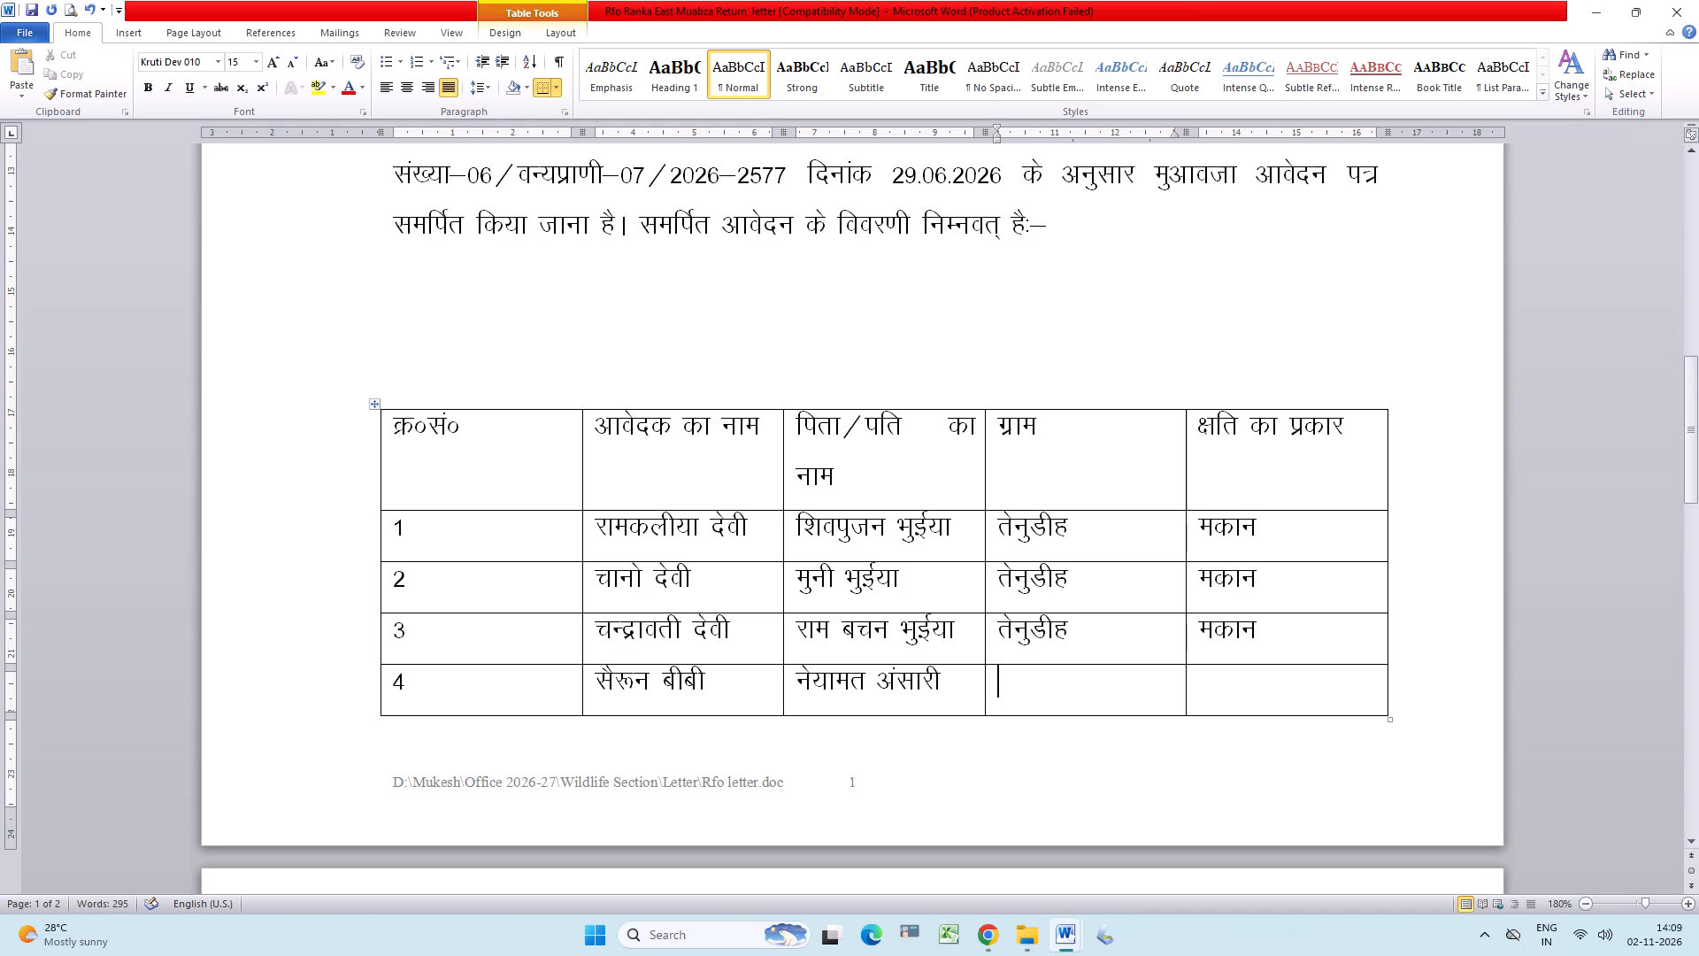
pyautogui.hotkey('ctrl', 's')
# Copy the village and damage entries, "तेनुडीह" and "मकान", from row 3 into row 4 and save the letter.
pyautogui.moveTo(1001, 625); pyautogui.dragTo(1267, 618)
pyautogui.hotkey('ctrl', 'v')
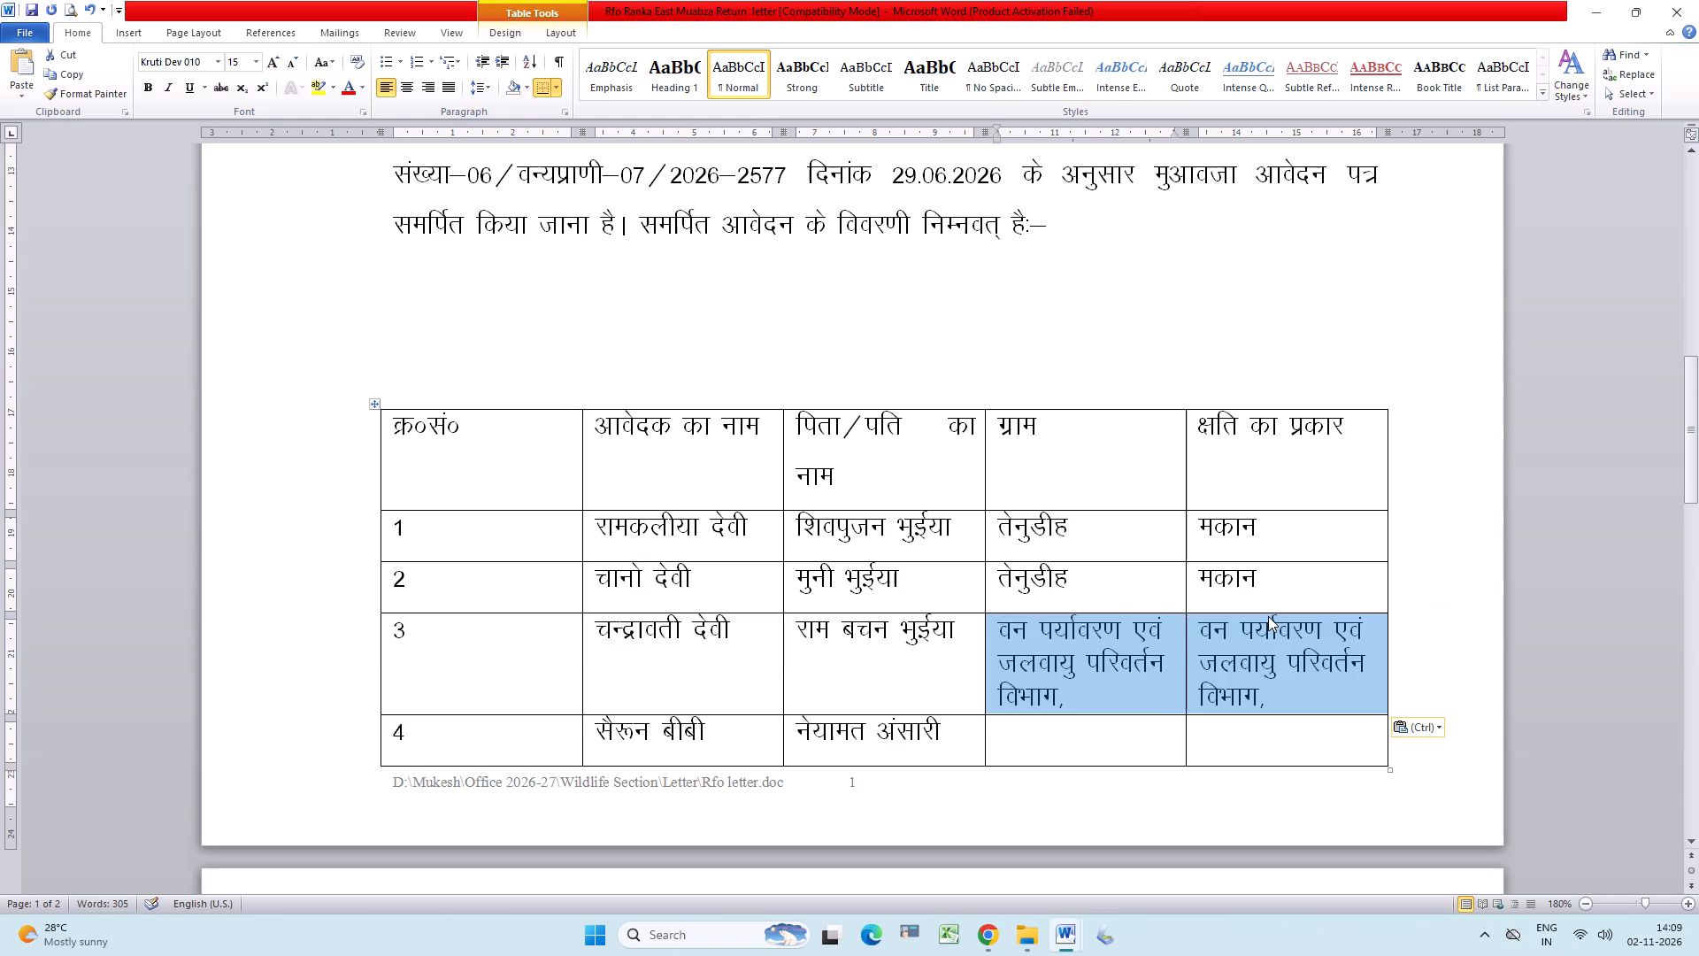
pyautogui.hotkey('ctrl', 'z')
pyautogui.hotkey('ctrl', 'c')
pyautogui.click(1087, 701)
pyautogui.hotkey('ctrl', 'v')
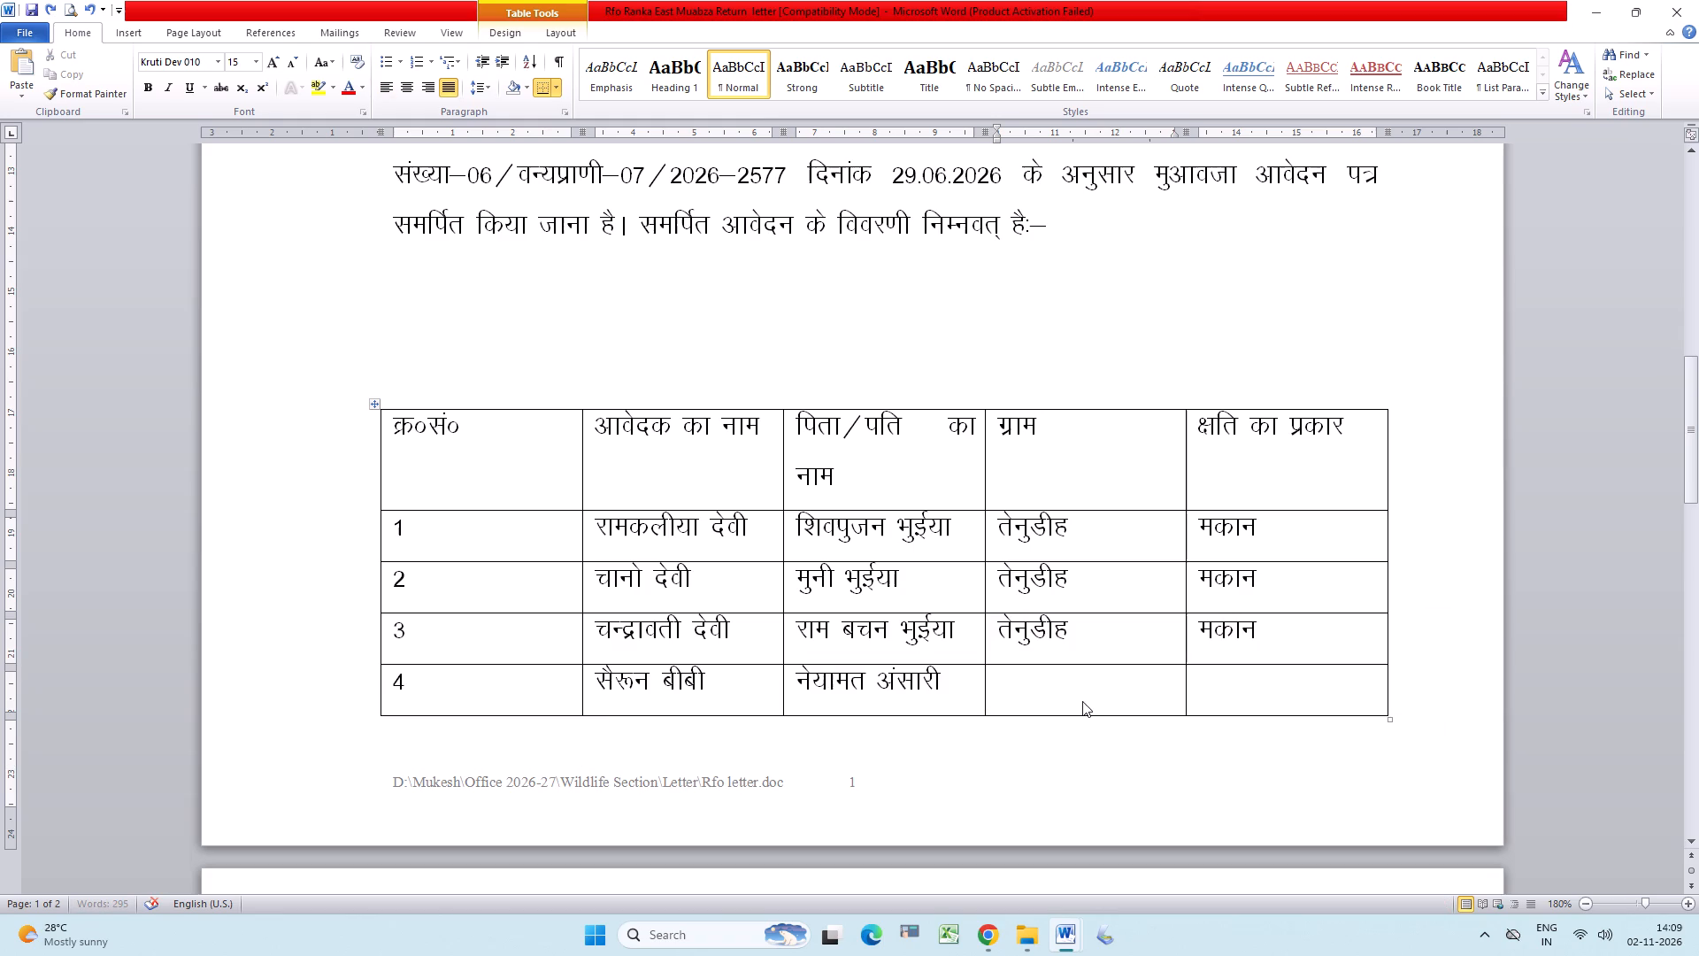
pyautogui.hotkey('ctrl', 's')
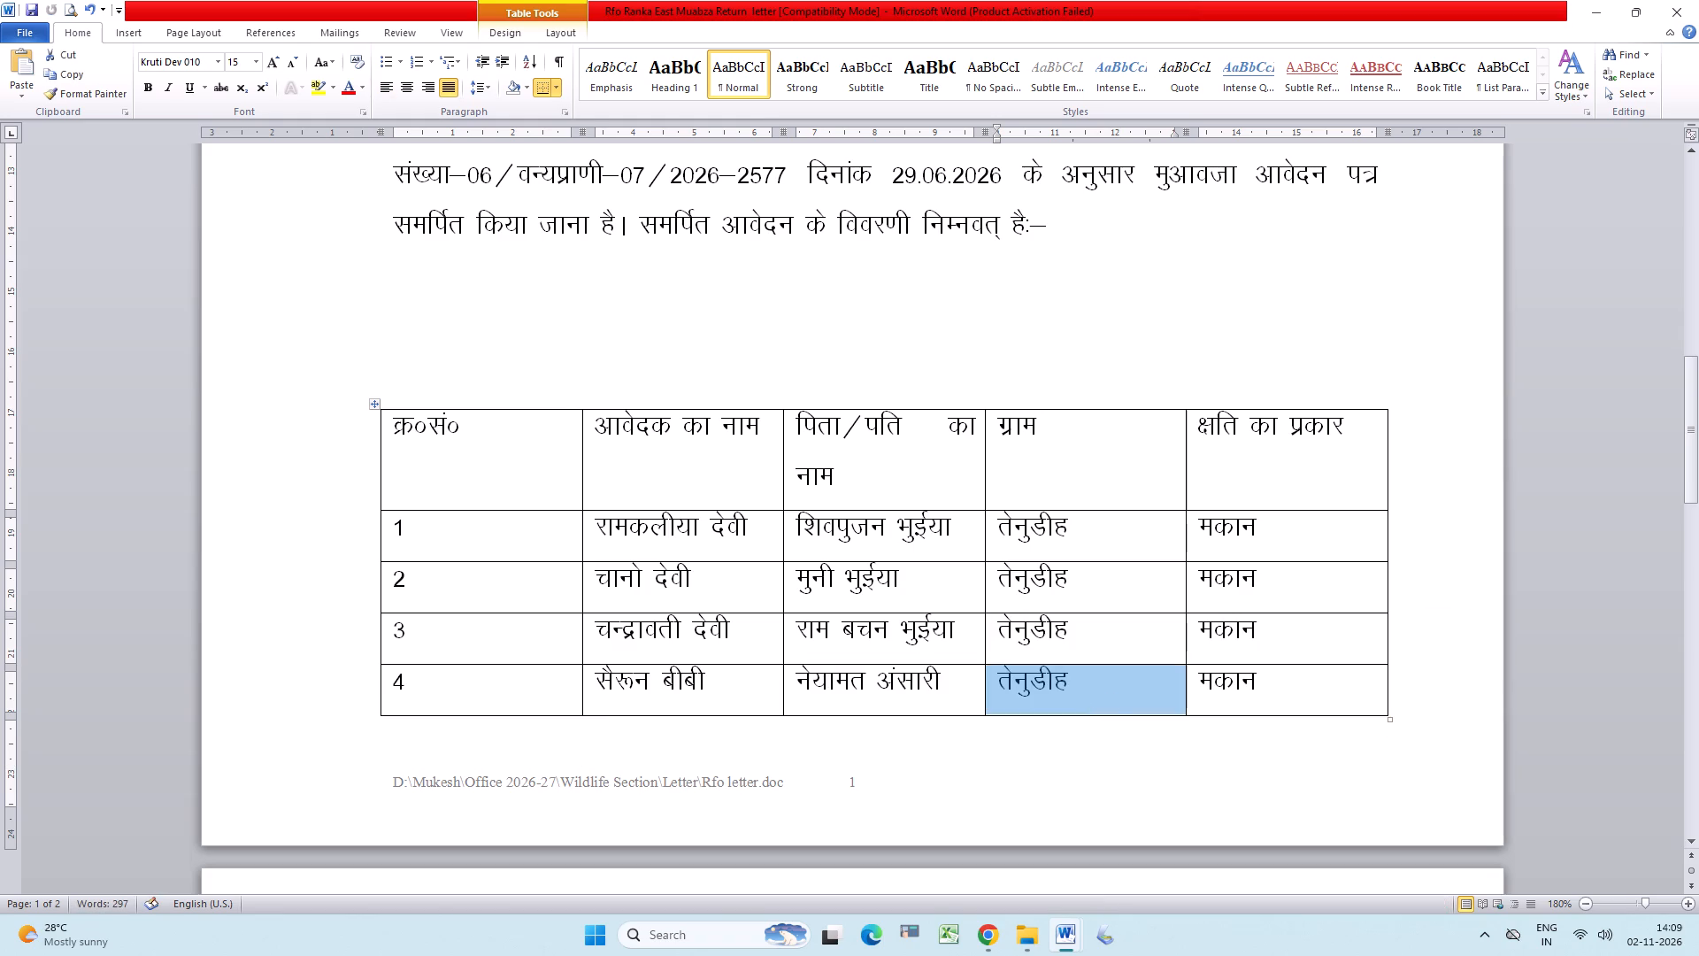
# Narrow the "क्र०सं०" column to just fit its heading and the "आवेदक का नाम" column to just fit the applicants' names.
pyautogui.click(630, 538)
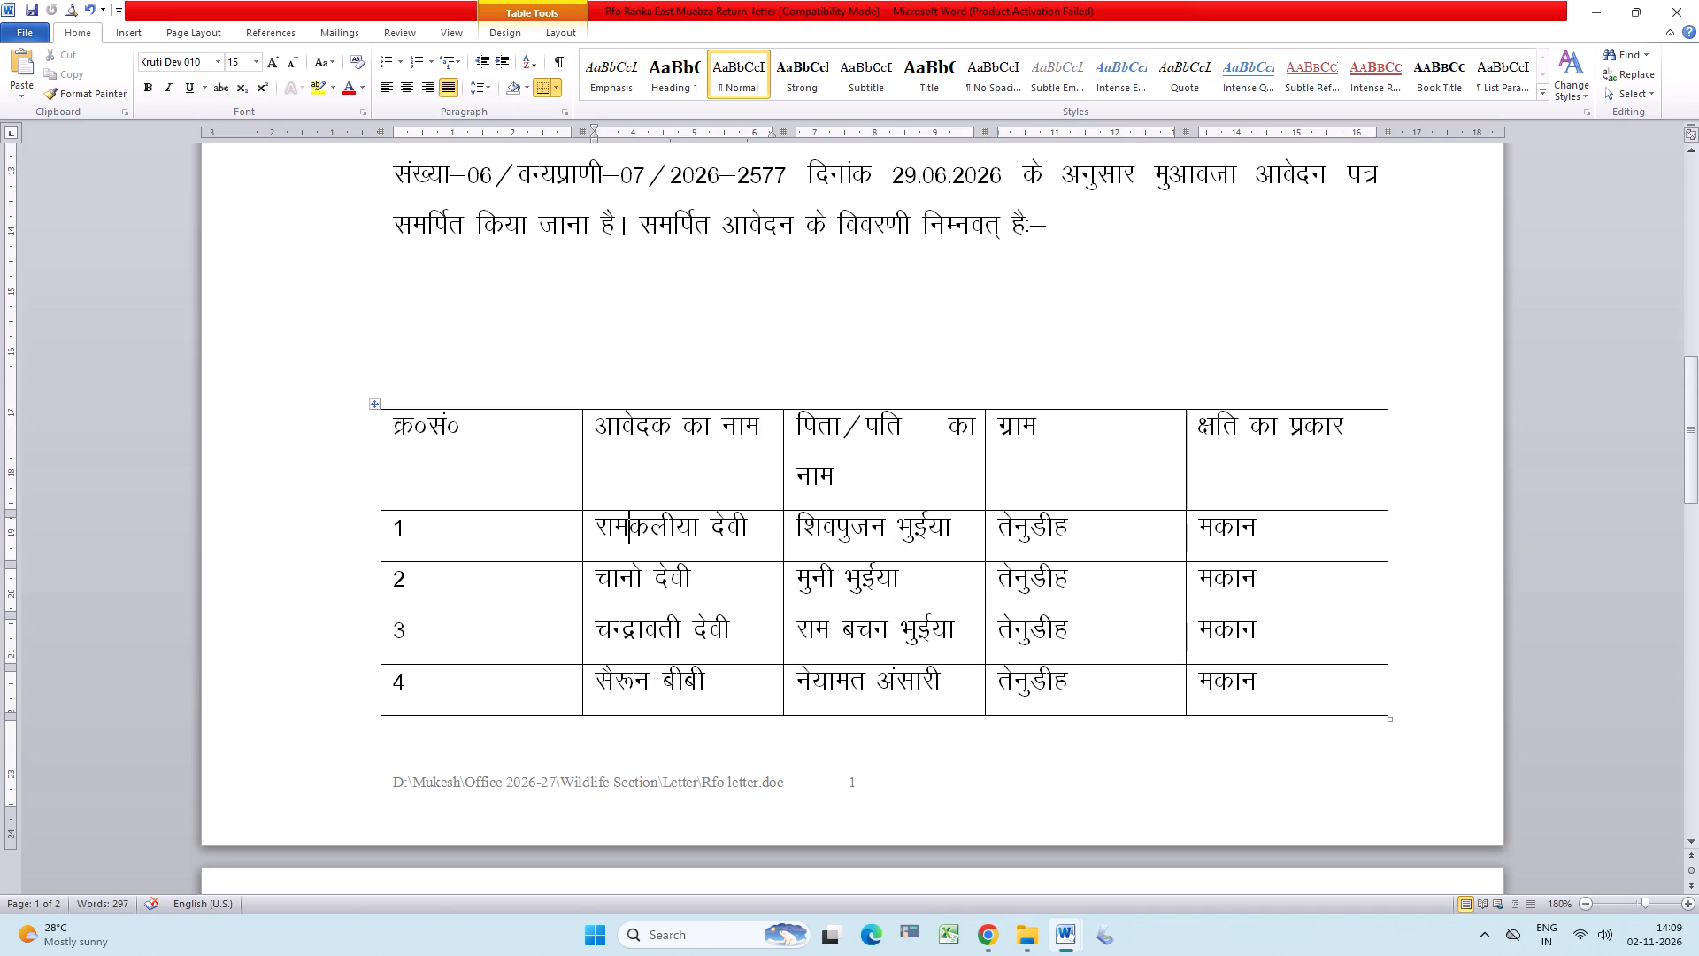
pyautogui.click(584, 462)
pyautogui.click(578, 484)
pyautogui.moveTo(580, 479); pyautogui.dragTo(450, 505)
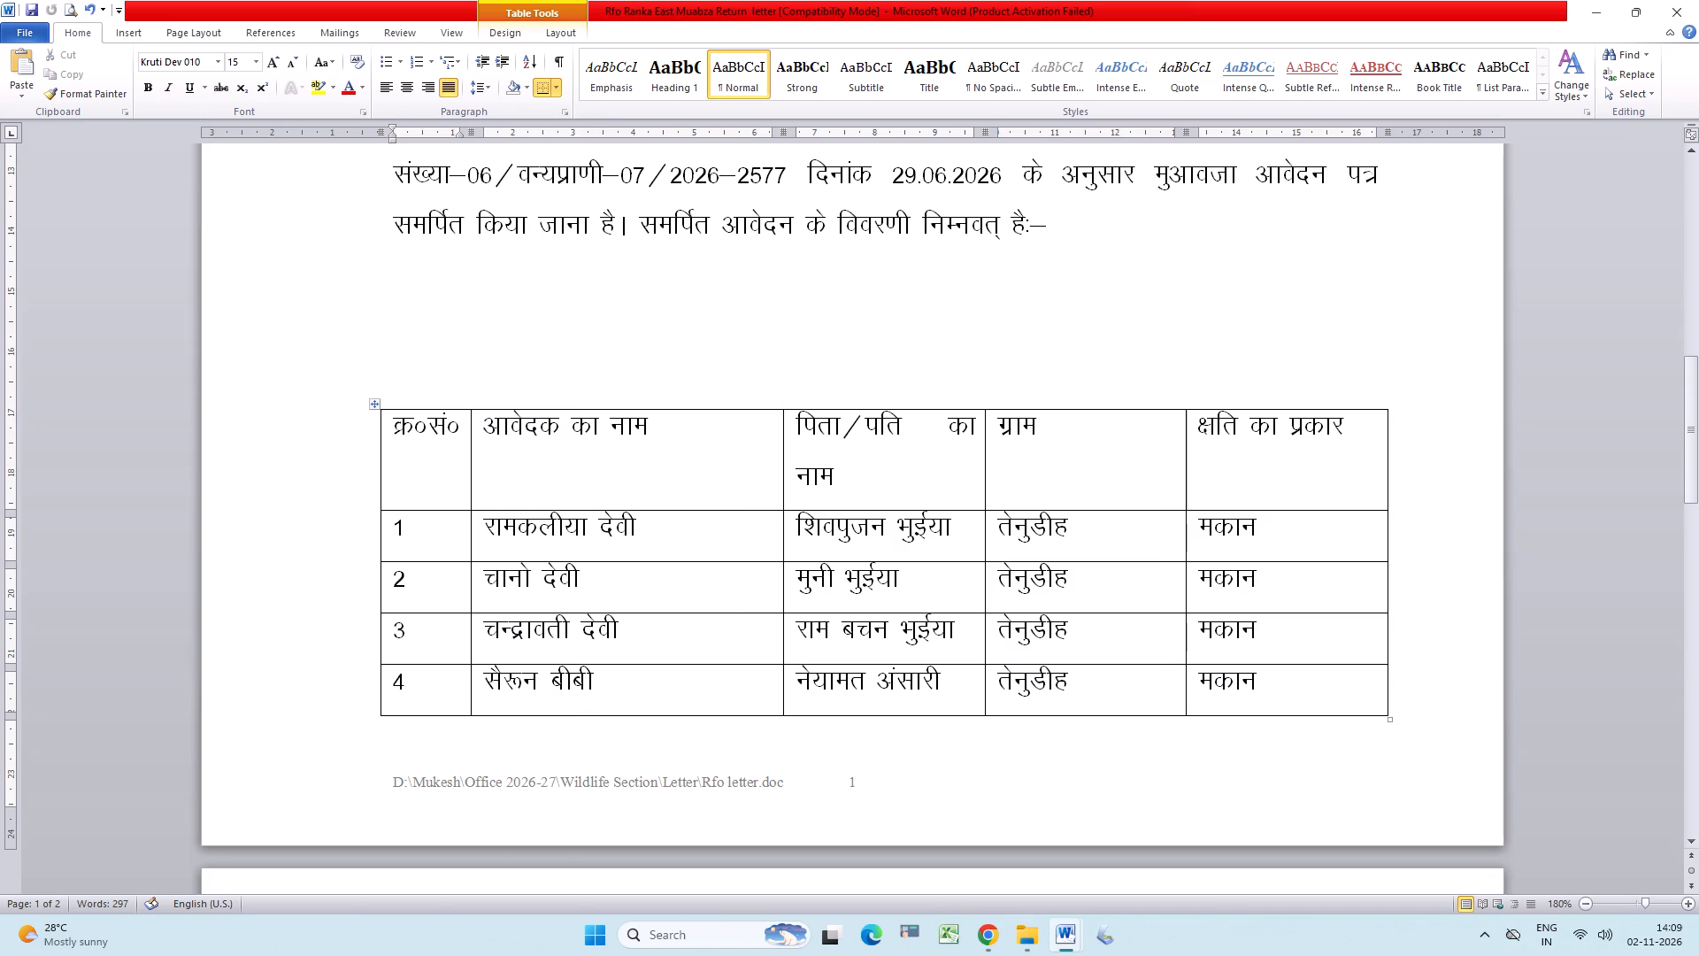
pyautogui.moveTo(781, 474); pyautogui.dragTo(652, 480)
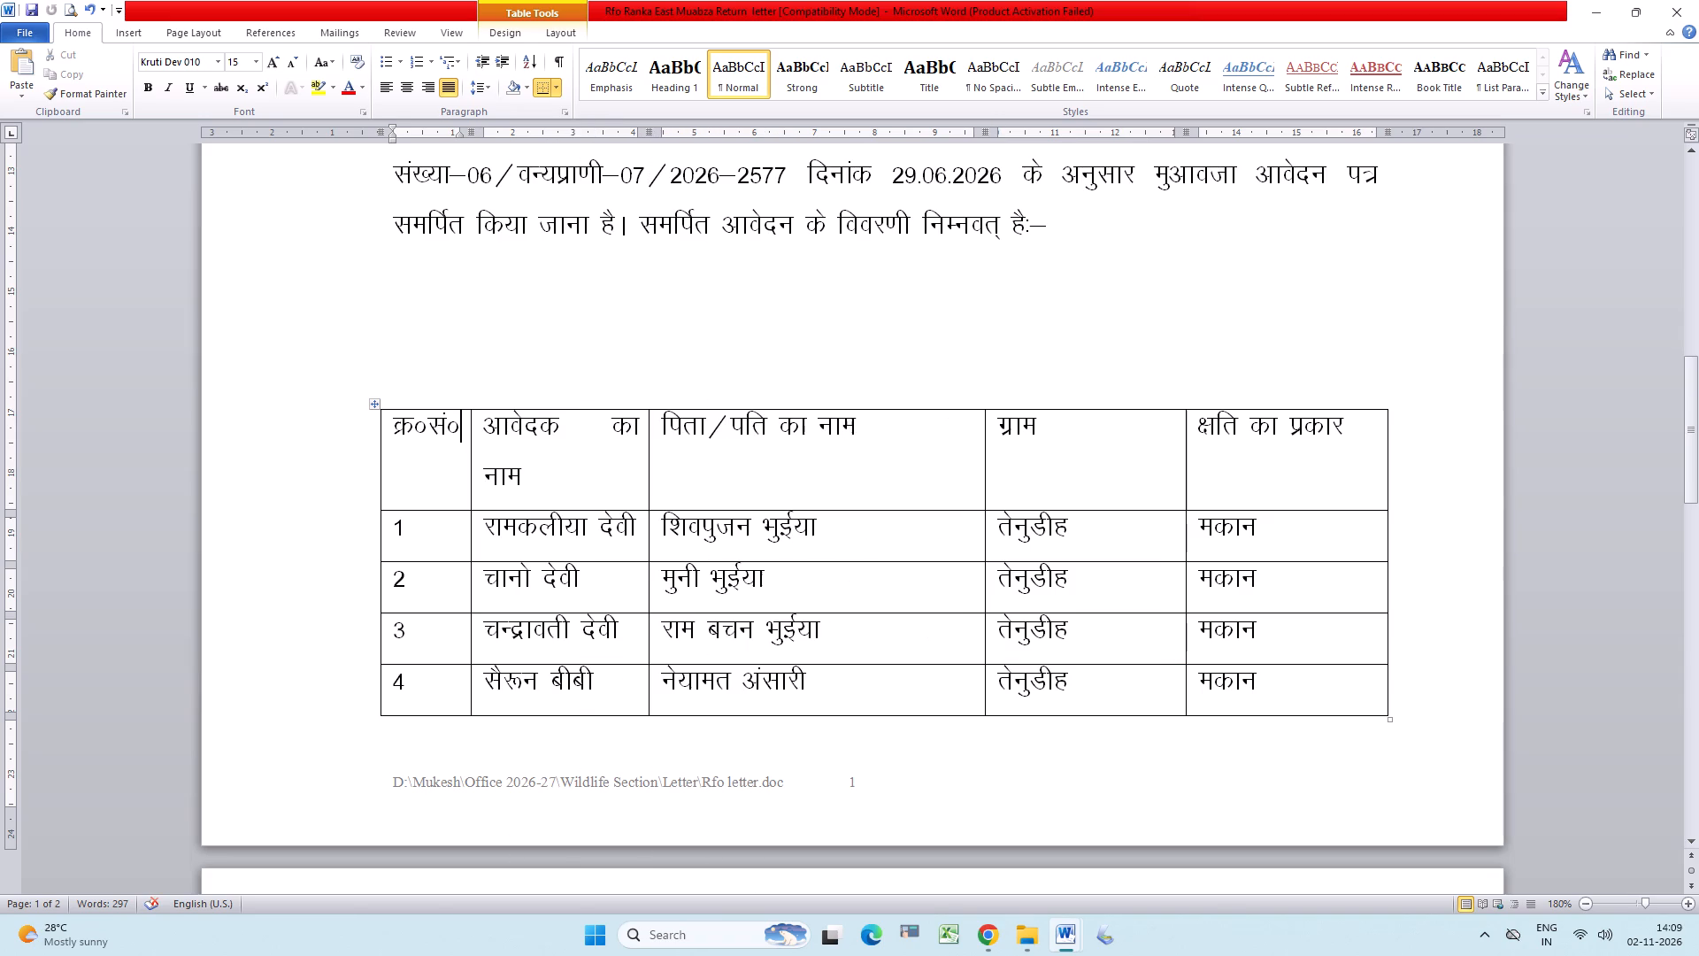
# Widen the "आवेदक का नाम" column until its heading fits on one line, and narrow the father/husband, village and damage-type columns.
pyautogui.moveTo(649, 468); pyautogui.dragTo(650, 468)
pyautogui.moveTo(650, 468); pyautogui.dragTo(657, 468)
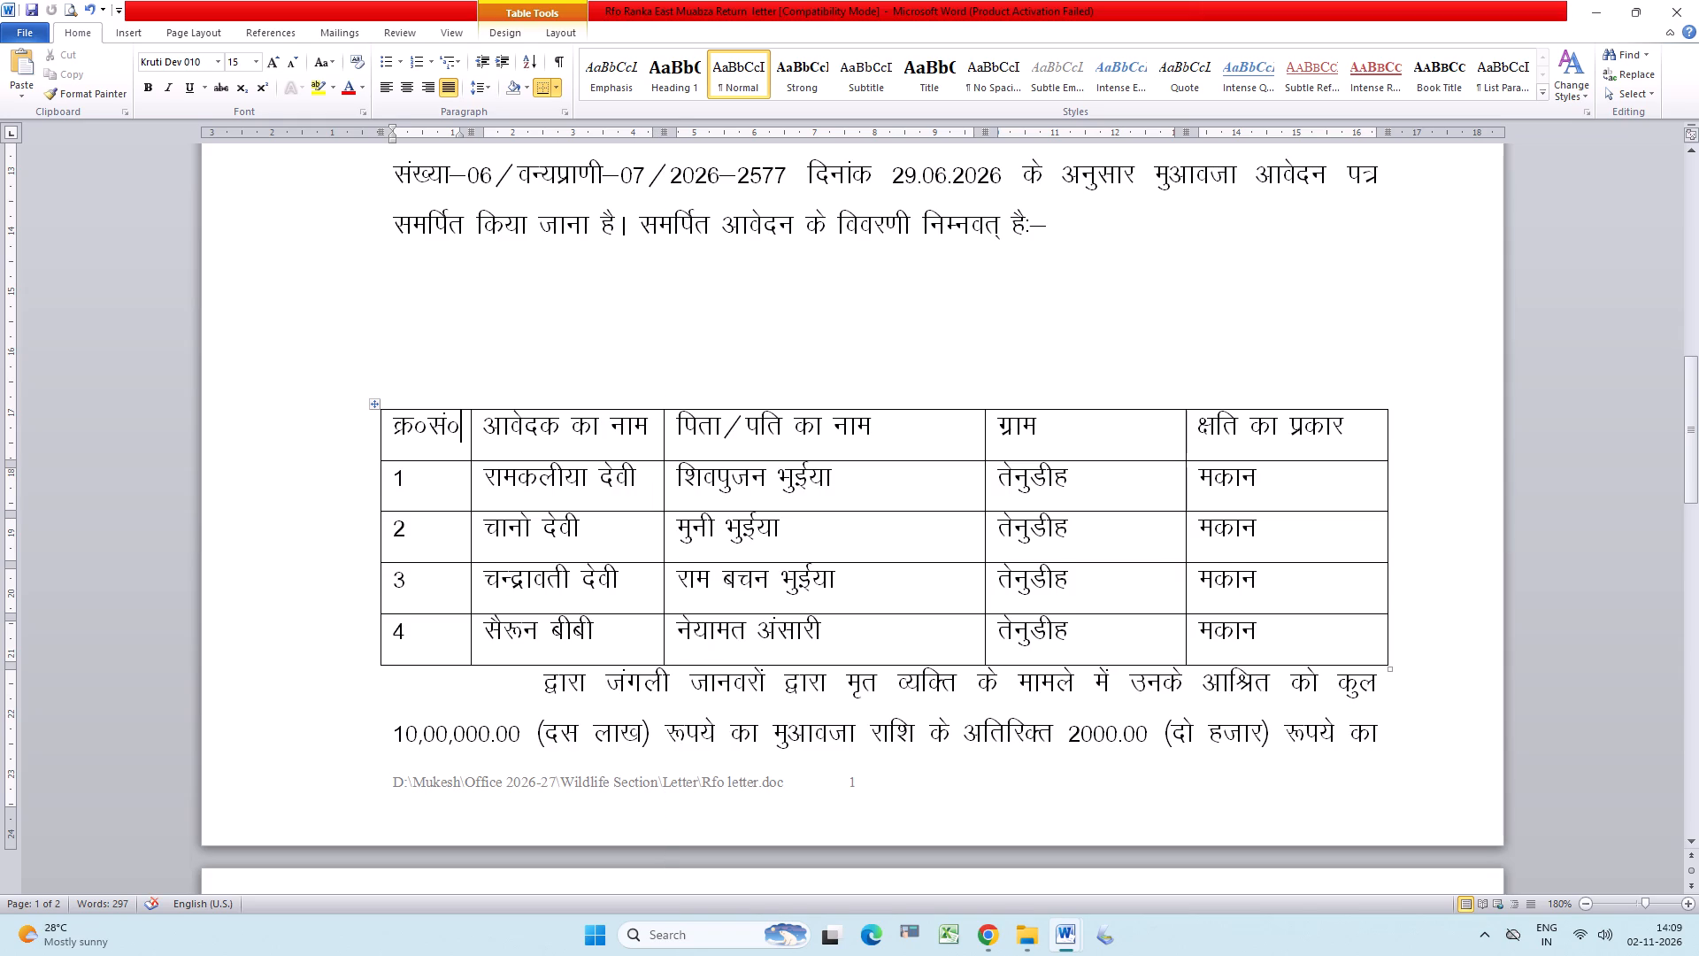
pyautogui.moveTo(983, 442); pyautogui.dragTo(887, 458)
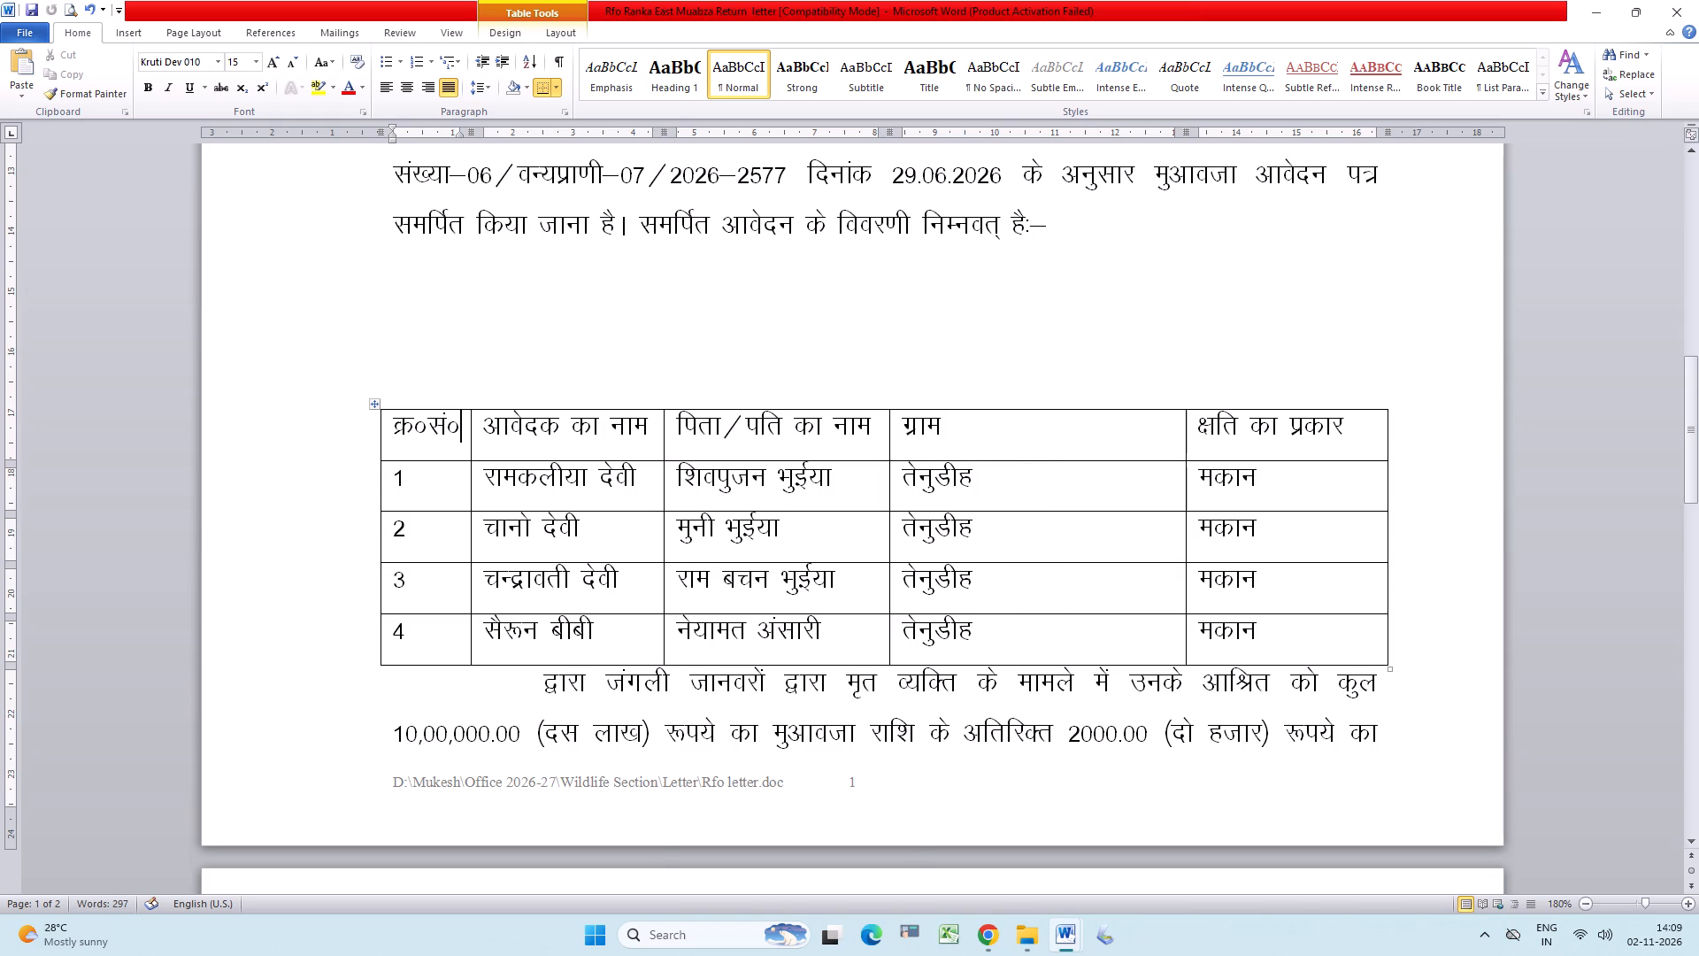
pyautogui.moveTo(1183, 434); pyautogui.dragTo(1114, 458)
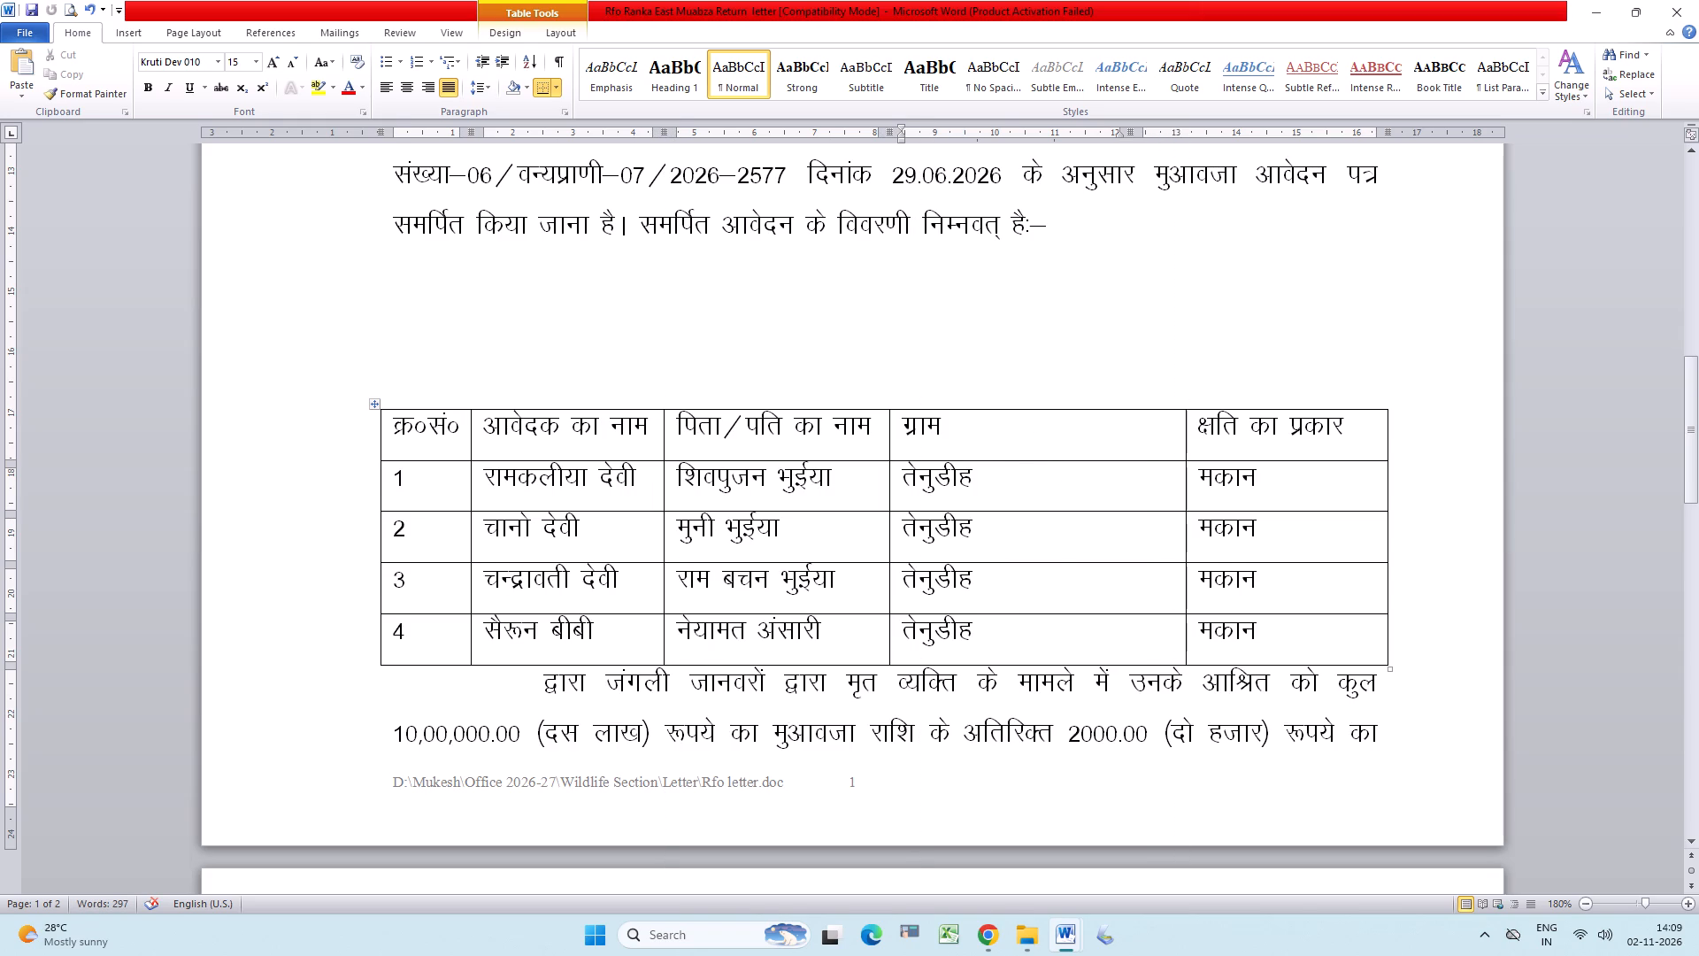
pyautogui.moveTo(1114, 458); pyautogui.dragTo(1072, 453)
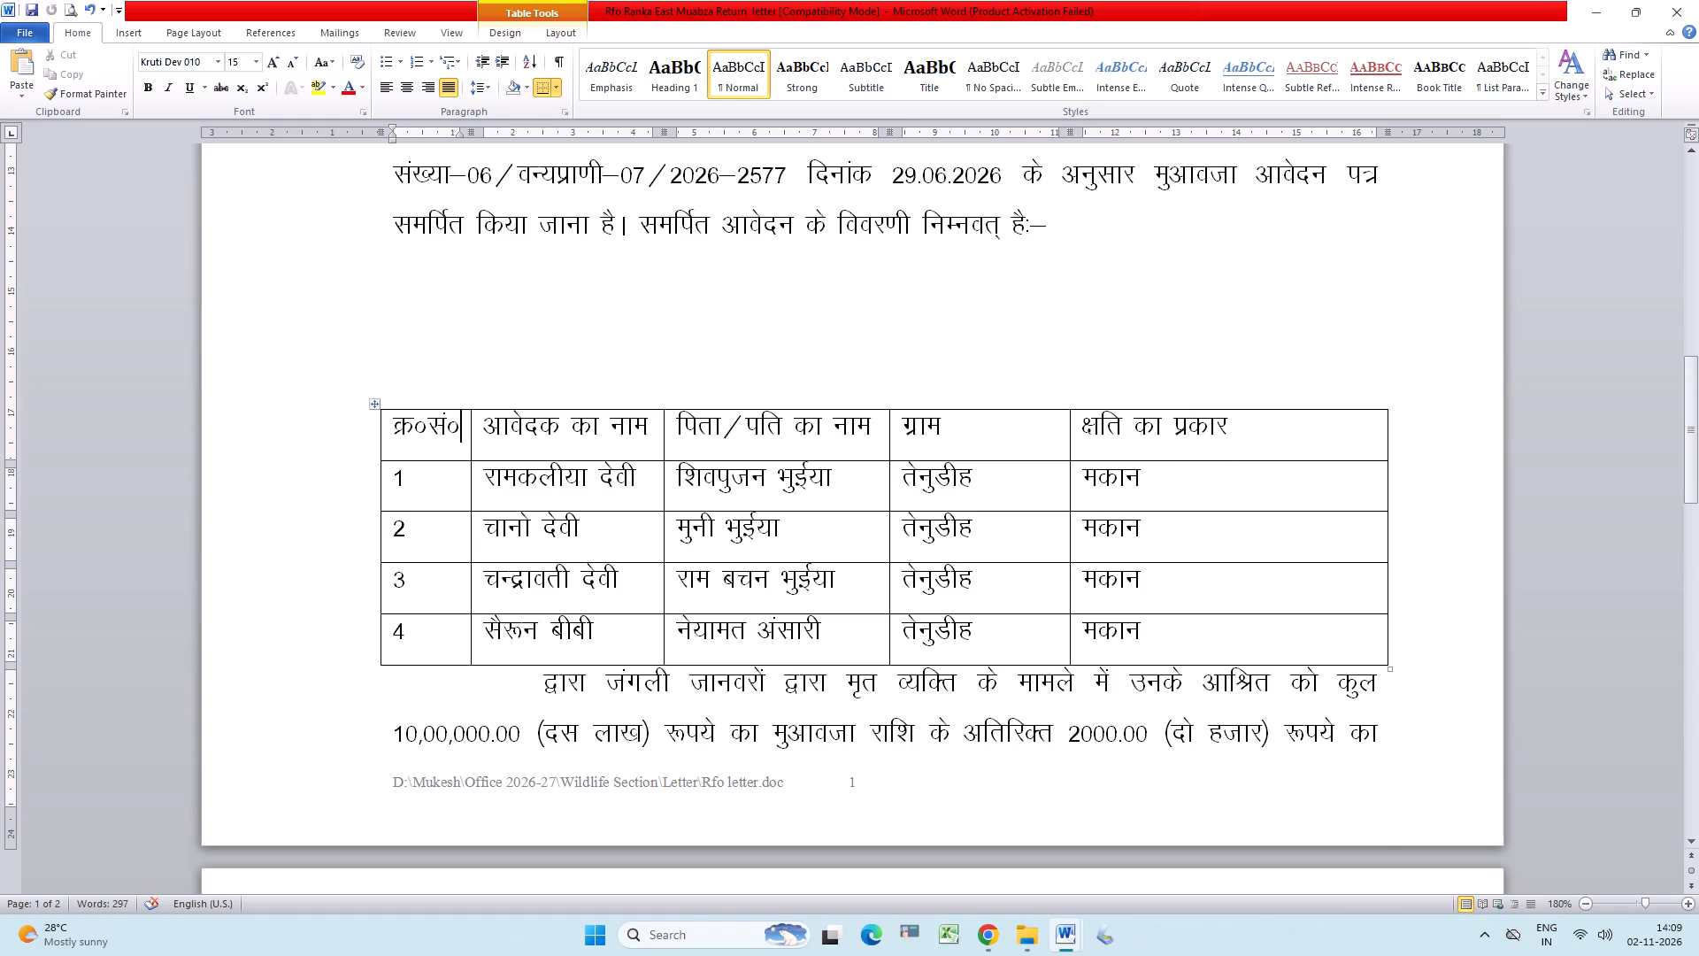
pyautogui.moveTo(1386, 439); pyautogui.dragTo(1333, 441)
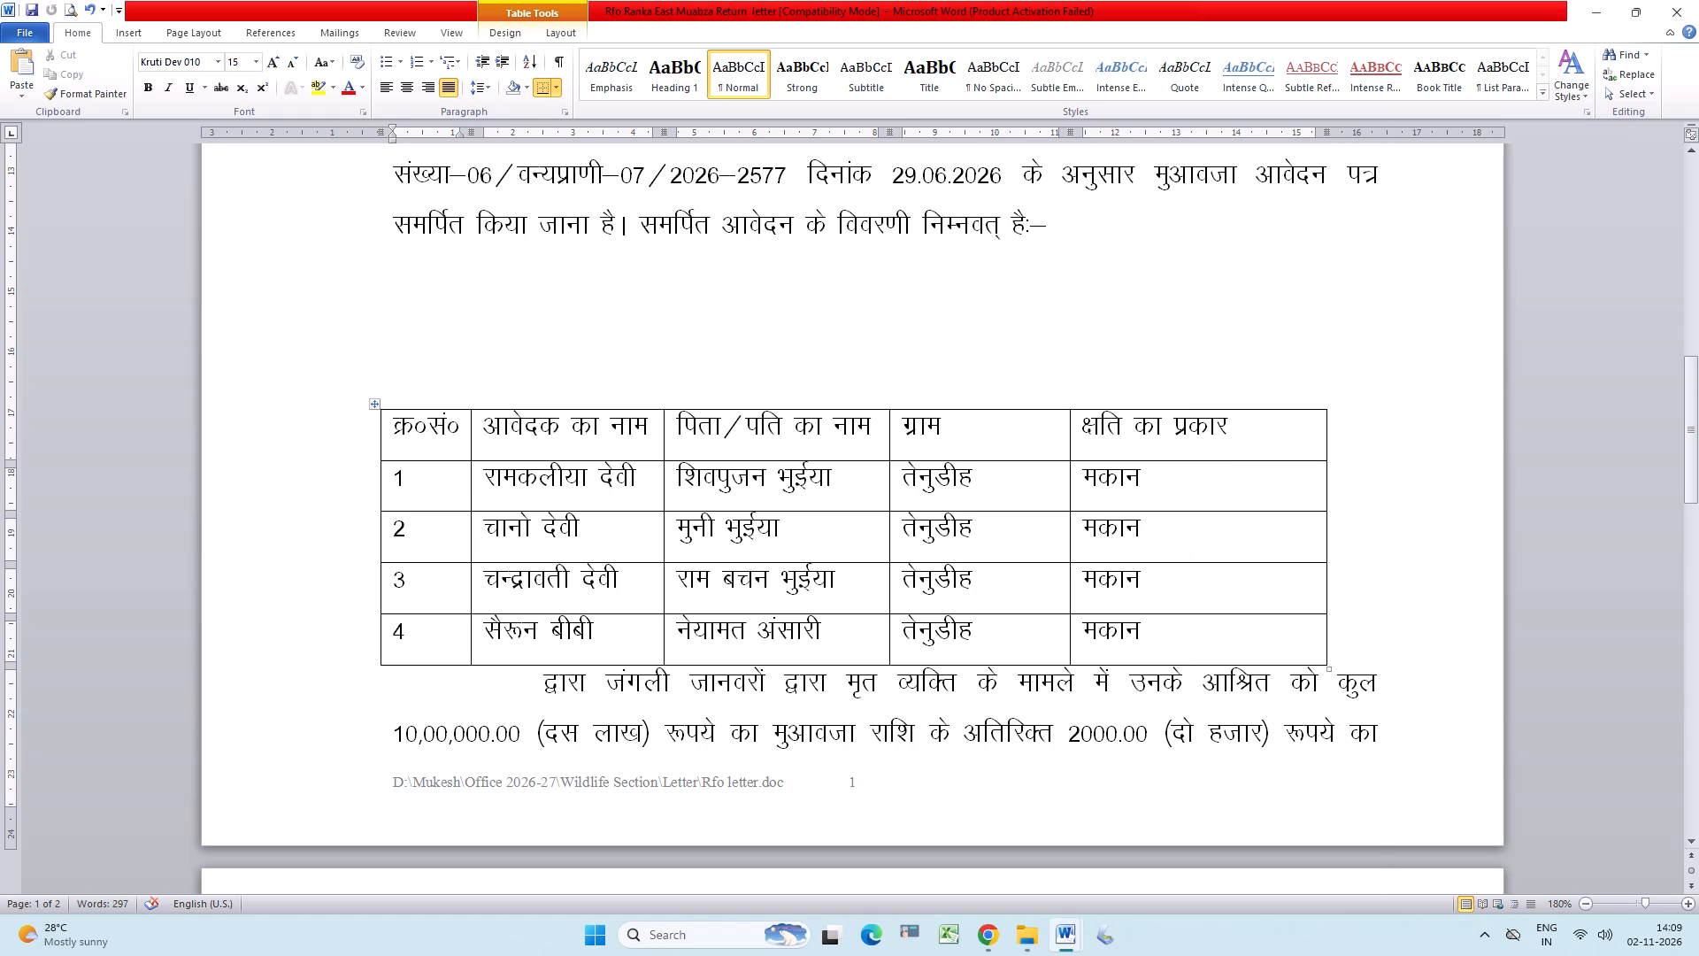
# Centre the text of the "ग्राम" and "क्षति का प्रकार" columns in all rows and save the letter.
pyautogui.moveTo(909, 412); pyautogui.dragTo(1311, 561)
pyautogui.hotkey('ctrl', 'e')
pyautogui.hotkey('ctrl', 's')
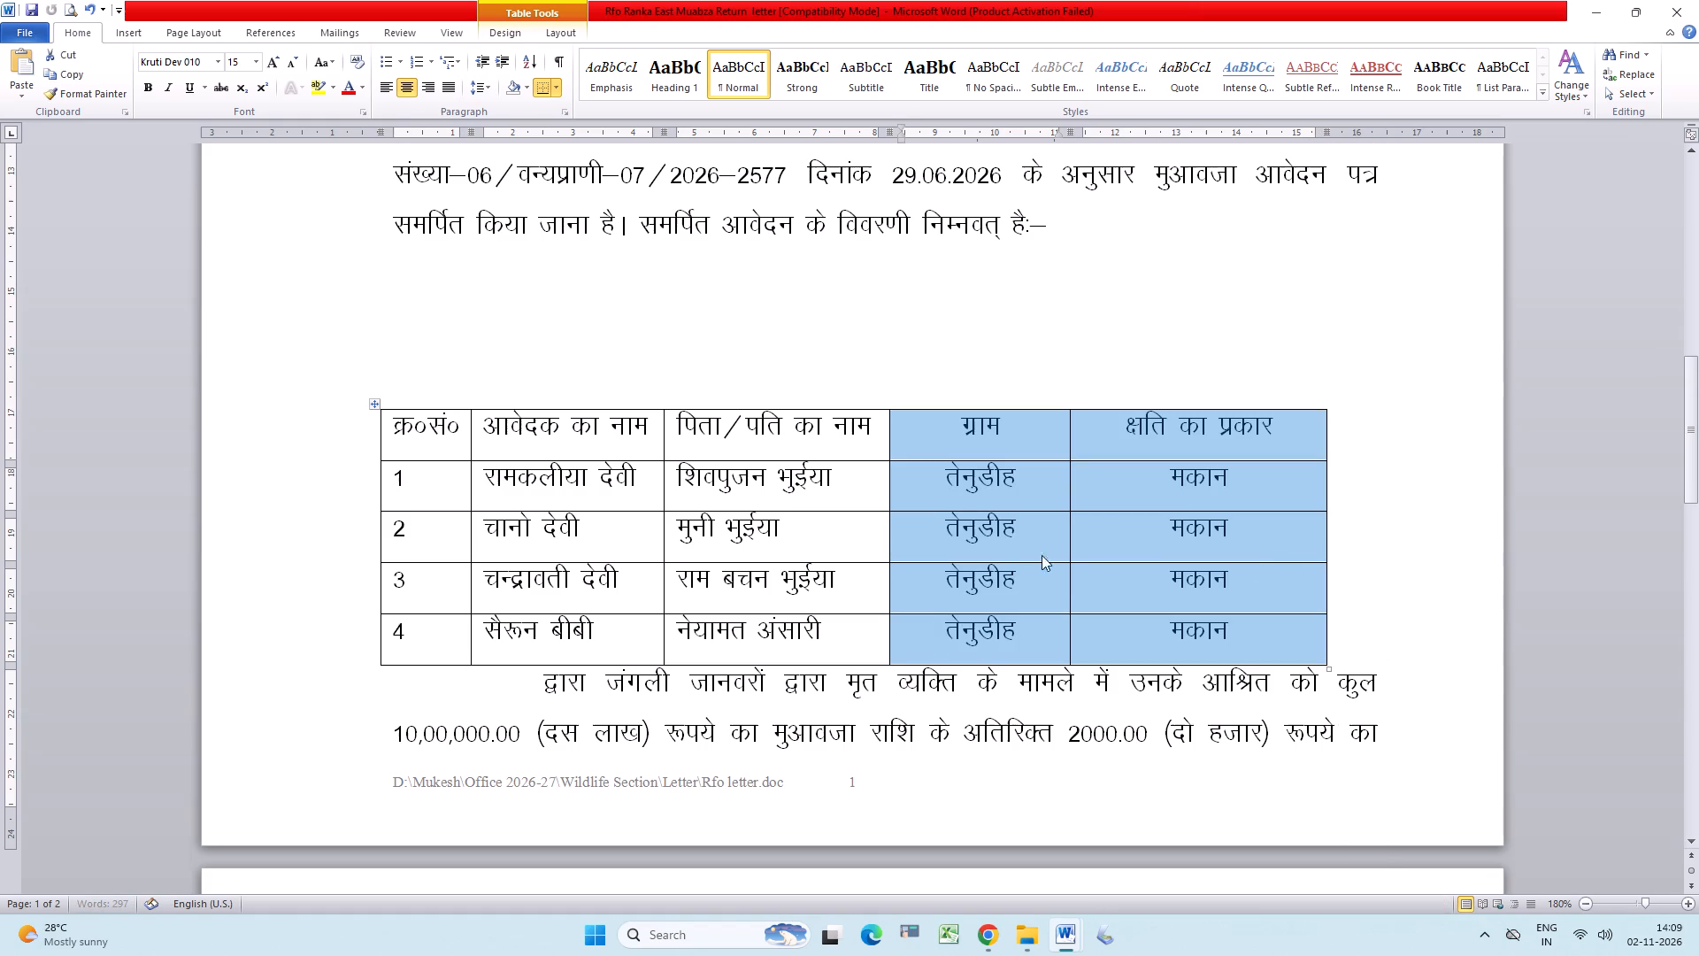
# Select the table's whole heading row, from "क्र०सं०" through "क्षति का प्रकार".
pyautogui.moveTo(388, 427); pyautogui.dragTo(1120, 433)
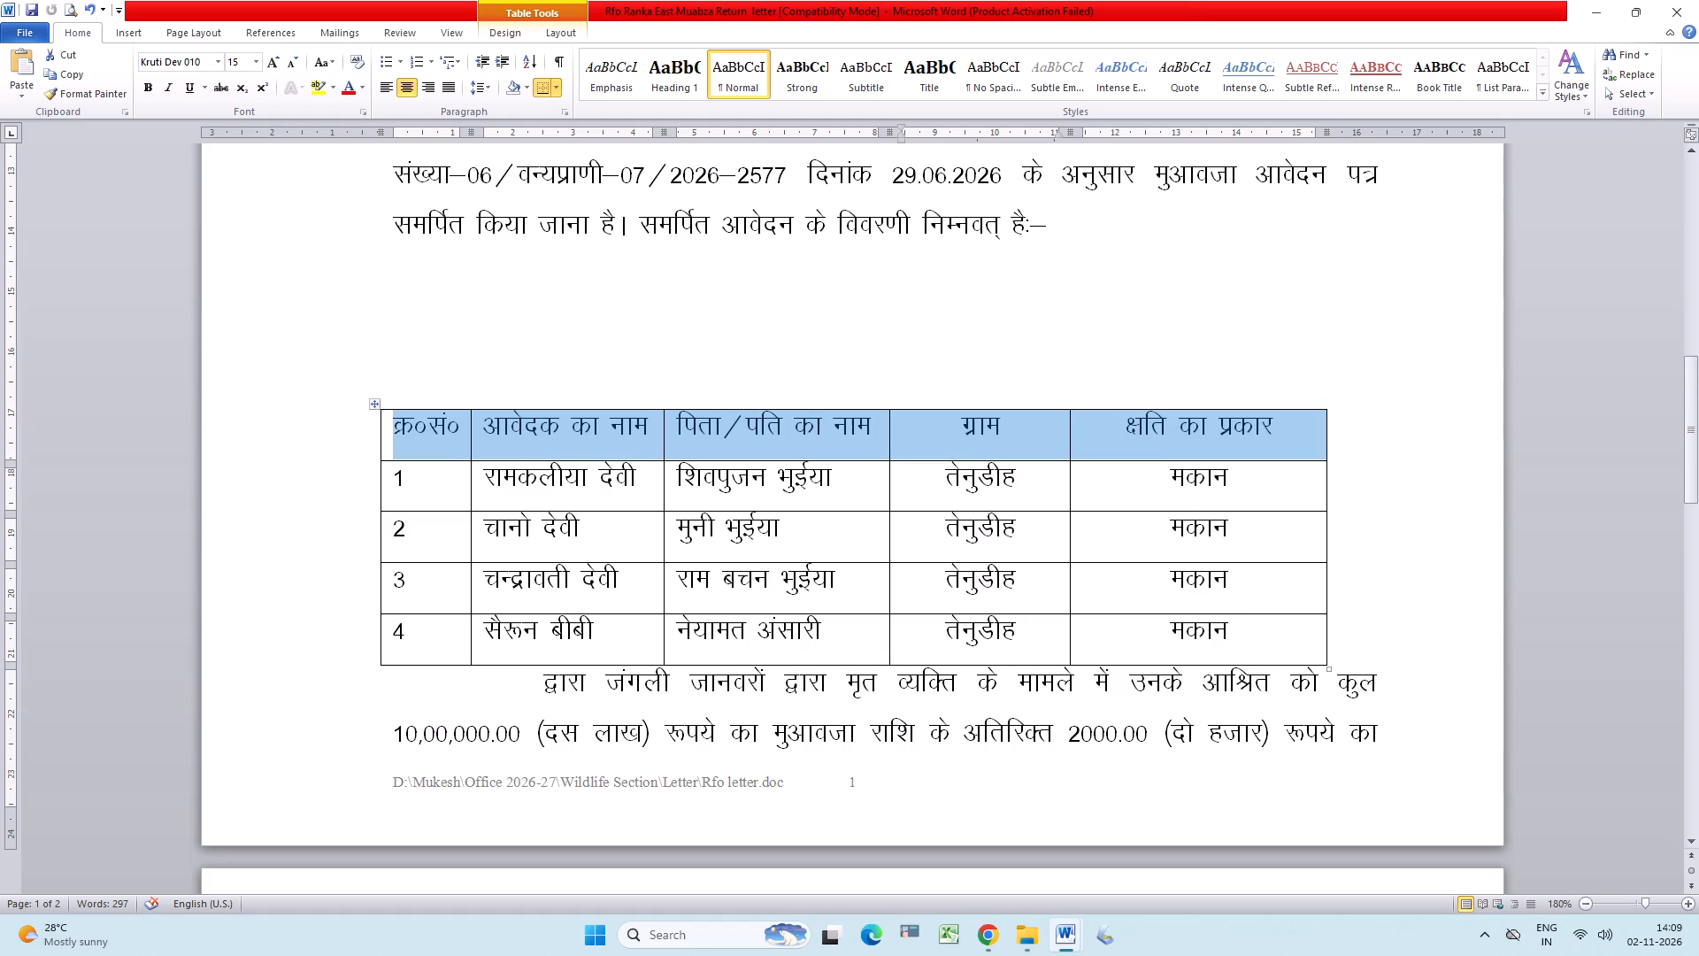
pyautogui.moveTo(1120, 433); pyautogui.dragTo(1286, 441)
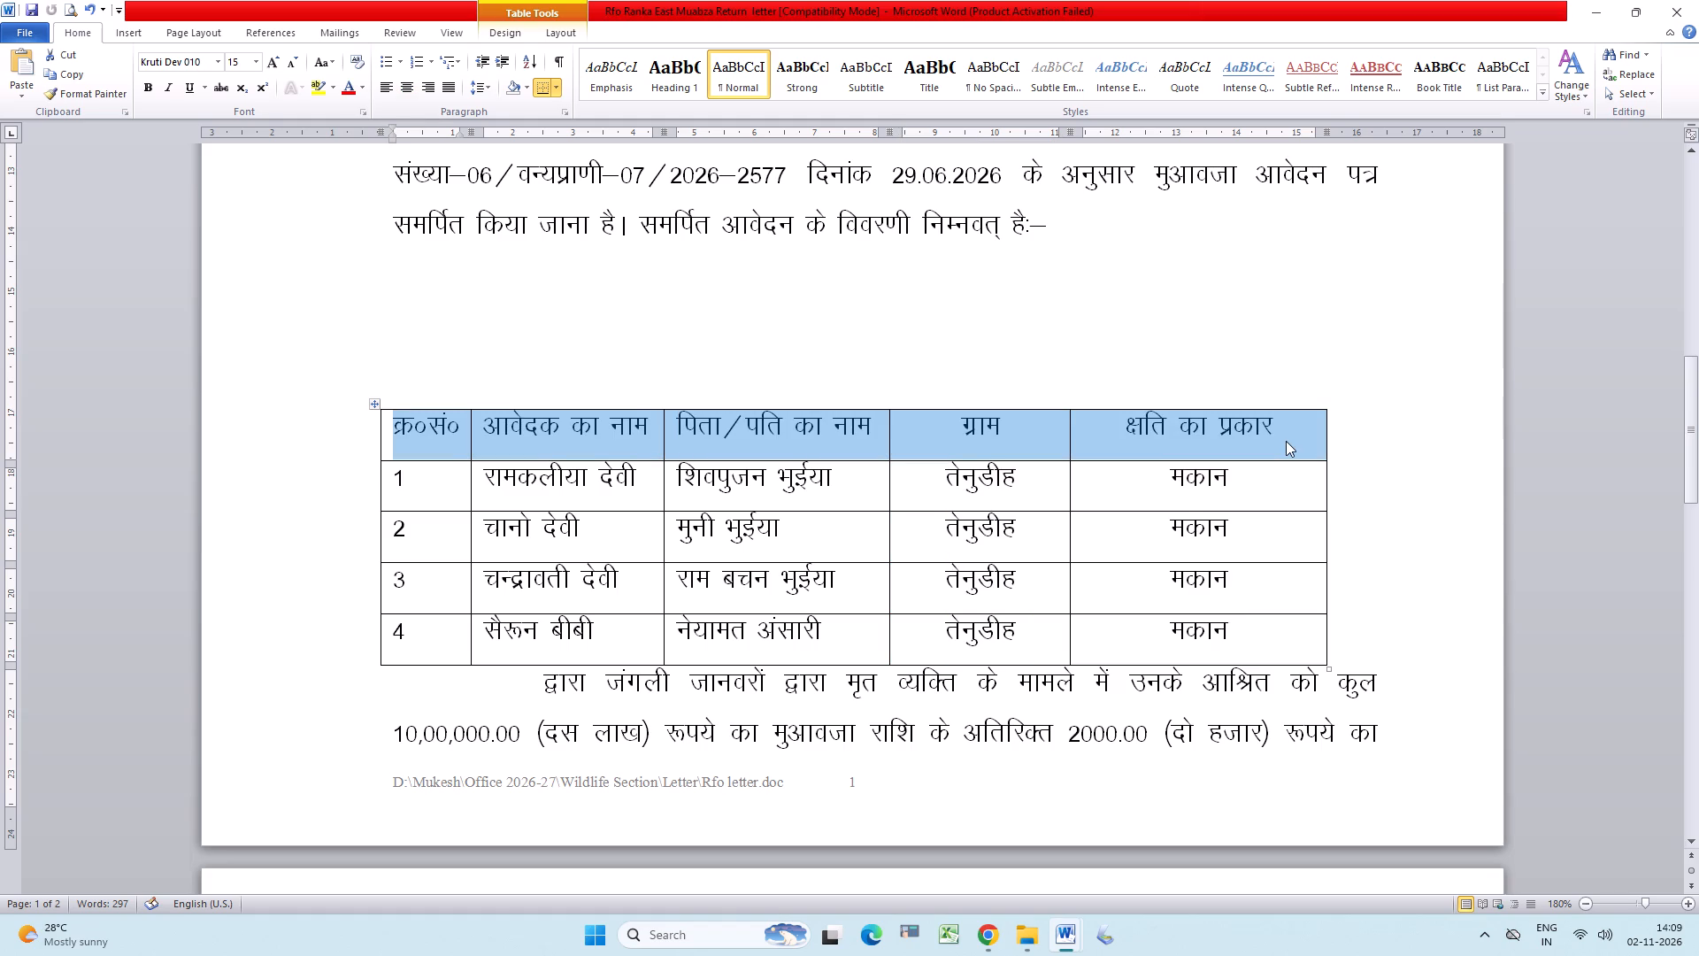
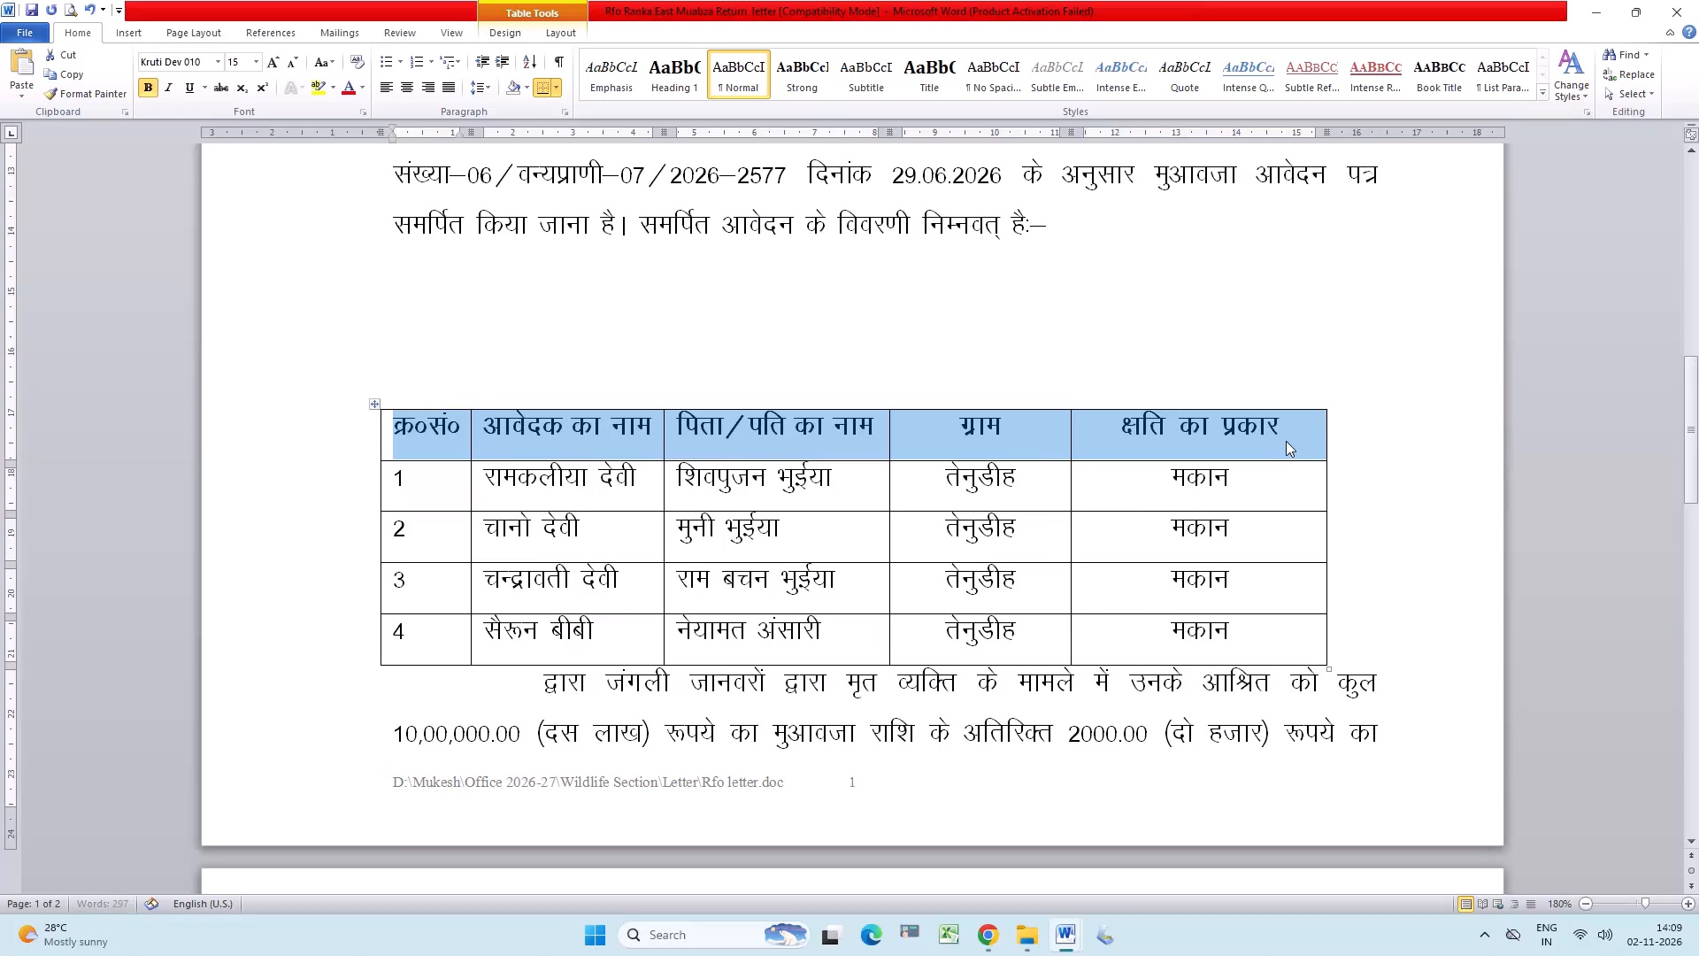
# Save the letter and move the applicants' table up to sit just below the line ending "विवरणी निम्नवत् है:–".
pyautogui.hotkey('ctrl', 's')
pyautogui.click(1161, 464)
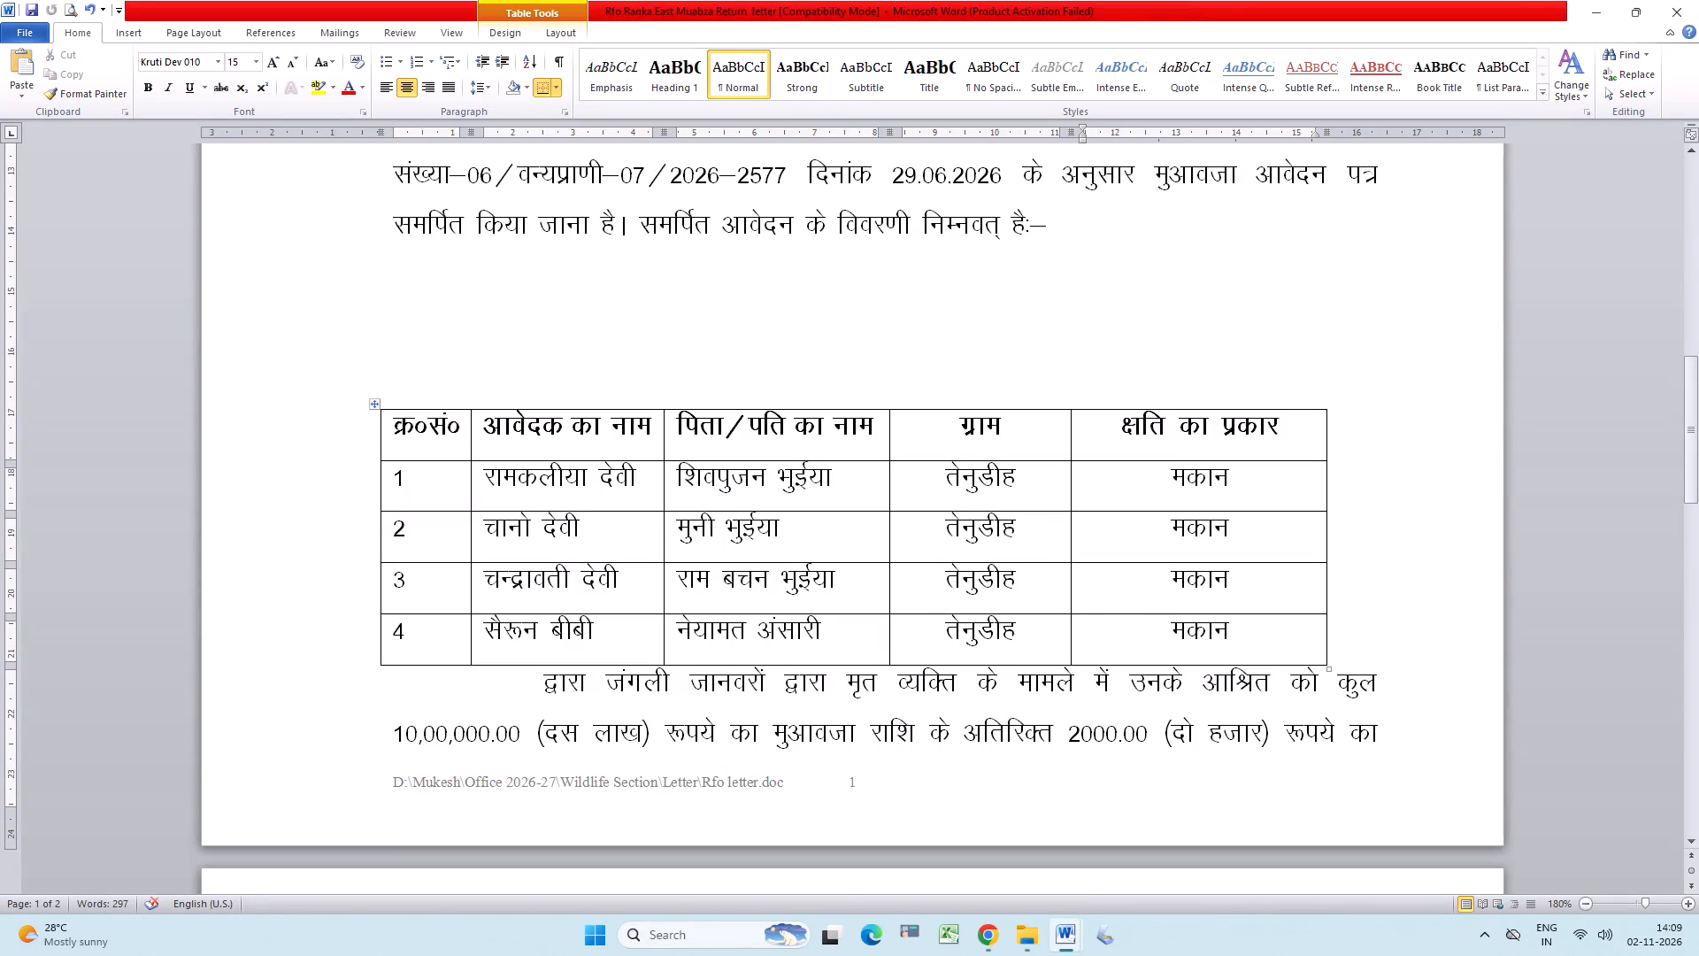
pyautogui.moveTo(374, 402); pyautogui.dragTo(411, 269)
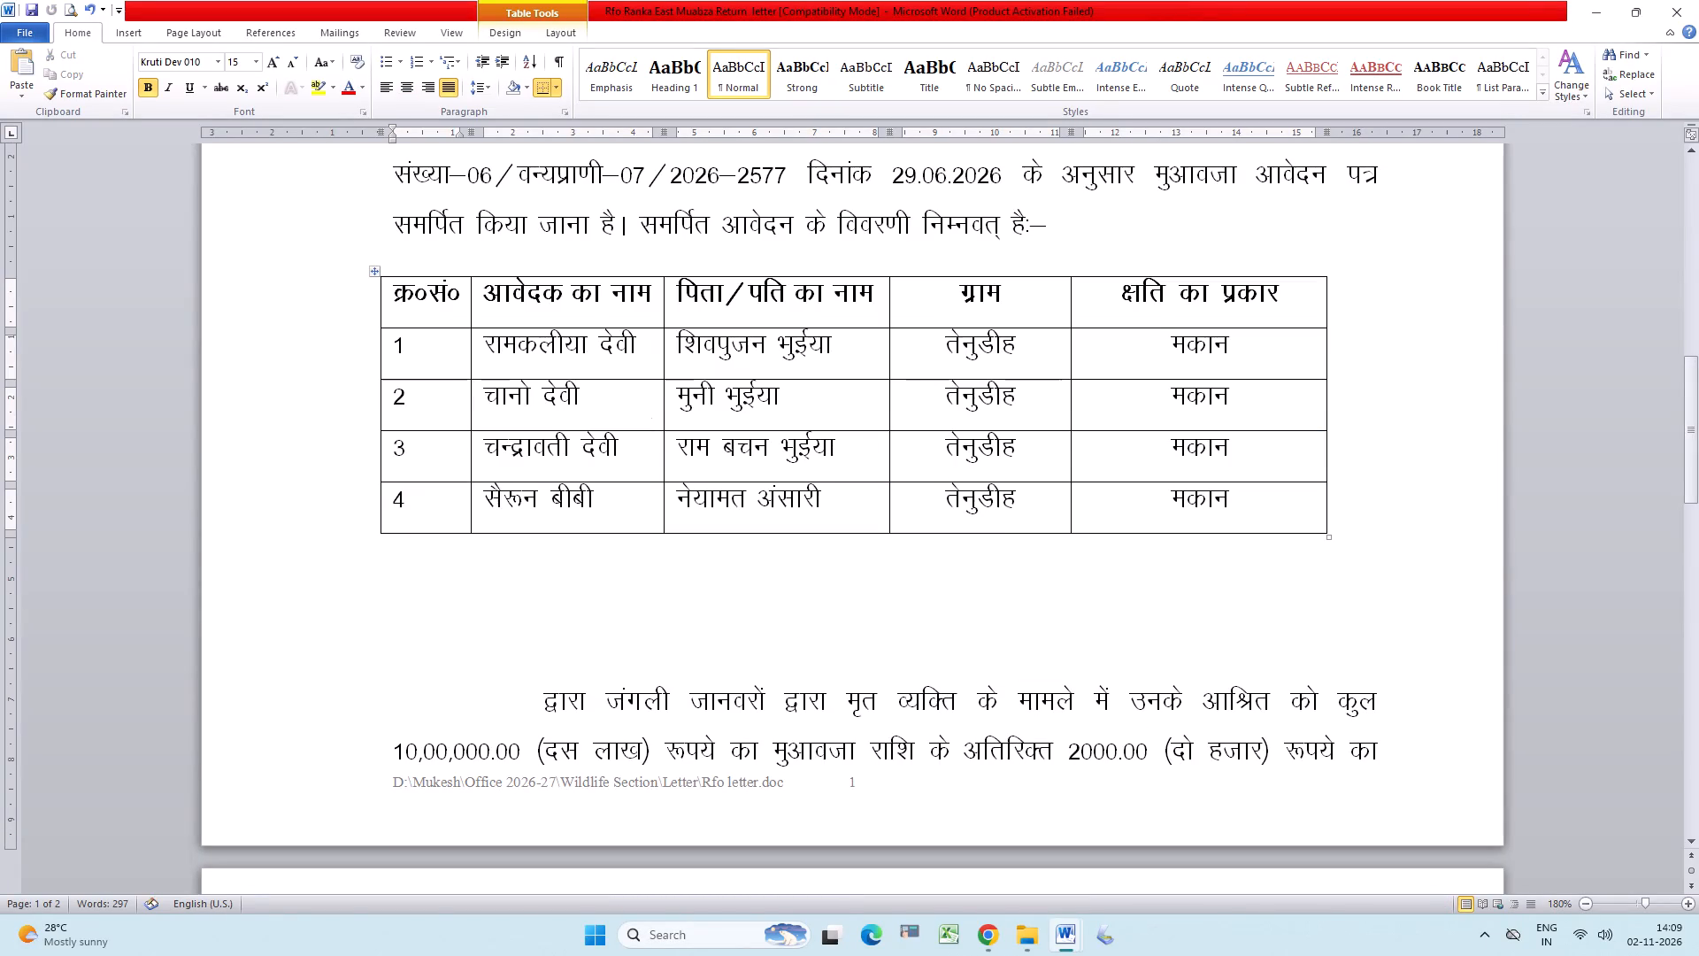
pyautogui.moveTo(375, 269); pyautogui.dragTo(425, 270)
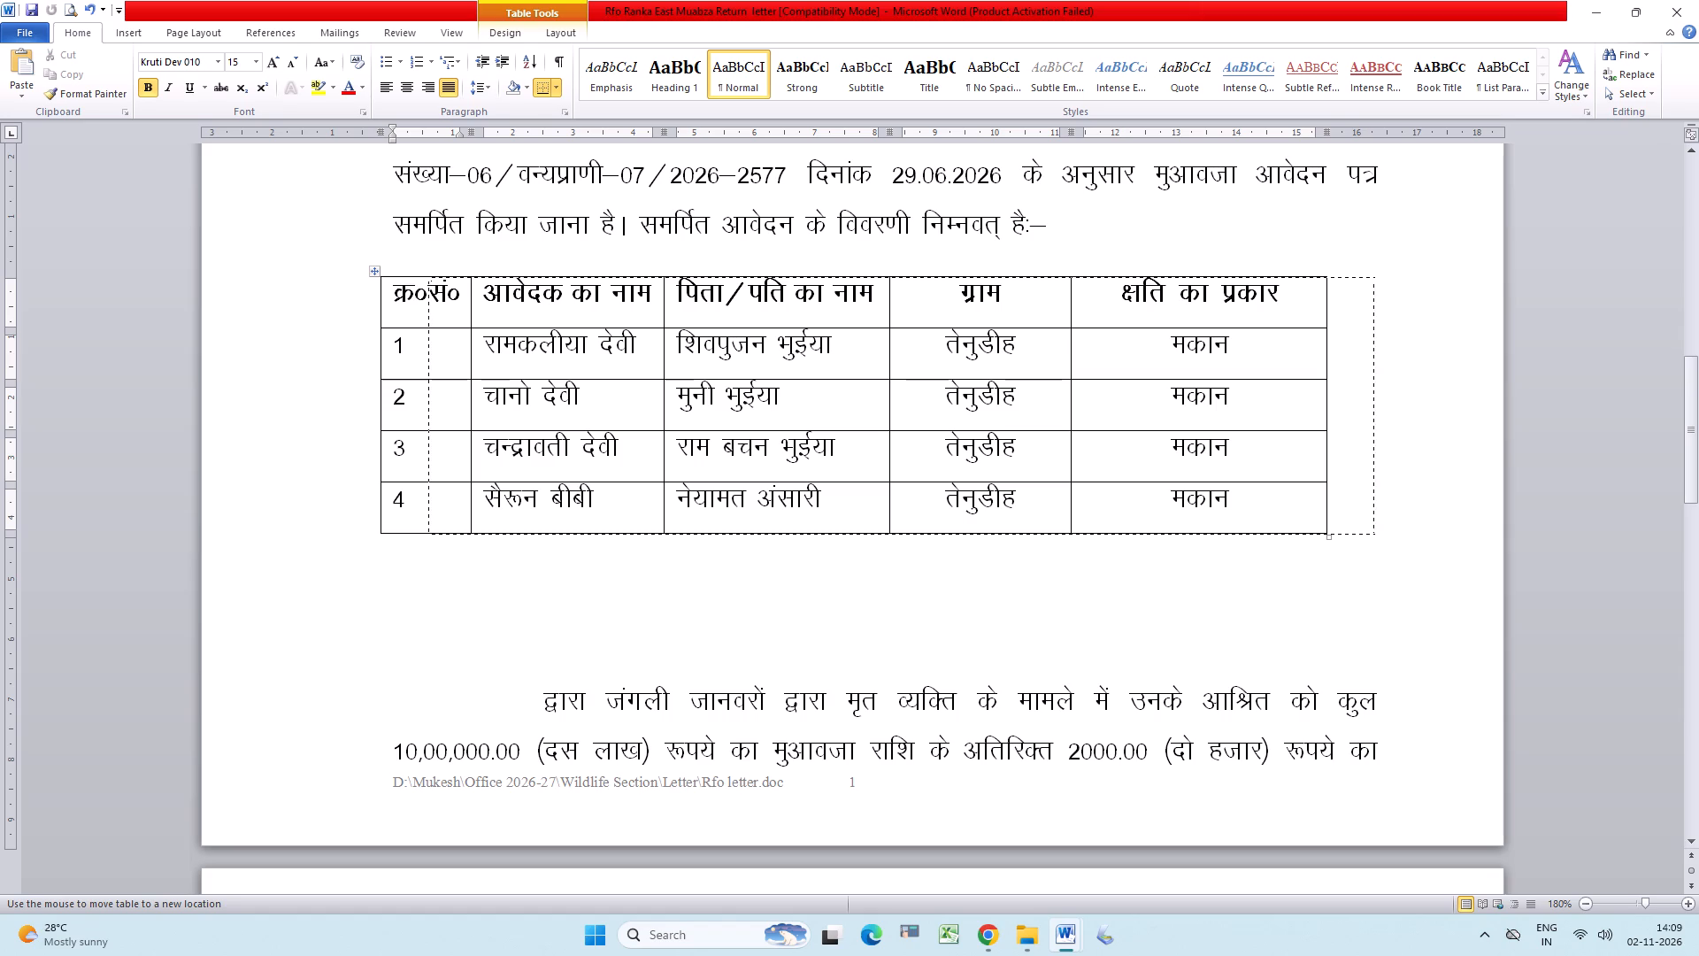
pyautogui.moveTo(425, 270); pyautogui.dragTo(425, 269)
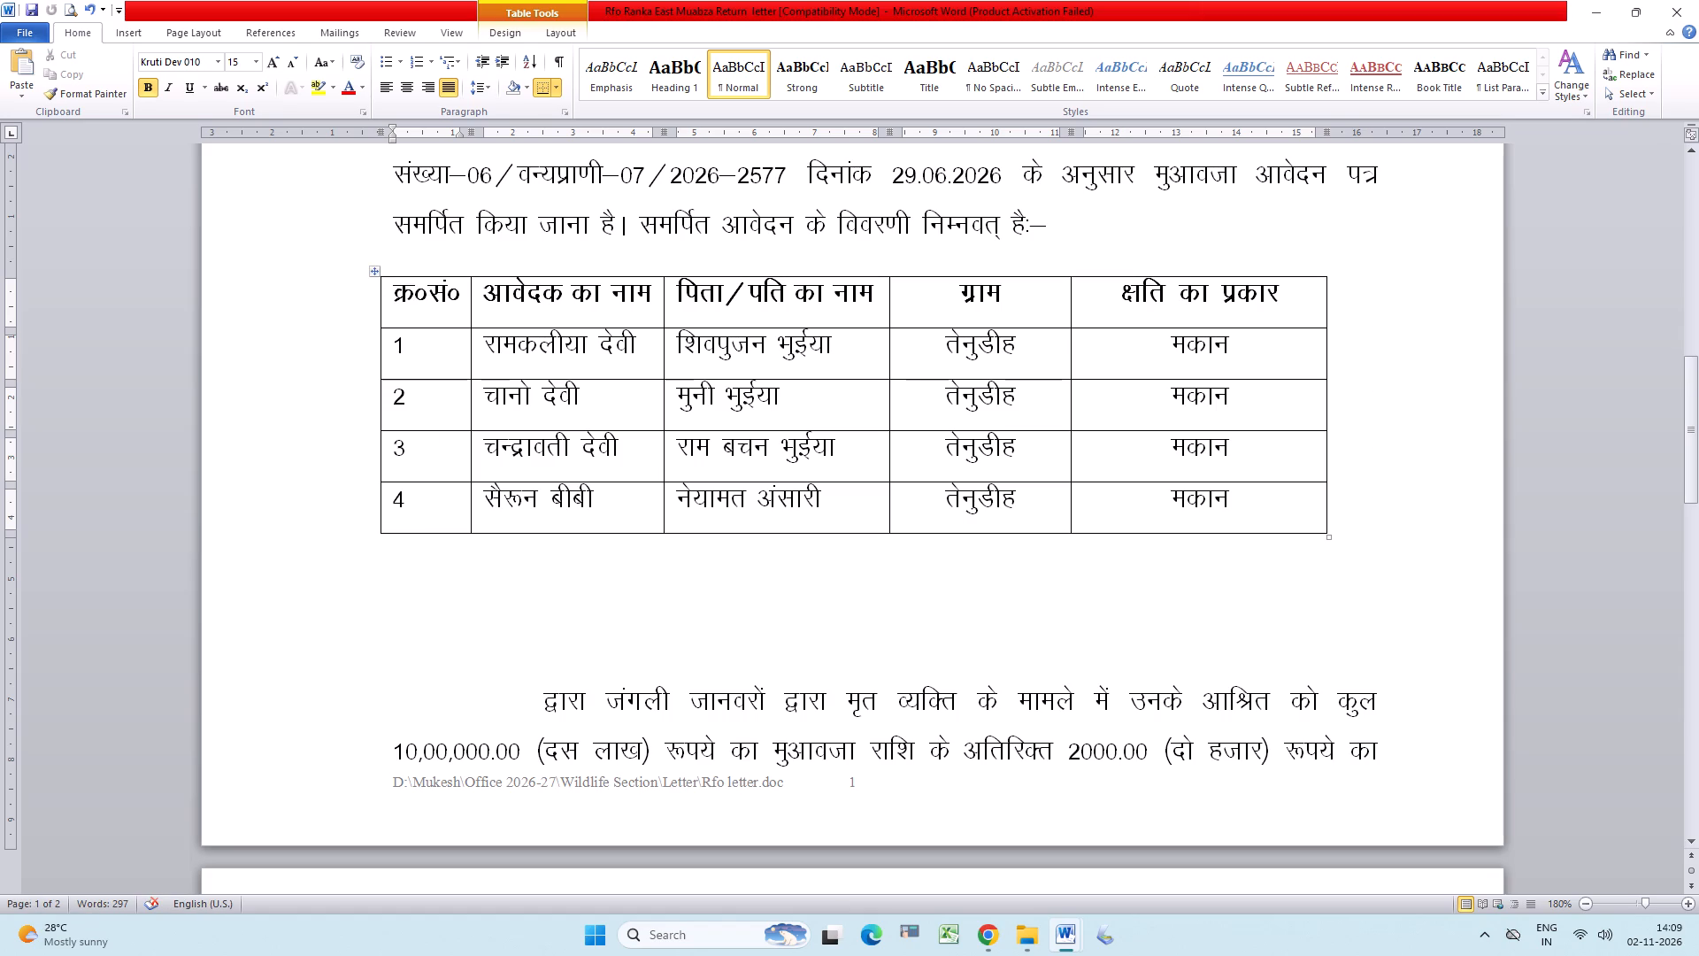
# Centre the serial numbers 1 to 4 in the "क्र०सं०" column.
pyautogui.moveTo(400, 342); pyautogui.dragTo(436, 506)
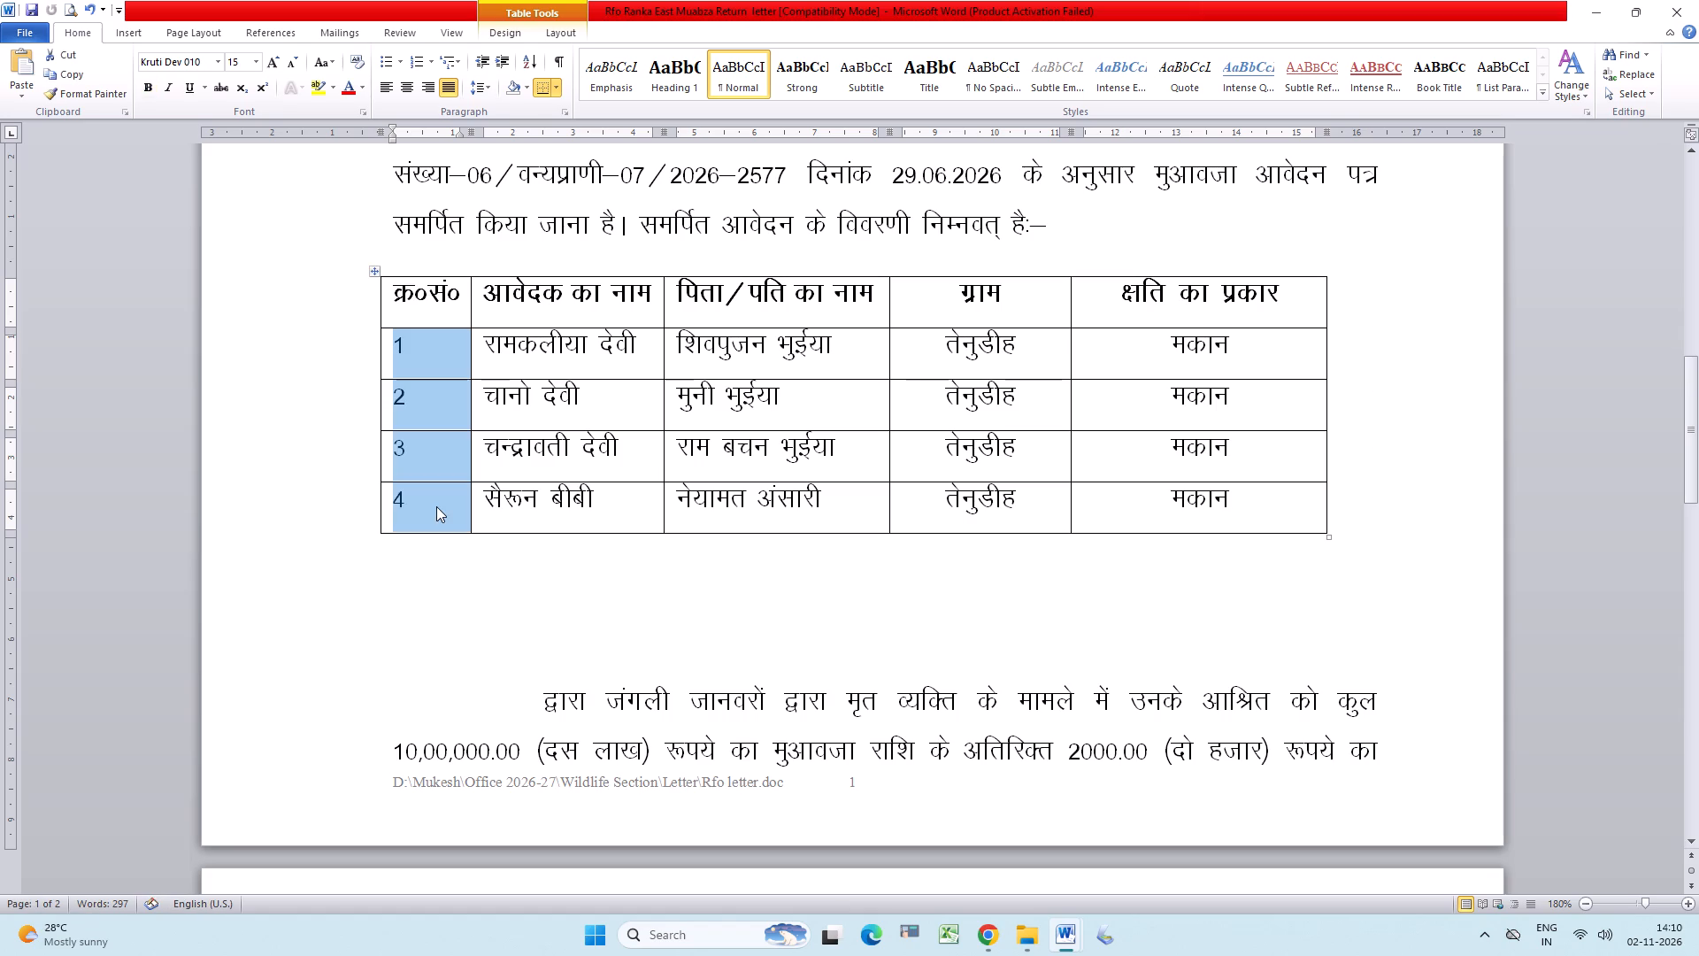
pyautogui.hotkey('ctrl', 'e')
# Shift the left edge of the data rows and the heading row inward so the whole table sits further right, and save.
pyautogui.click(381, 399)
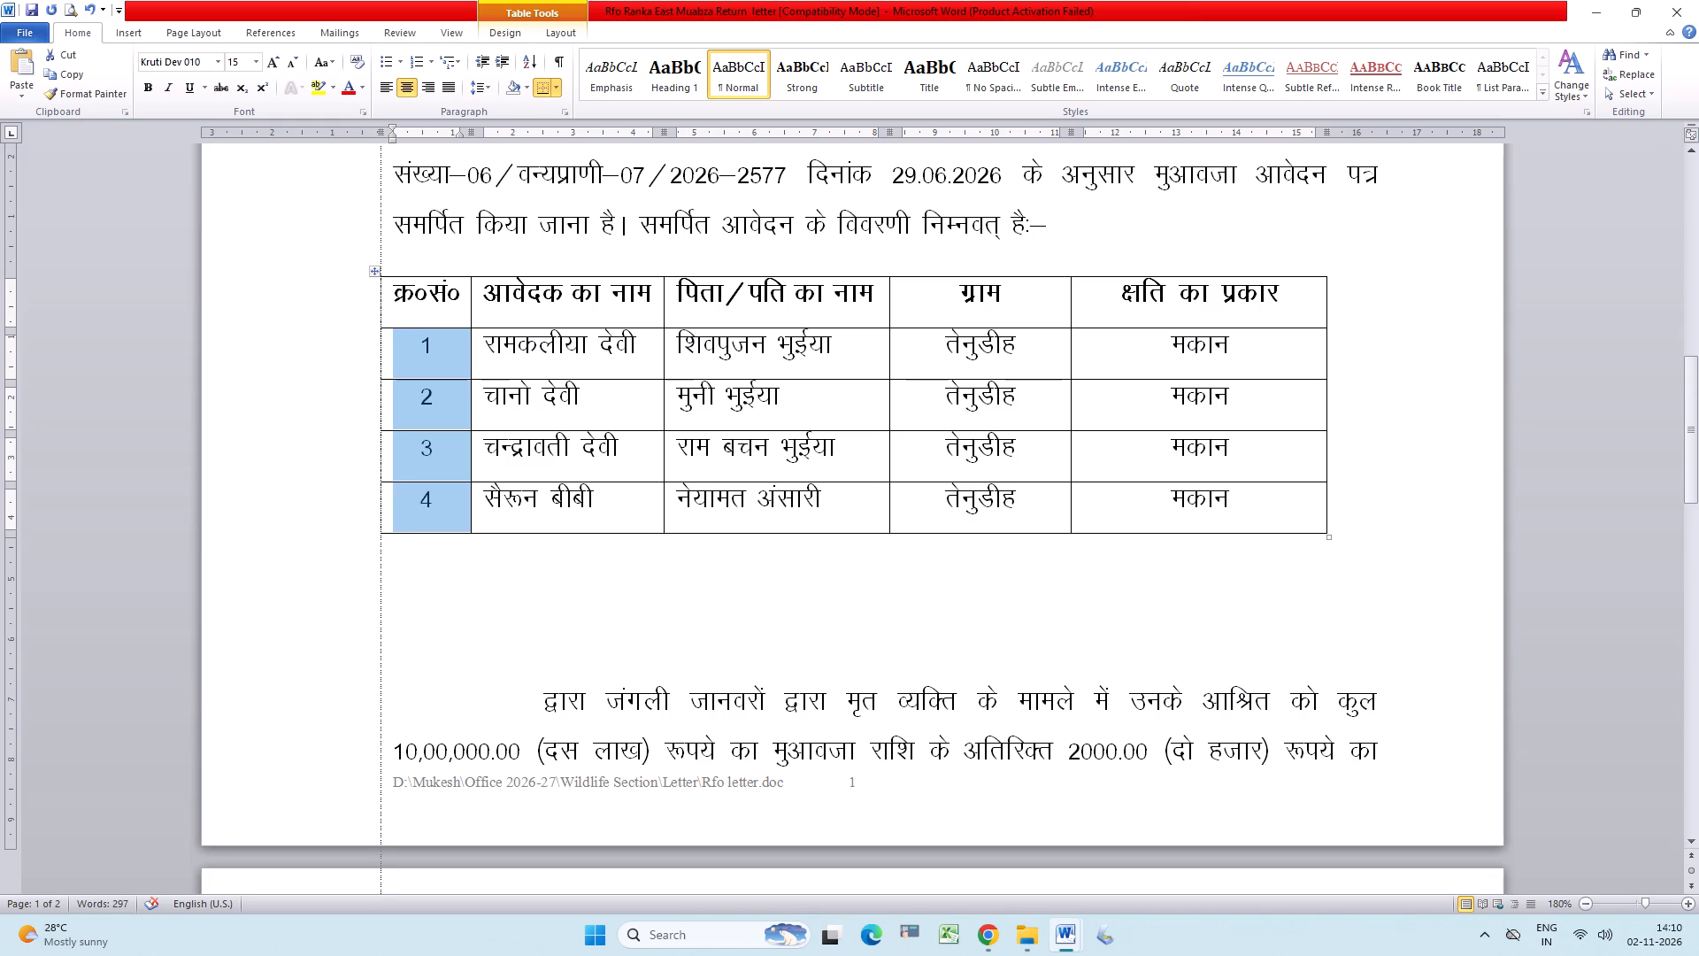
pyautogui.moveTo(380, 398); pyautogui.dragTo(410, 409)
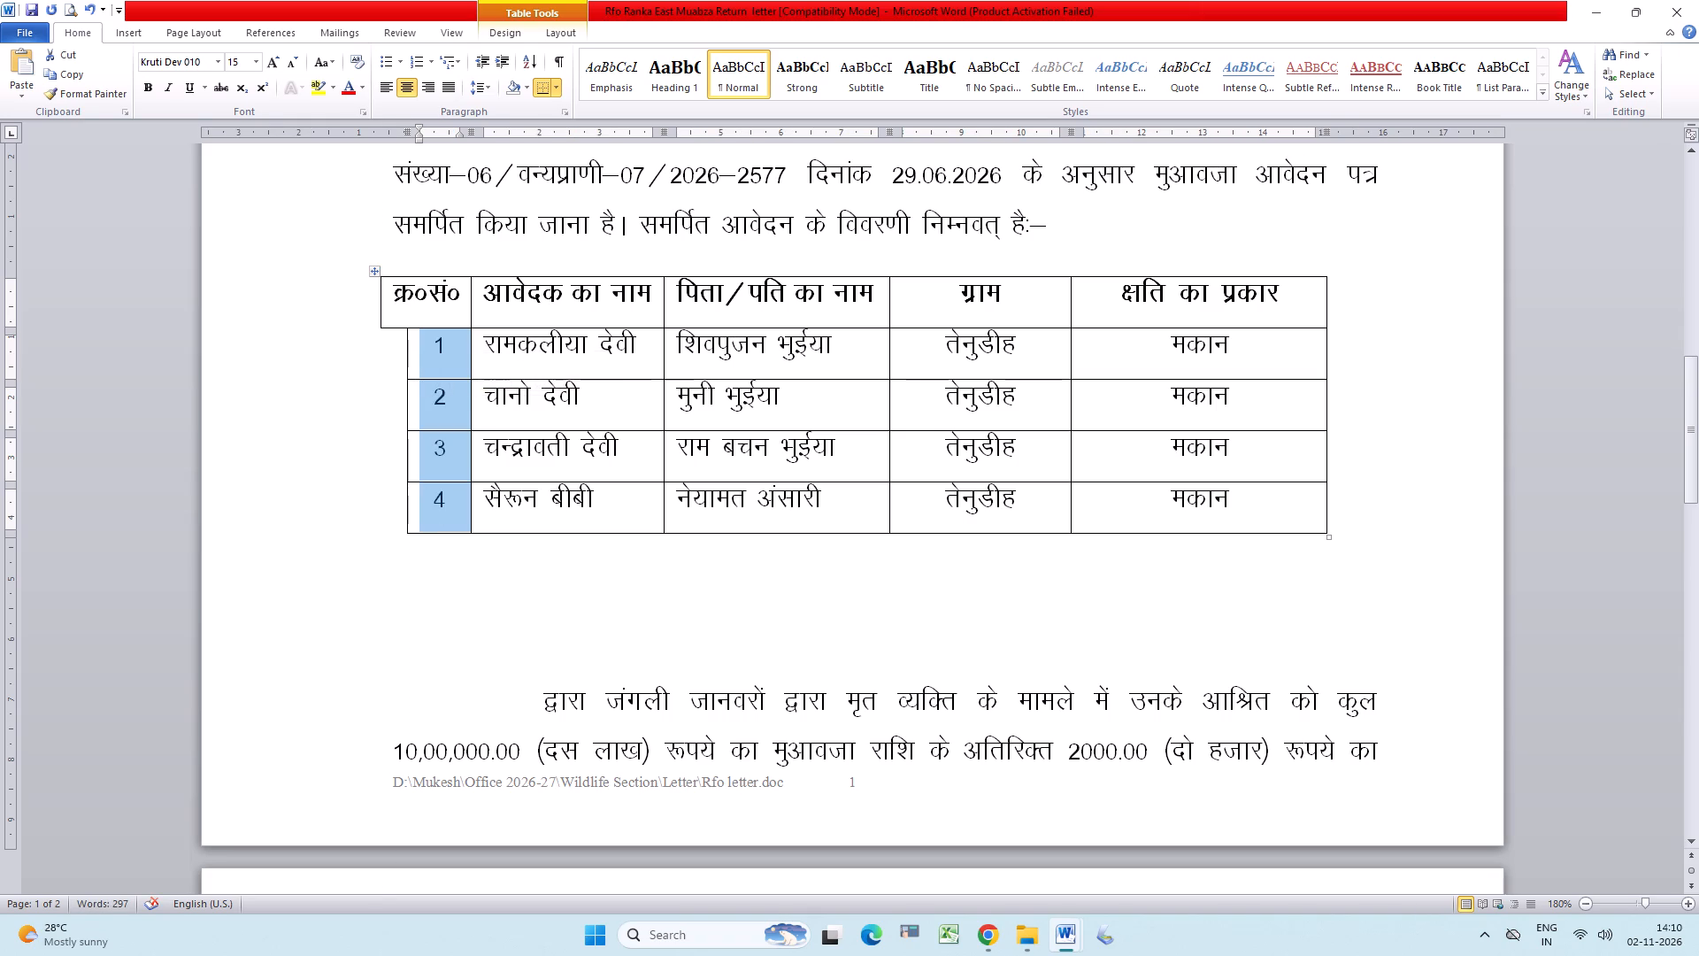
pyautogui.moveTo(379, 301); pyautogui.dragTo(404, 309)
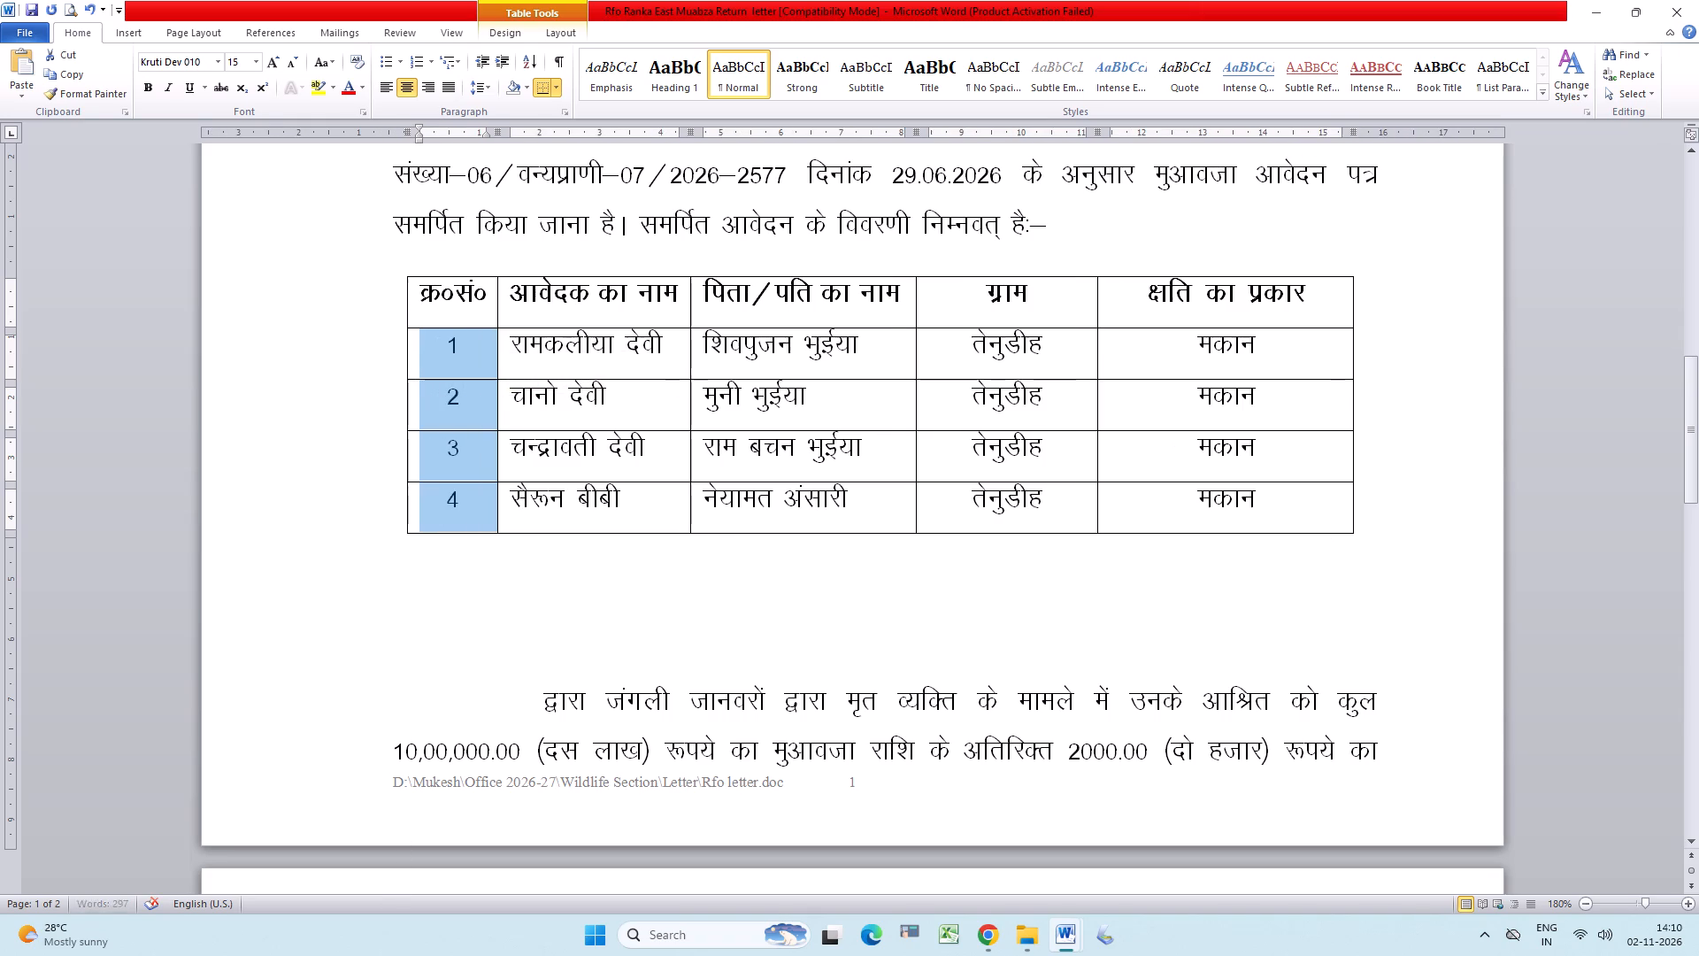
pyautogui.click(411, 394)
pyautogui.click(566, 605)
pyautogui.hotkey('ctrl', 's')
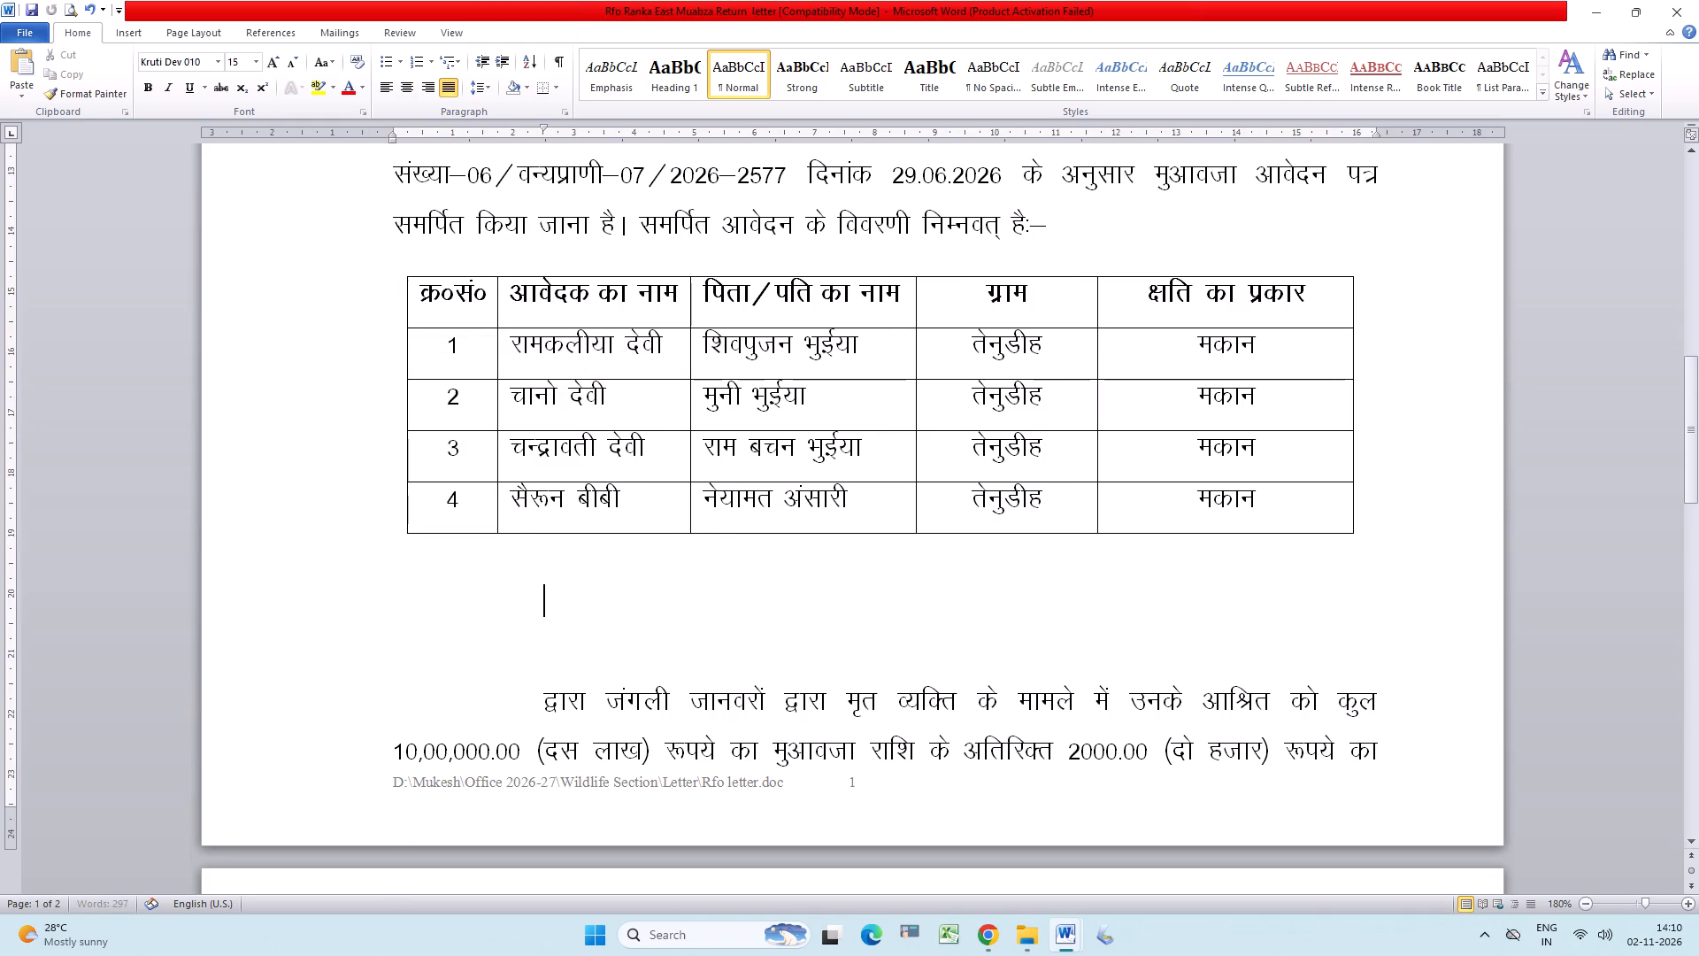
# Delete the old paragraph below the table on the 10,00,000.00 compensation and 2000.00 monthly pension, from "द्वारा जंगली जानवरों" through "देय होता है।".
pyautogui.scroll(-2, 752, 625)
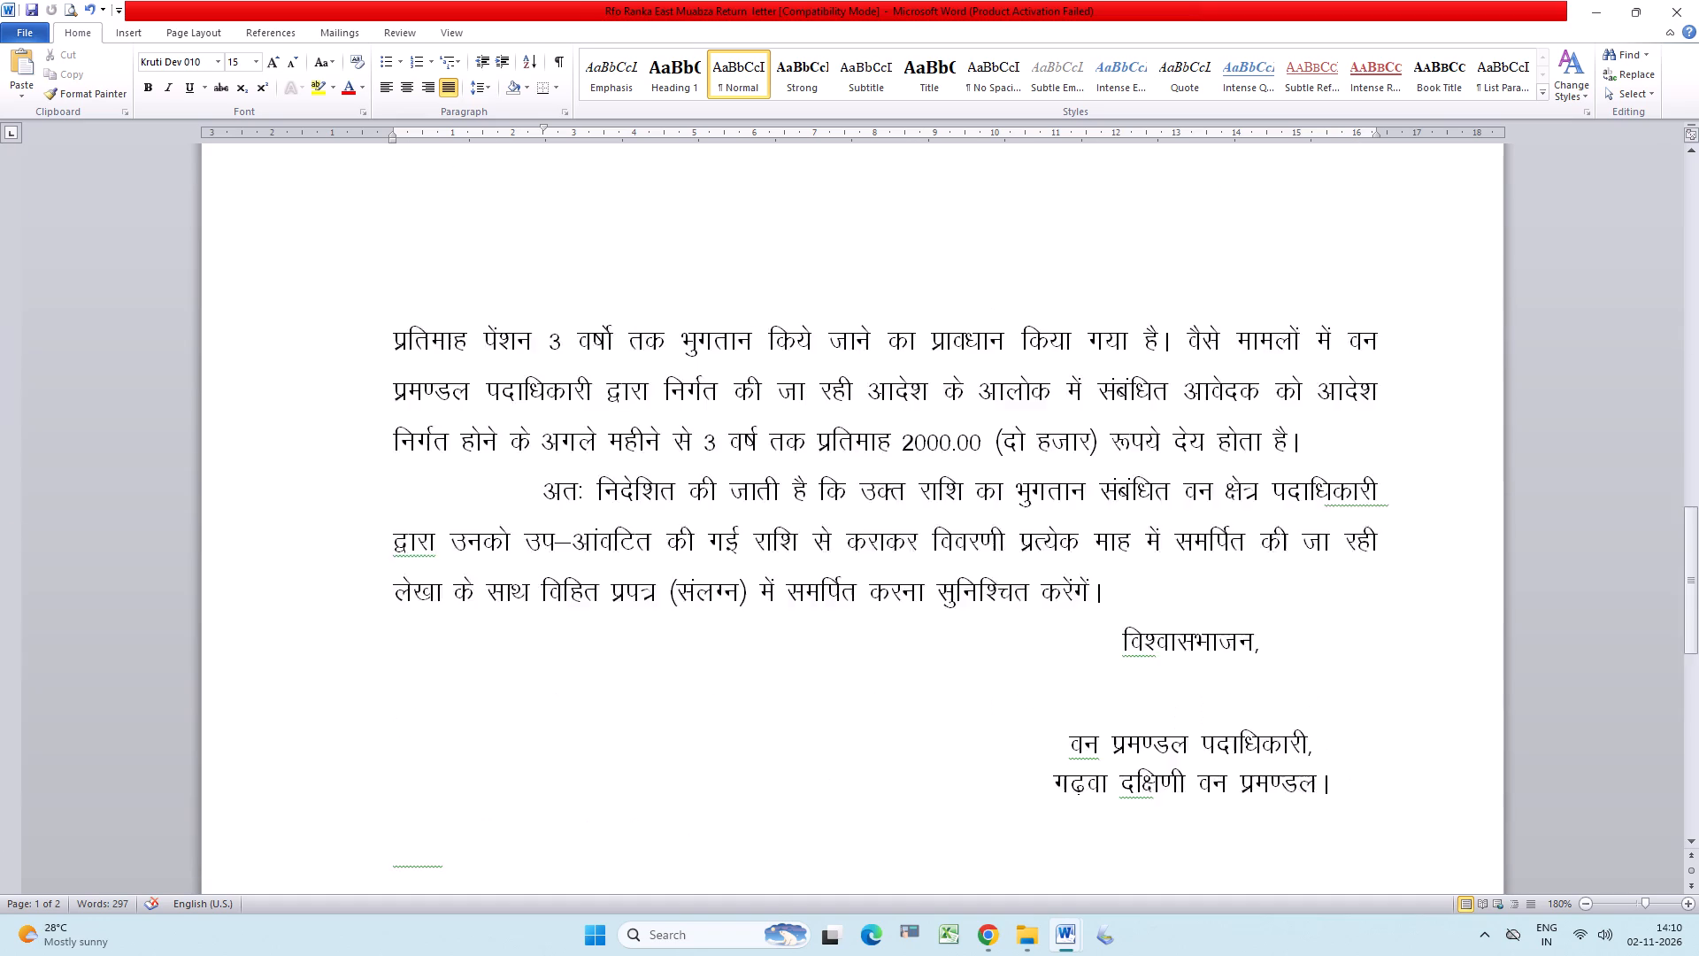
pyautogui.scroll(2, 765, 621)
pyautogui.moveTo(535, 712); pyautogui.dragTo(708, 955)
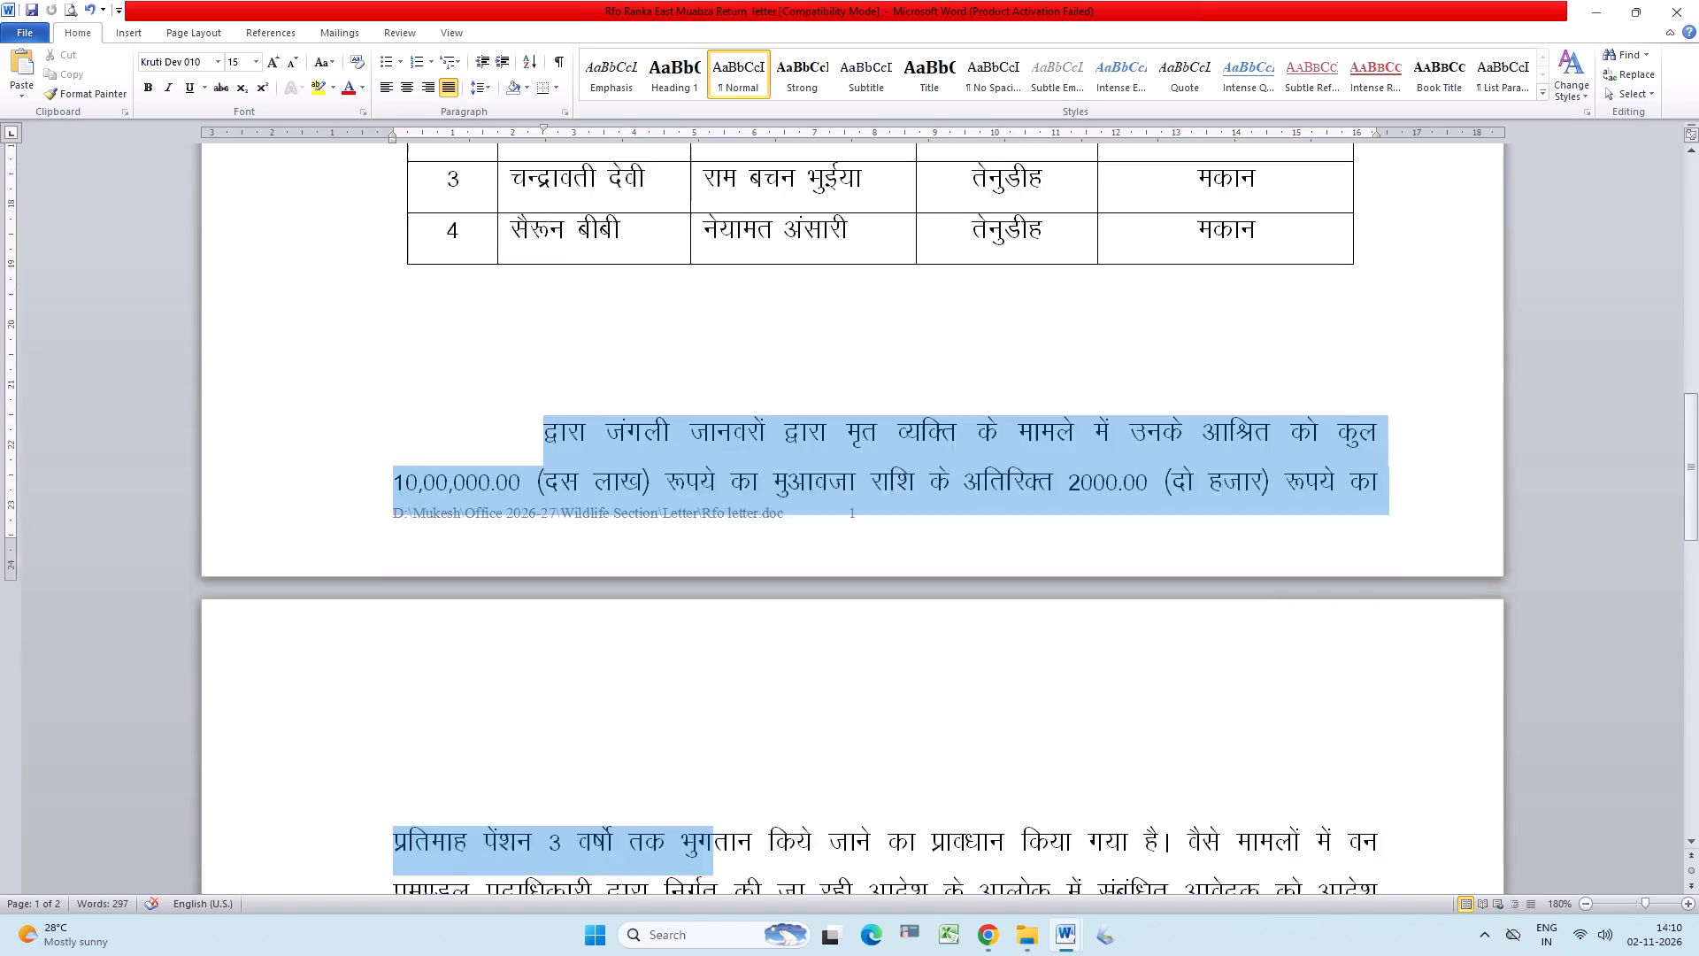
pyautogui.moveTo(708, 955); pyautogui.dragTo(1268, 524)
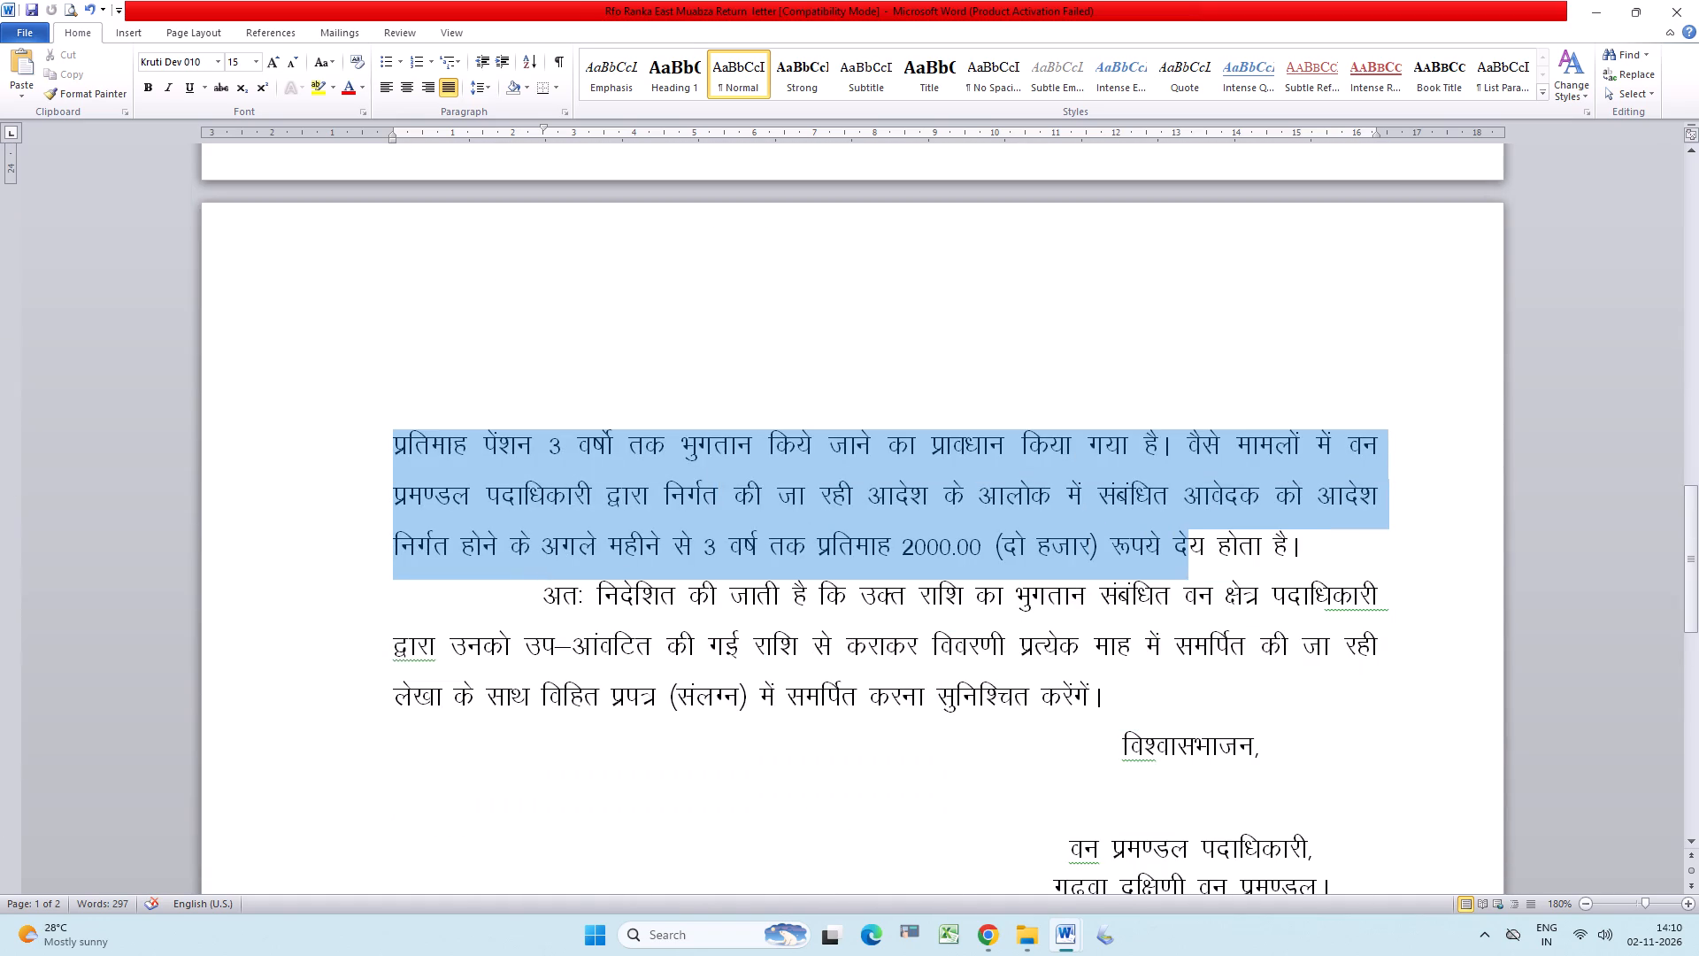
pyautogui.moveTo(1268, 524); pyautogui.dragTo(1289, 538)
pyautogui.press('BackSpace')
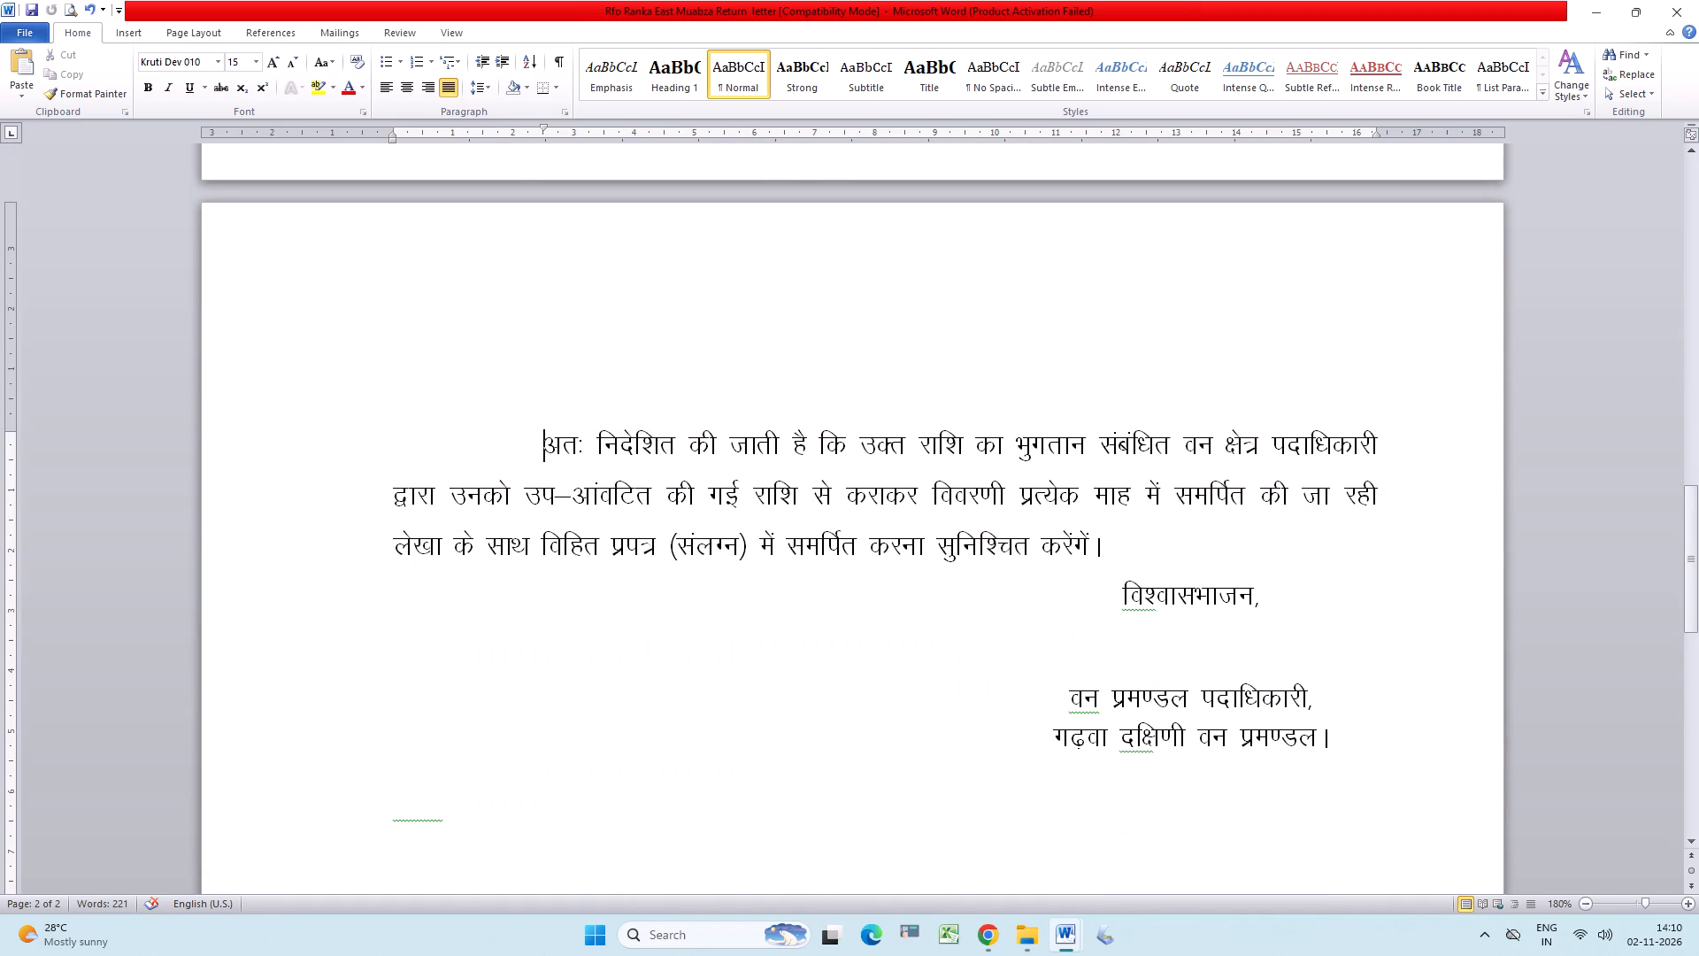
# Insert "उक्त आवेदन पत्र को संशोधित कर पुनः" after "अतः" in the closing paragraph.
pyautogui.scroll(1, 1289, 538)
pyautogui.click(588, 837)
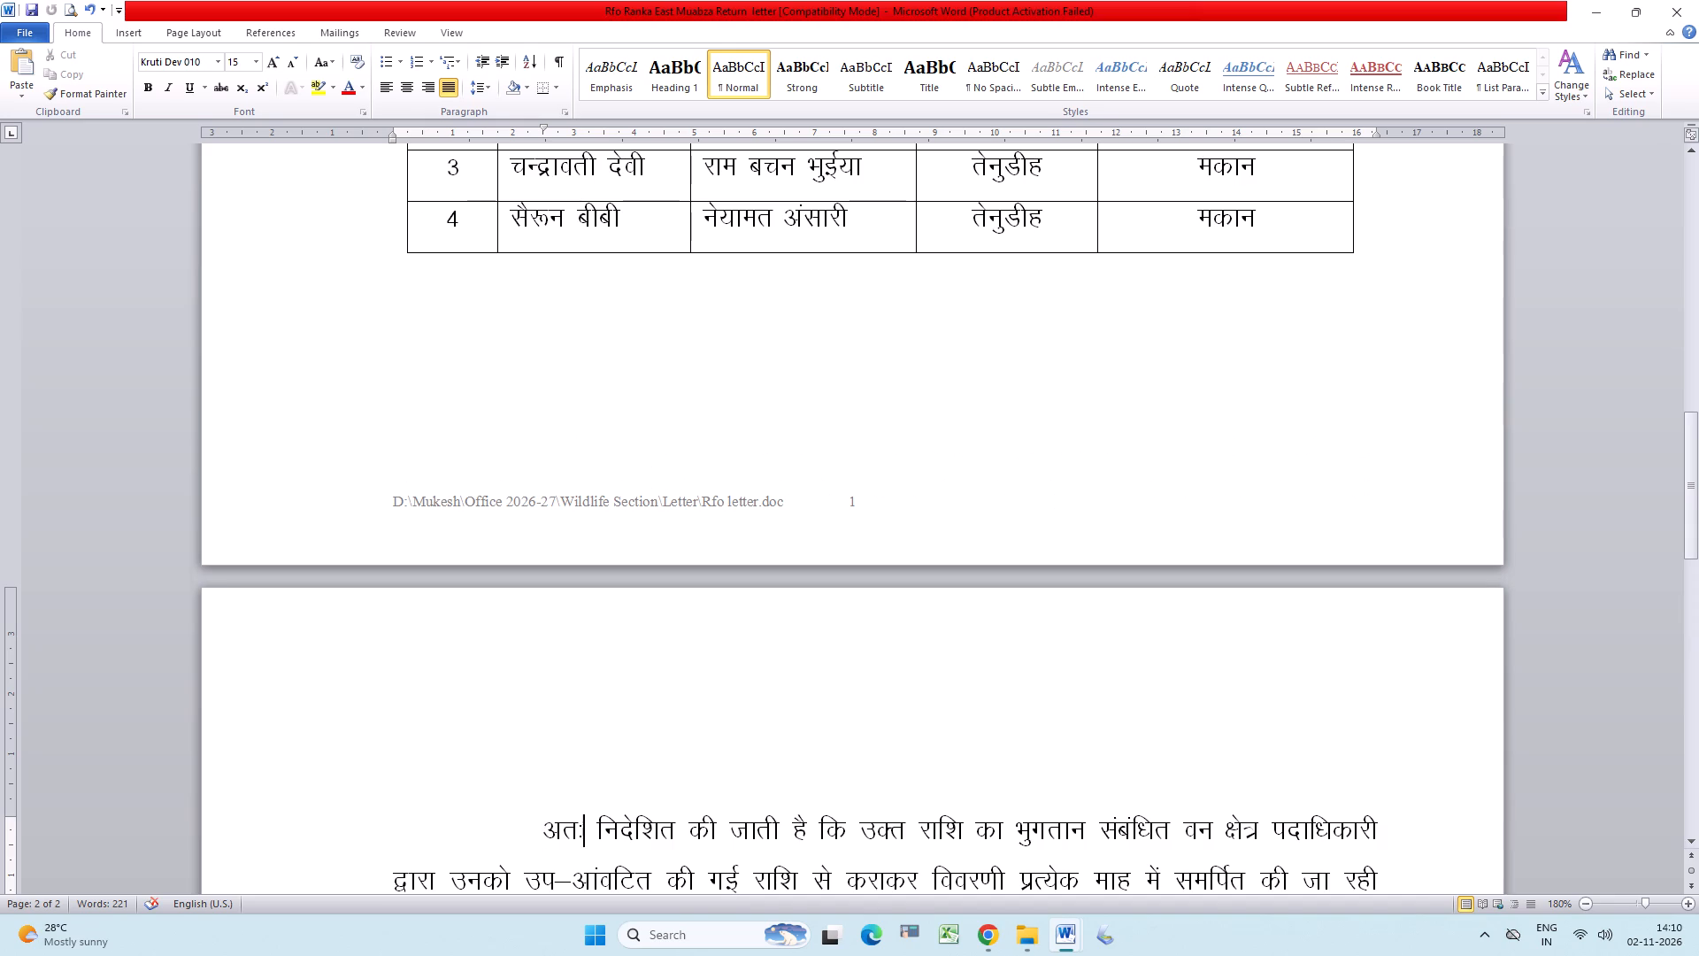
pyautogui.press('space')
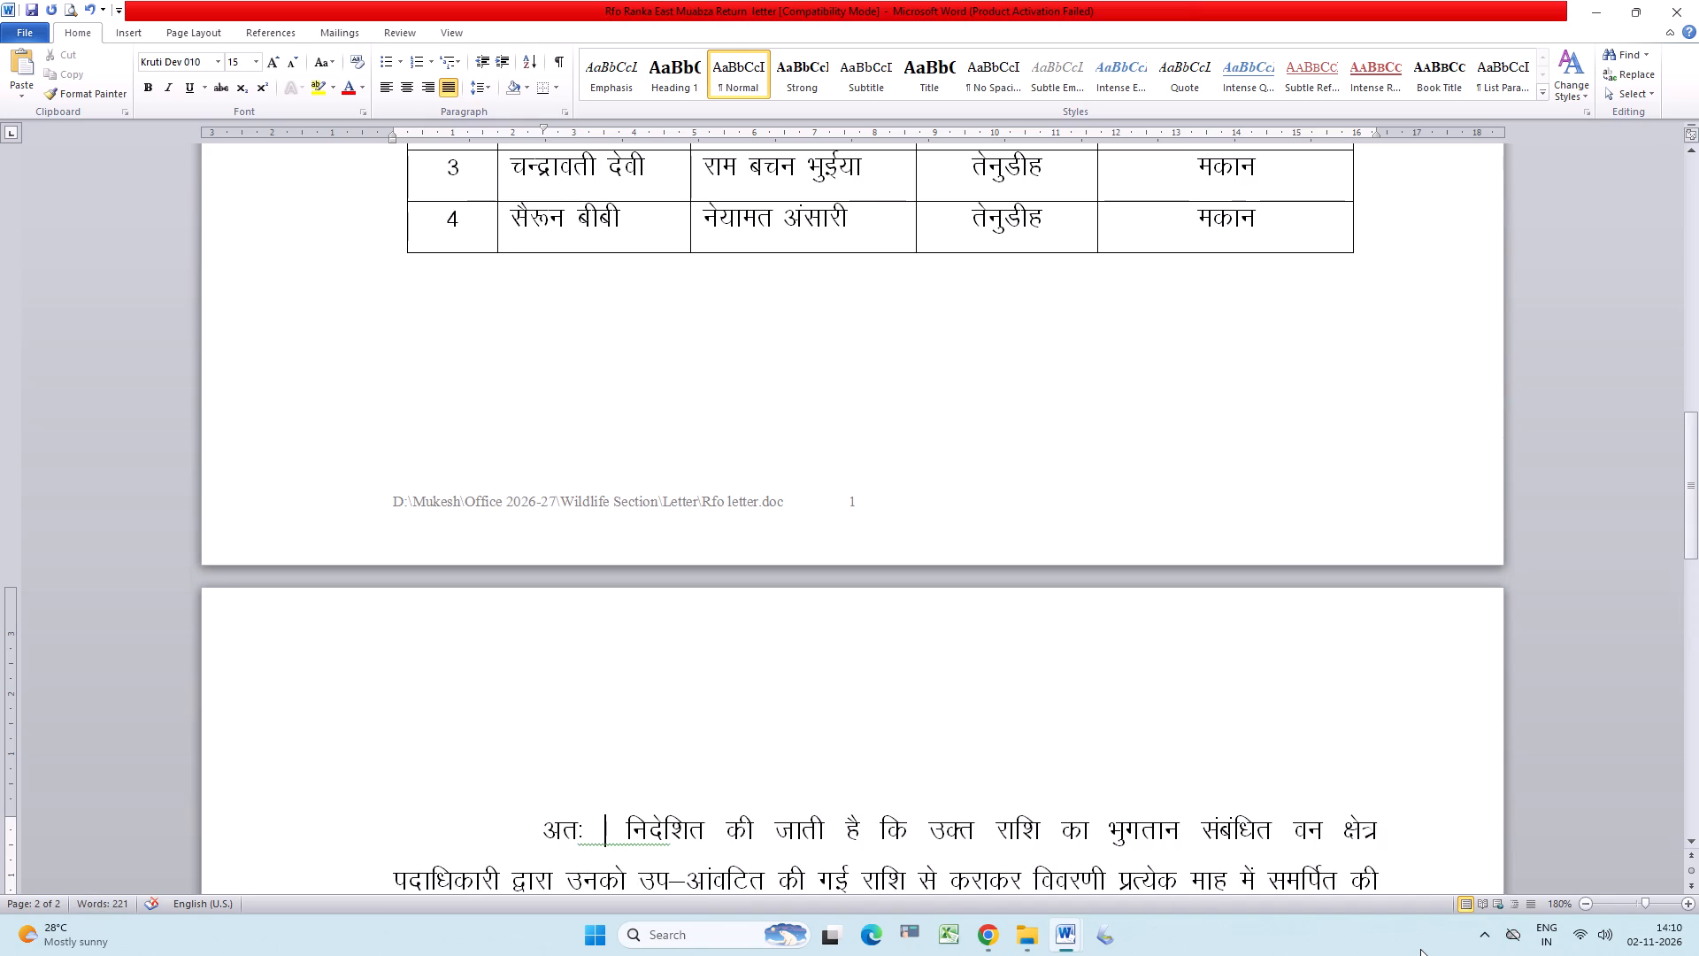
pyautogui.write('mDr vkosnu ij')
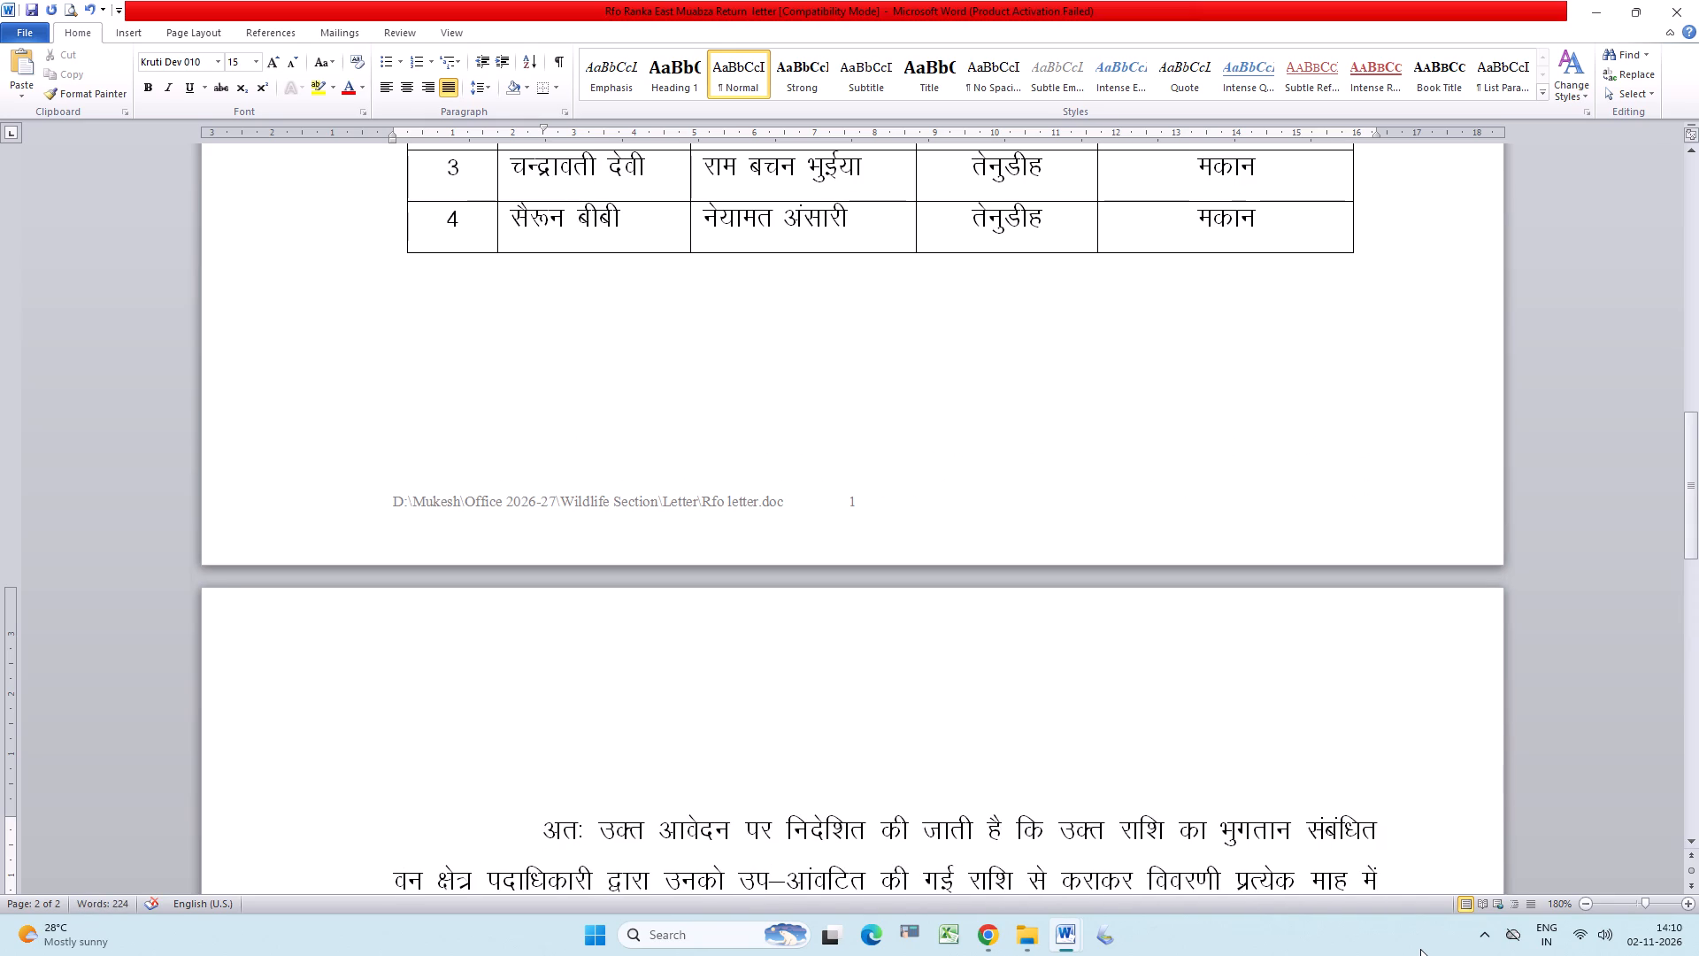
pyautogui.press('BackSpace')
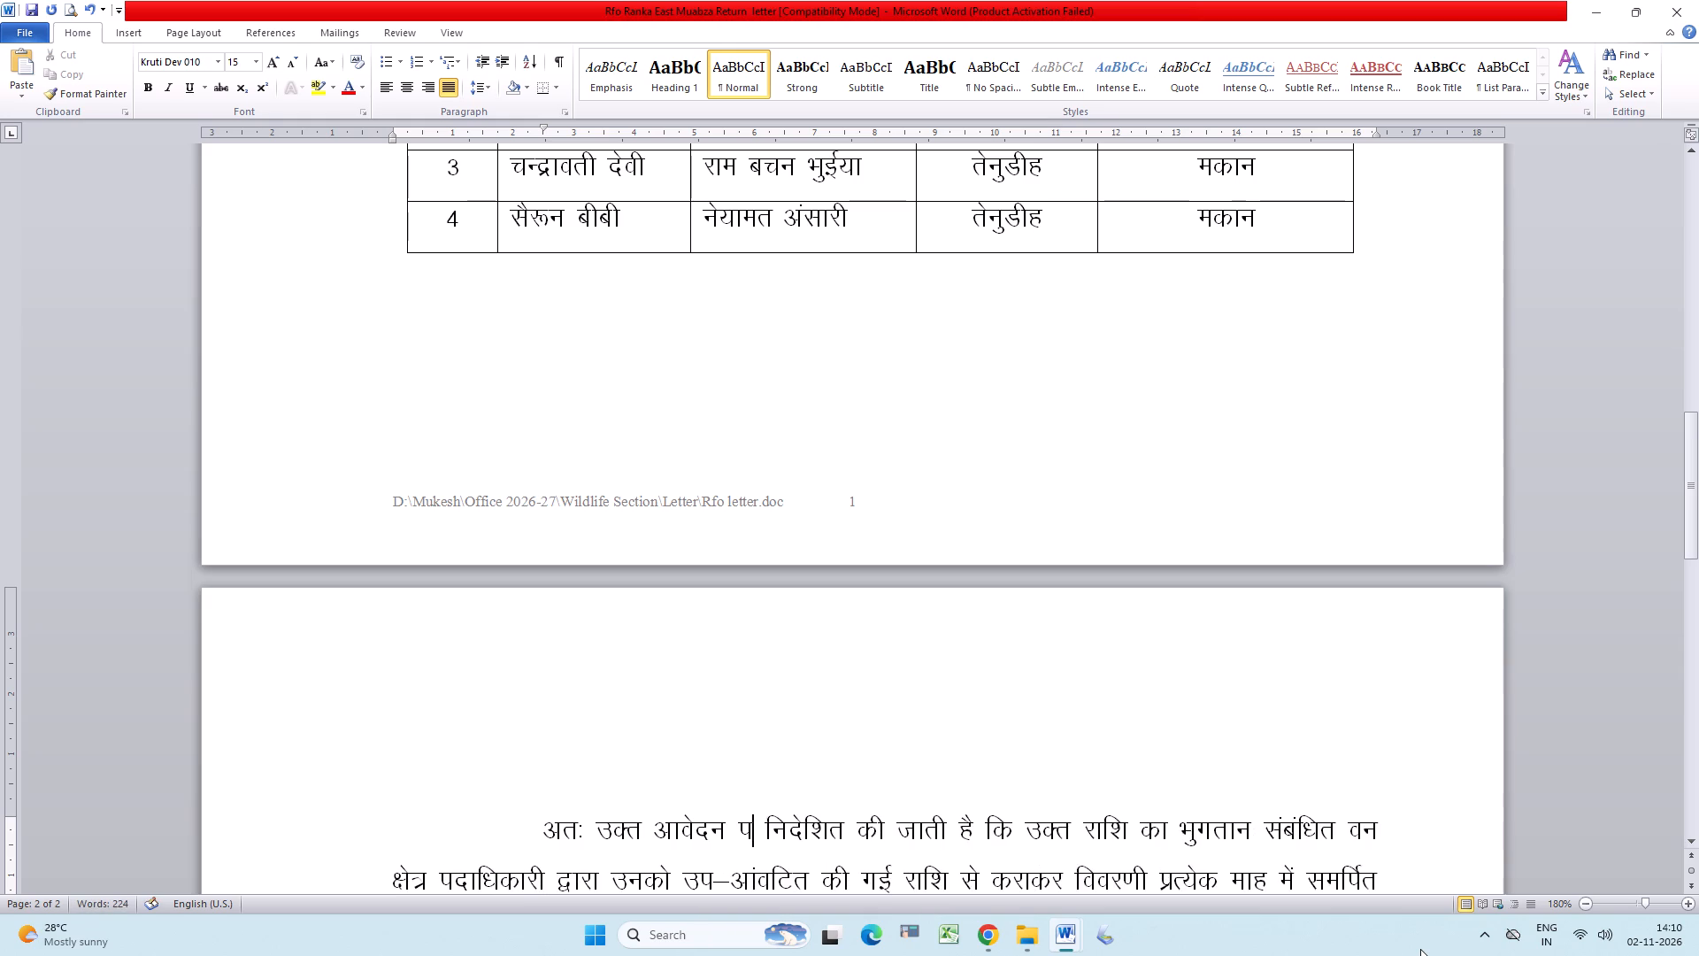
pyautogui.write('= djks')
pyautogui.press('BackSpace')
pyautogui.press('BackSpace')
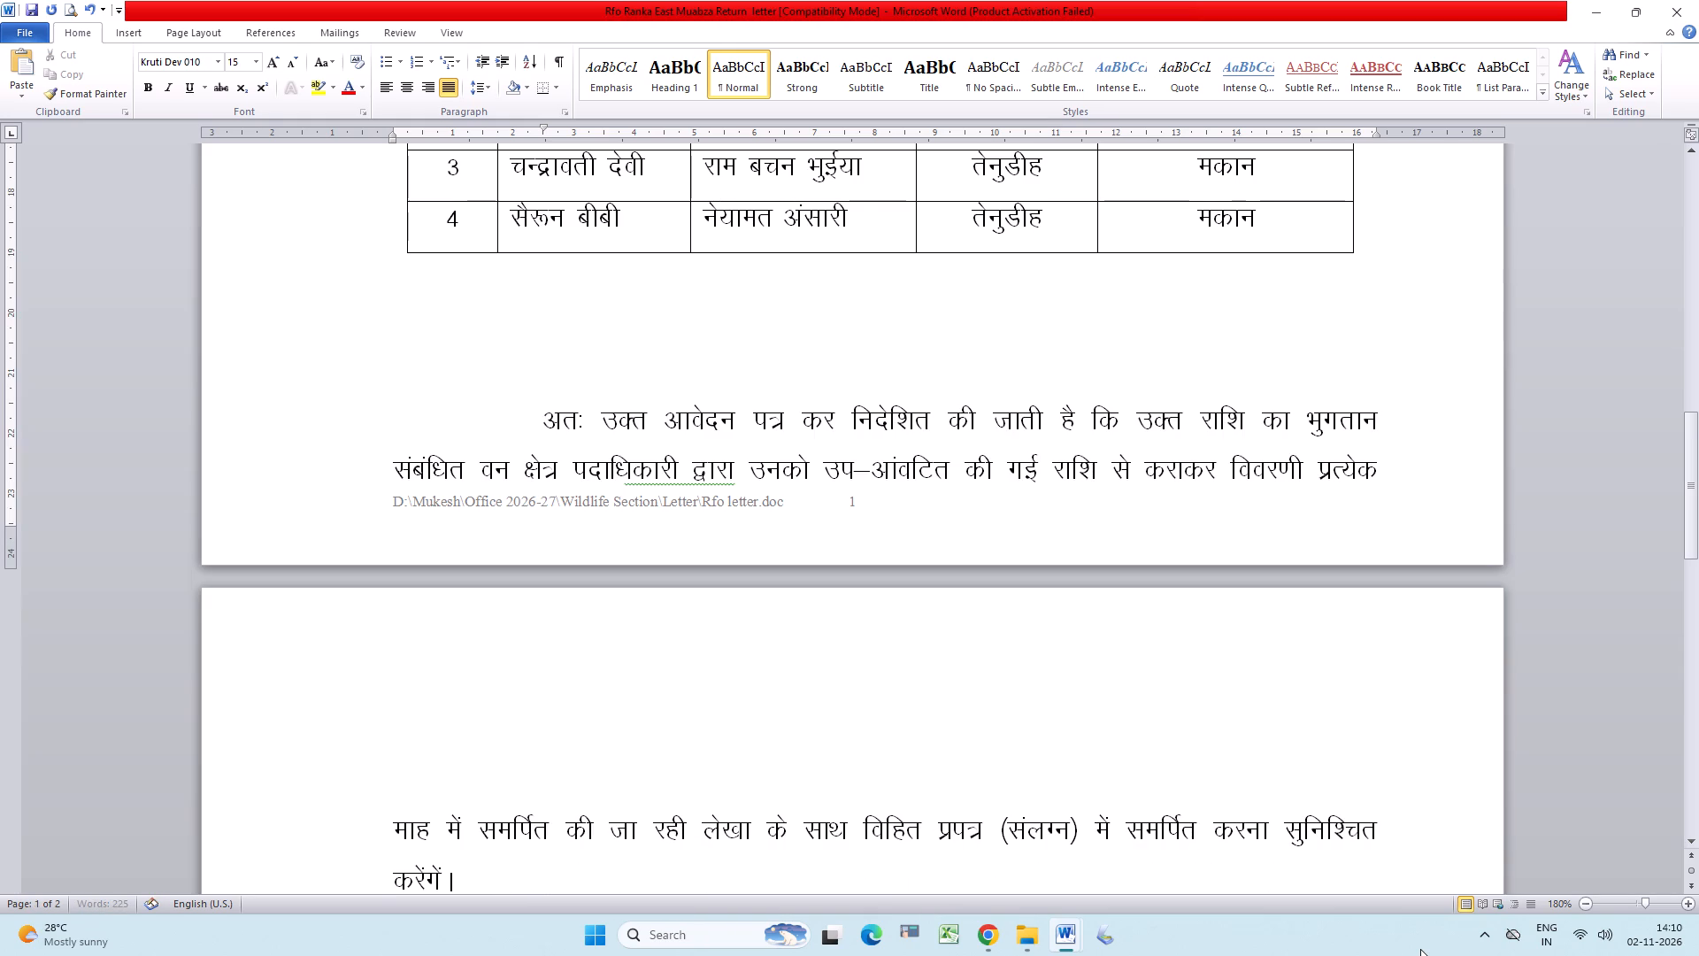
pyautogui.press('BackSpace')
pyautogui.write('ks')
pyautogui.press('space')
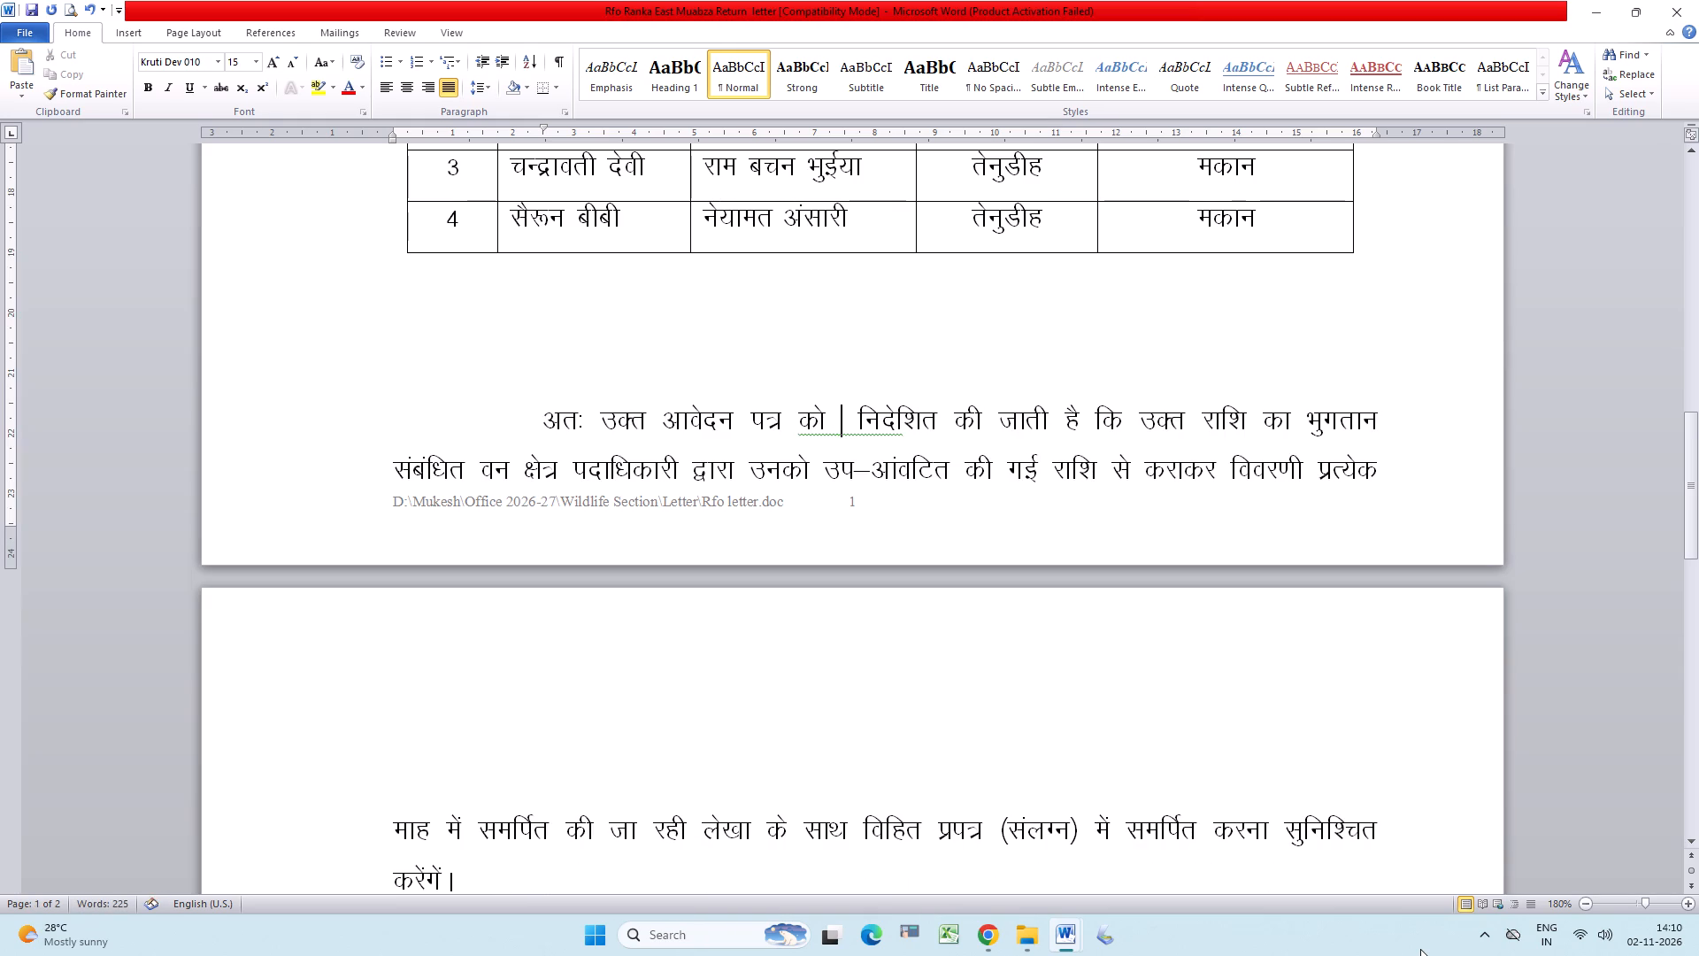
pyautogui.write('la')
pyautogui.write('"kksf/kr dj')
pyautogui.press('space')
pyautogui.write('iqu')
pyautogui.write('%')
pyautogui.press('space')
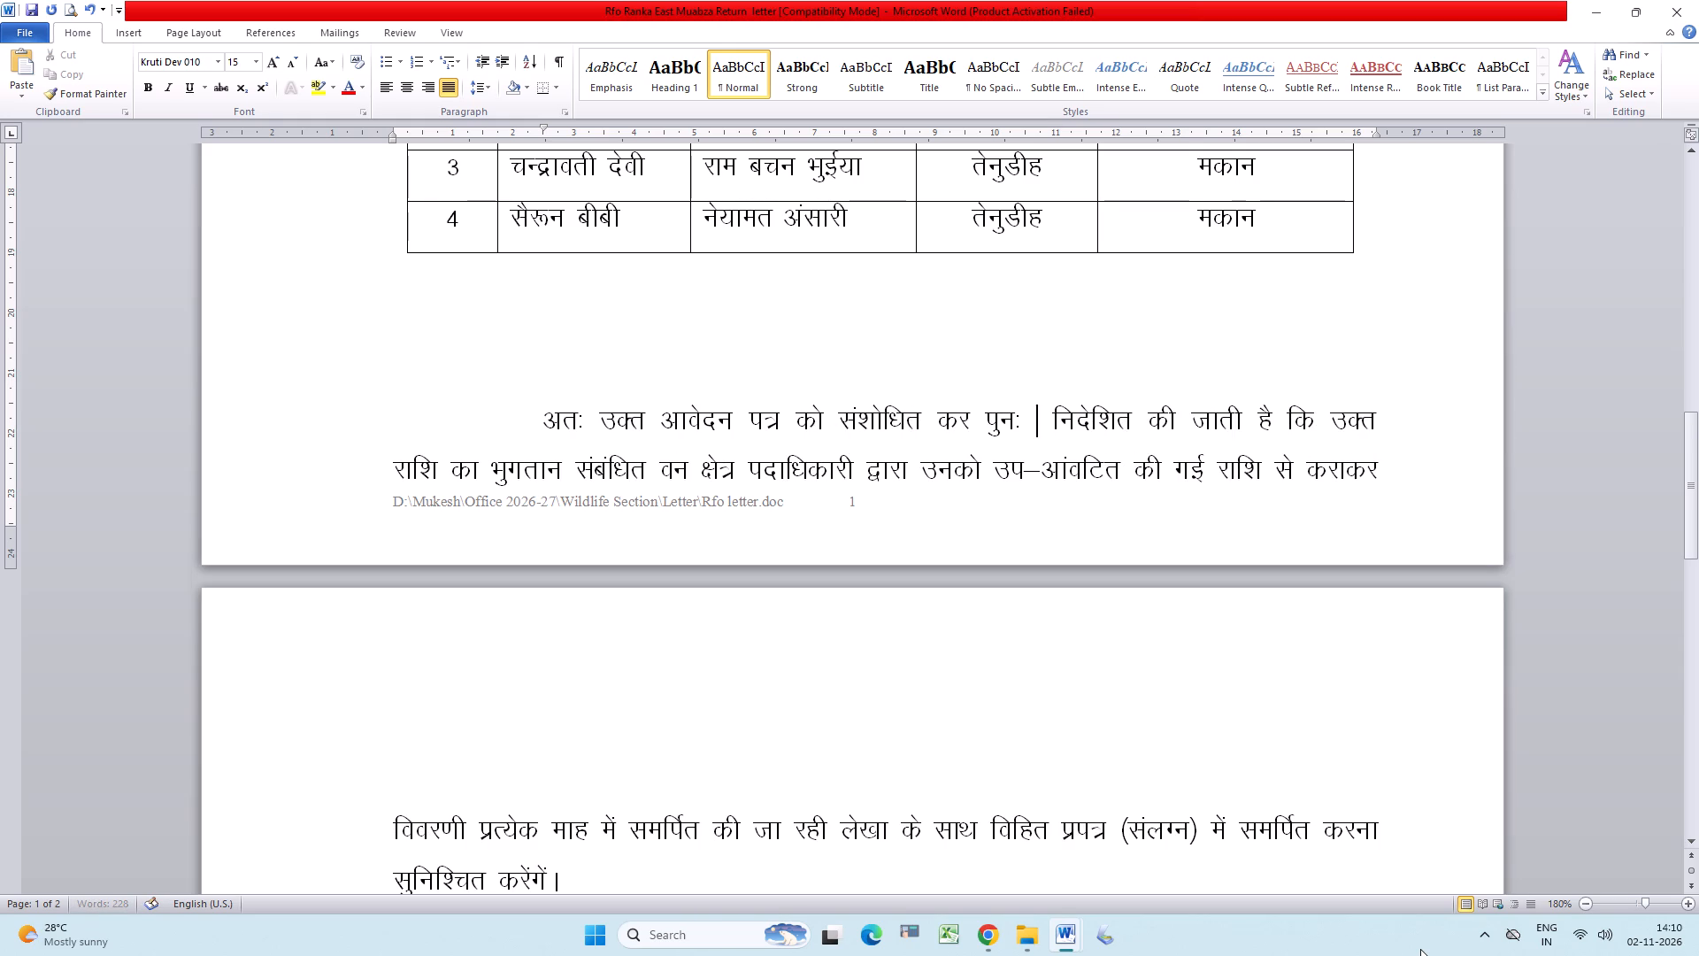
# Continue the closing sentence with "इस कार्यालय को उपलब्ध कराना सुनिश्चित करें".
pyautogui.write('bl dk;kZy; dks')
pyautogui.press('space')
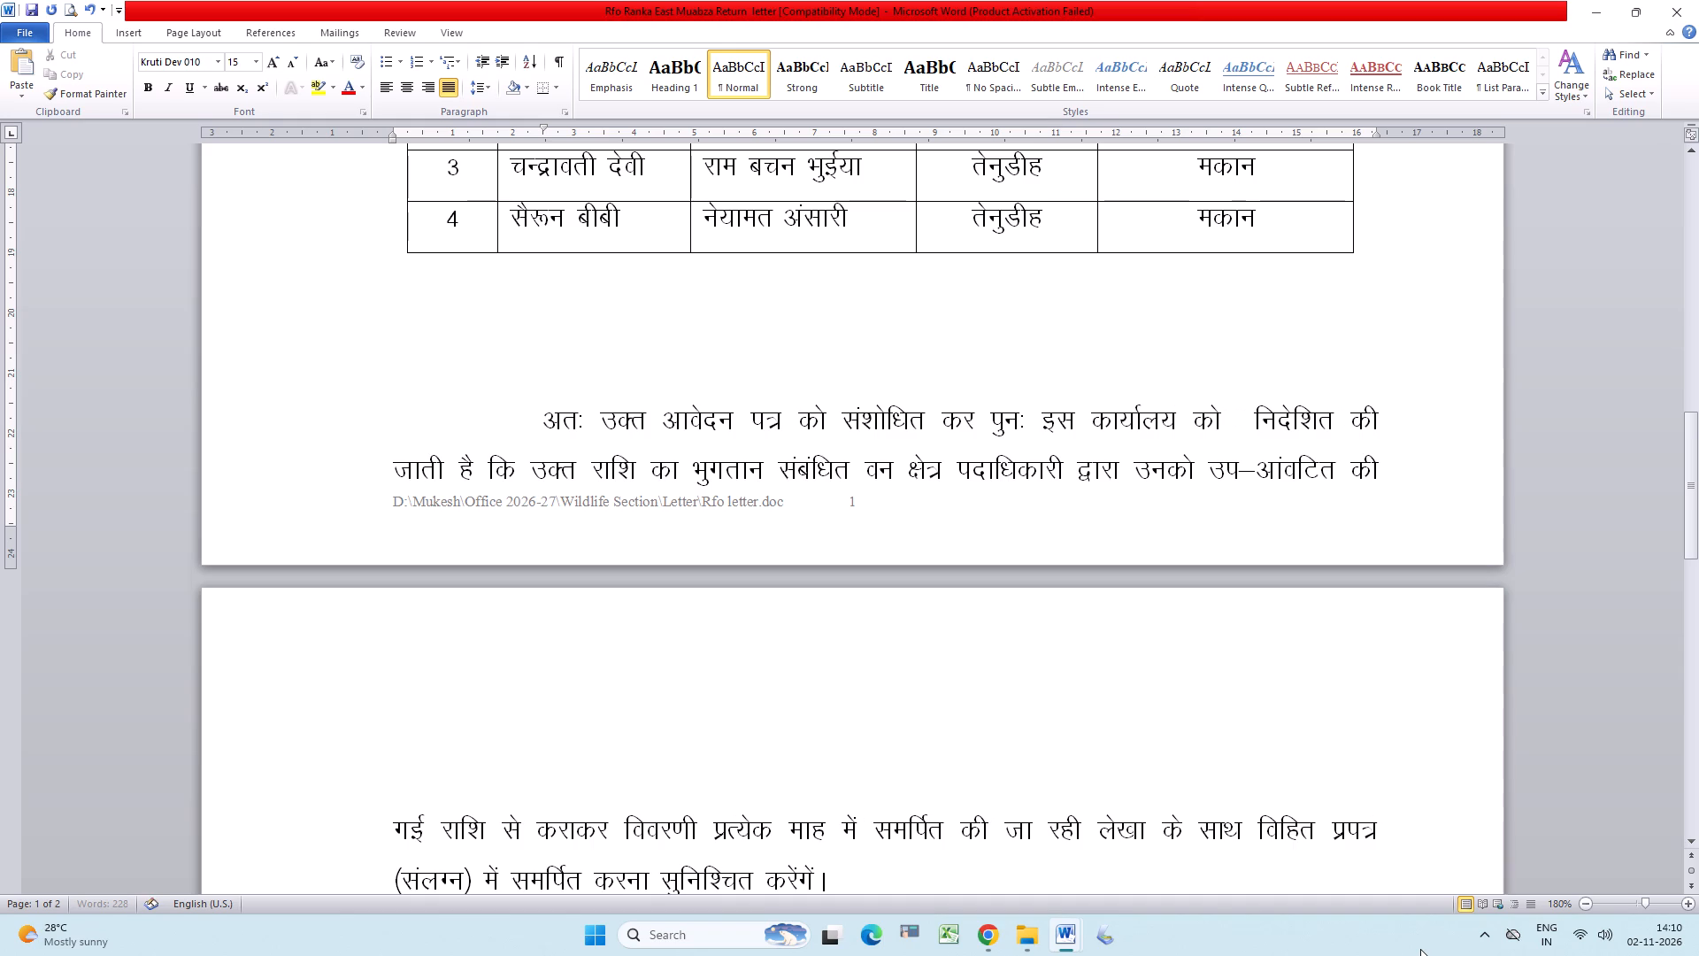
pyautogui.write('miyC/k djk')
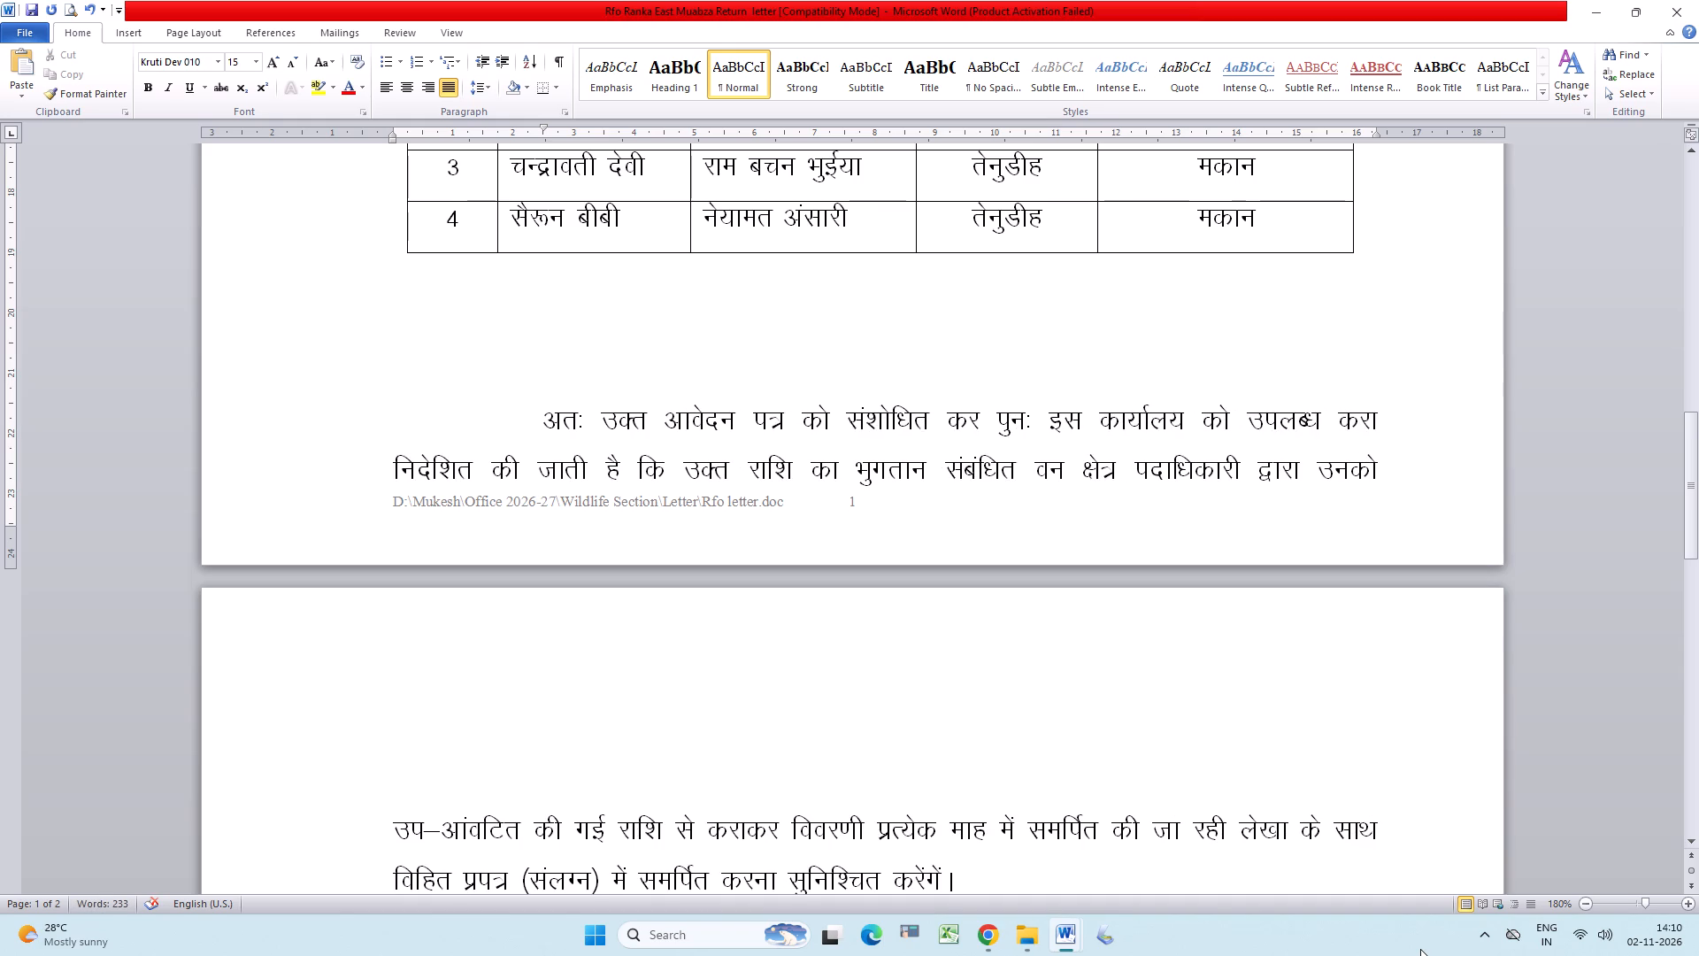
pyautogui.write('uk lqfu')
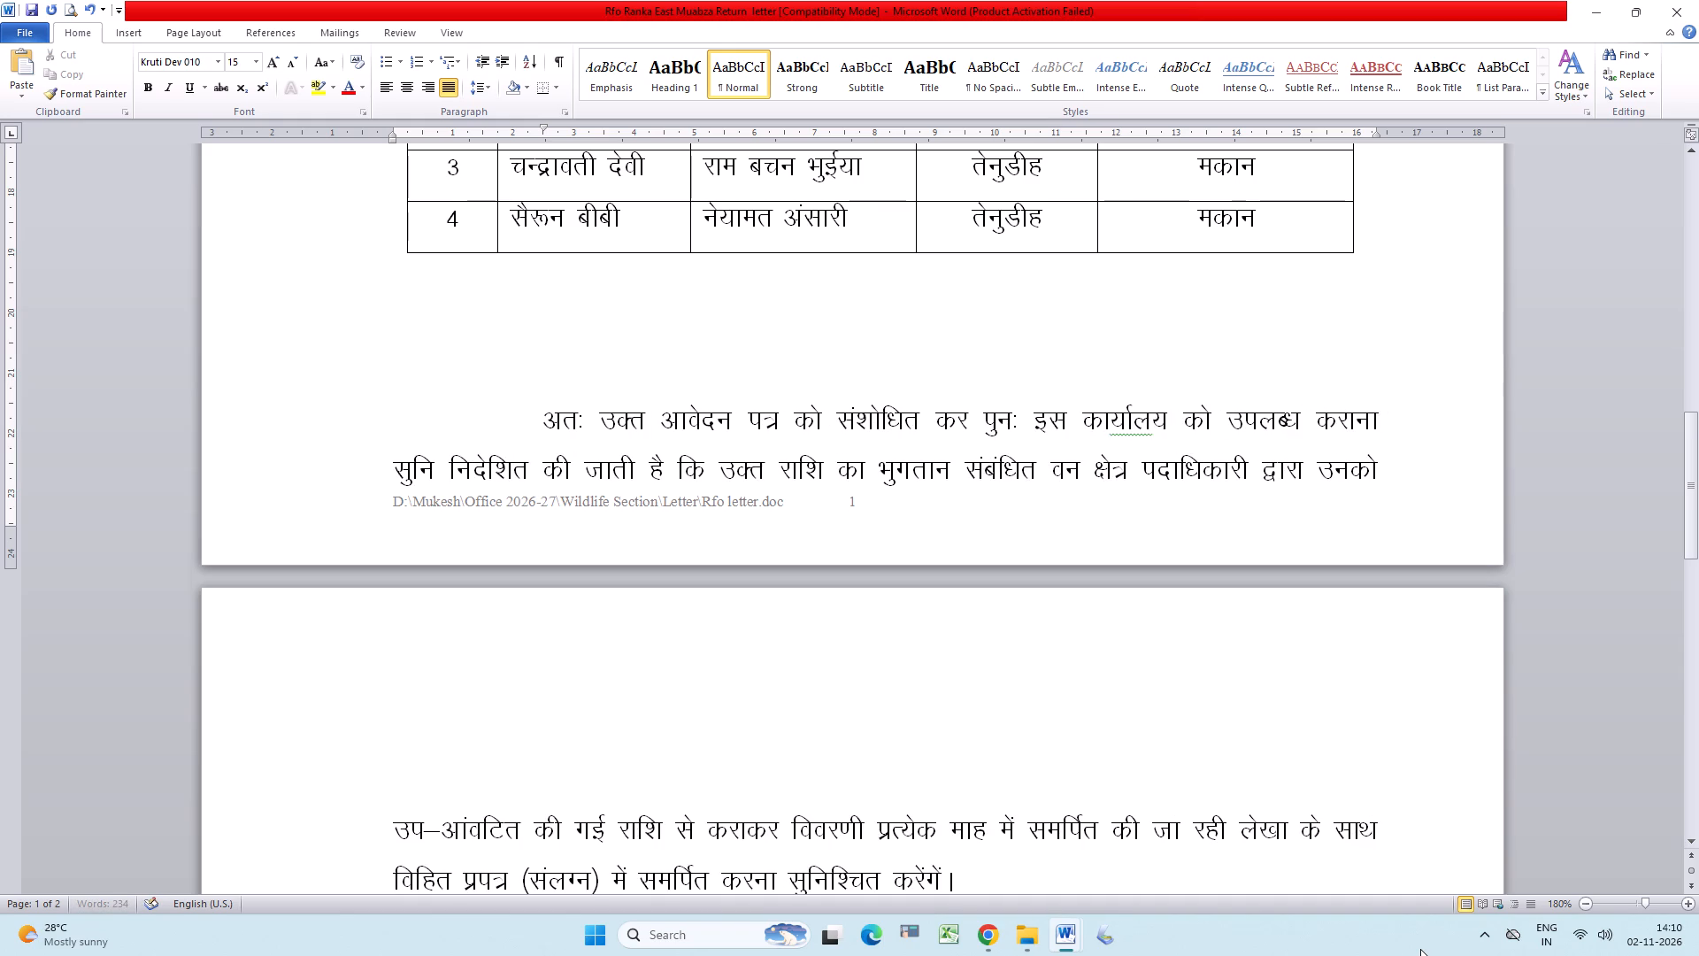
pyautogui.write('f"')
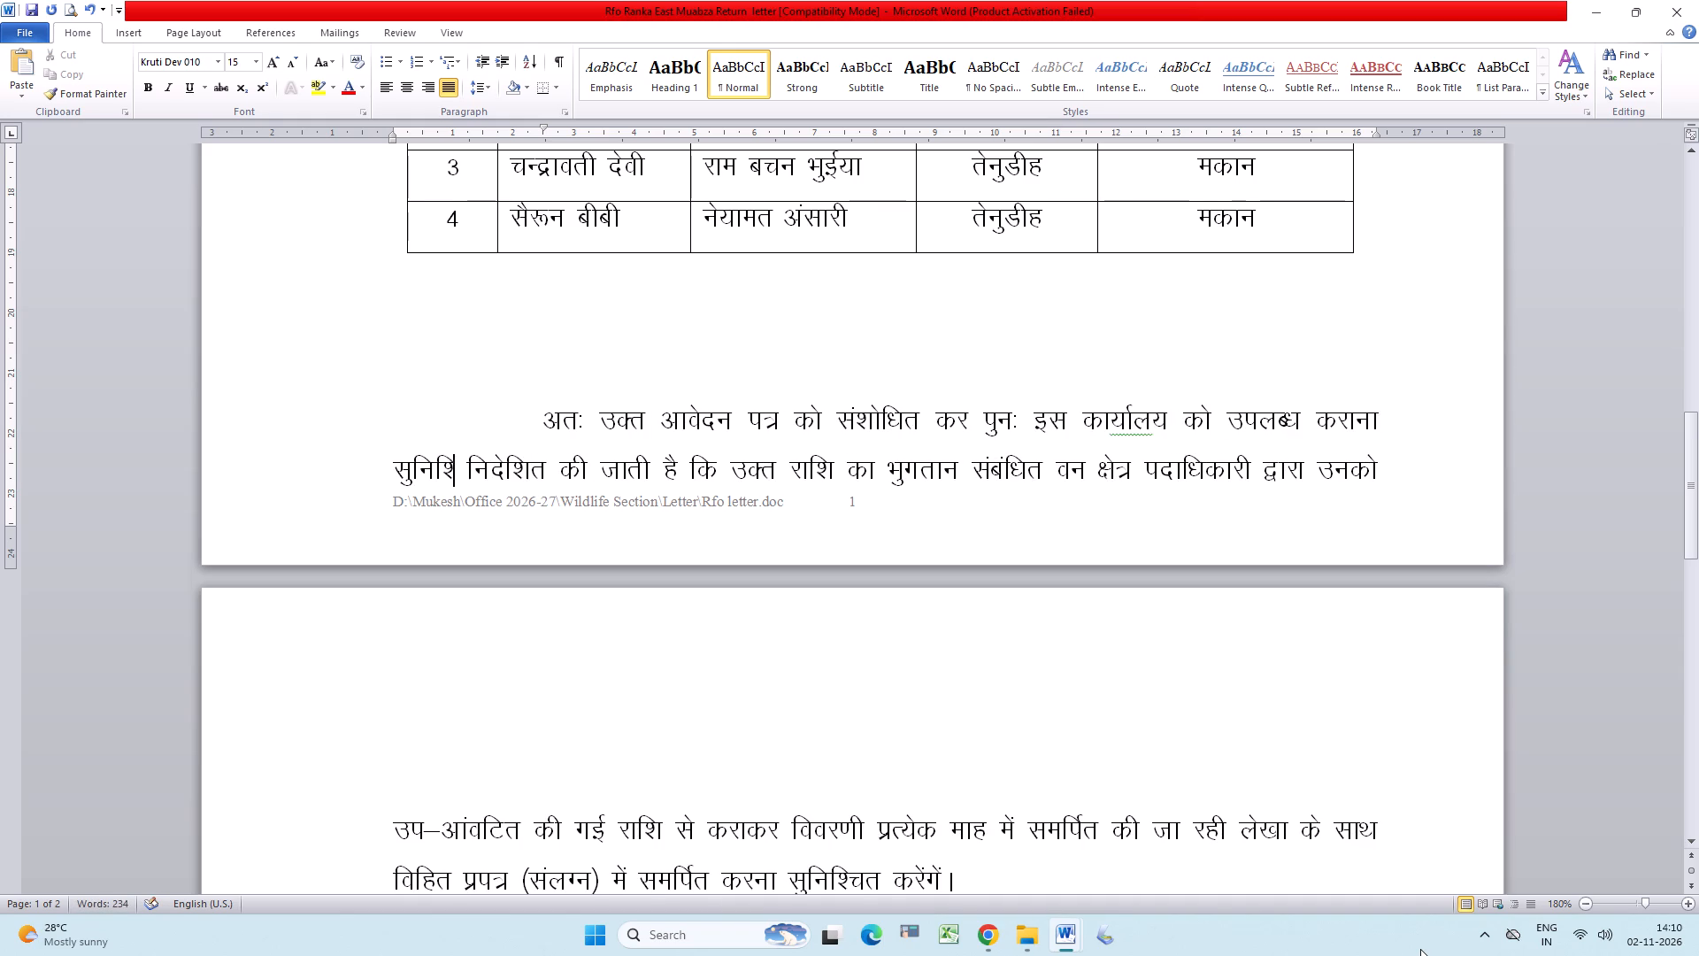
pyautogui.write('pr djs')
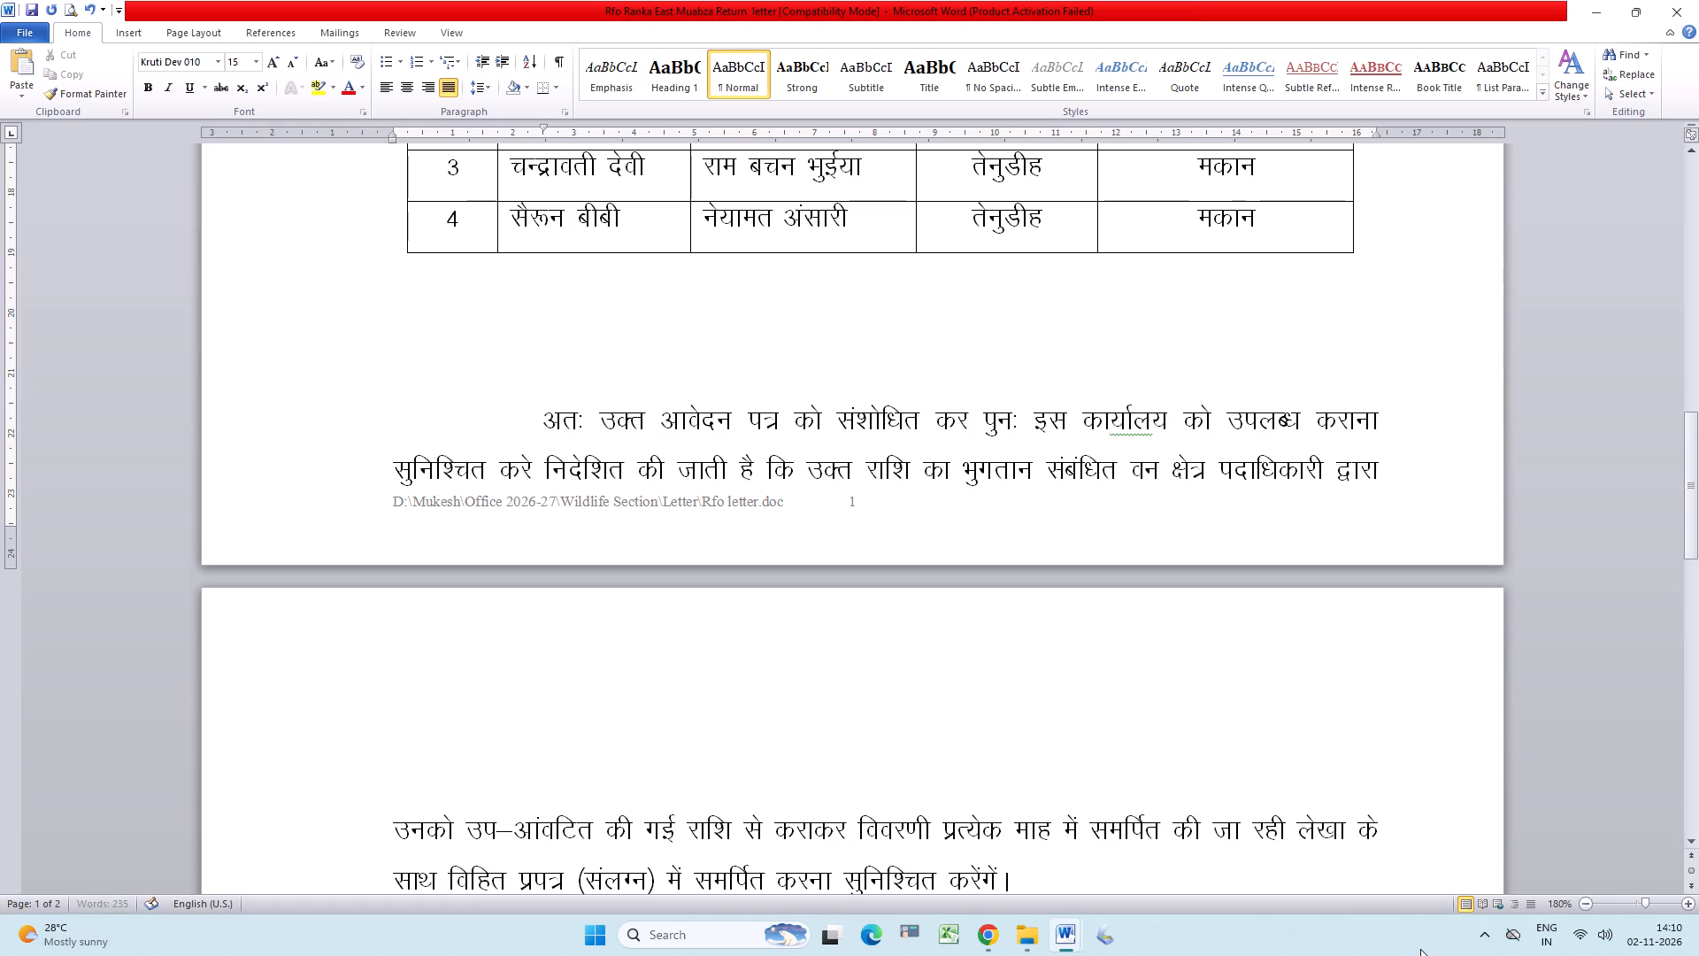
pyautogui.write('aA')
pyautogui.press('BackSpace')
# Finish the closing sentence with ", ताकि अग्रेत्तर कार्रवाई की जा सके।".
pyautogui.write('] rkfd')
pyautogui.press('space')
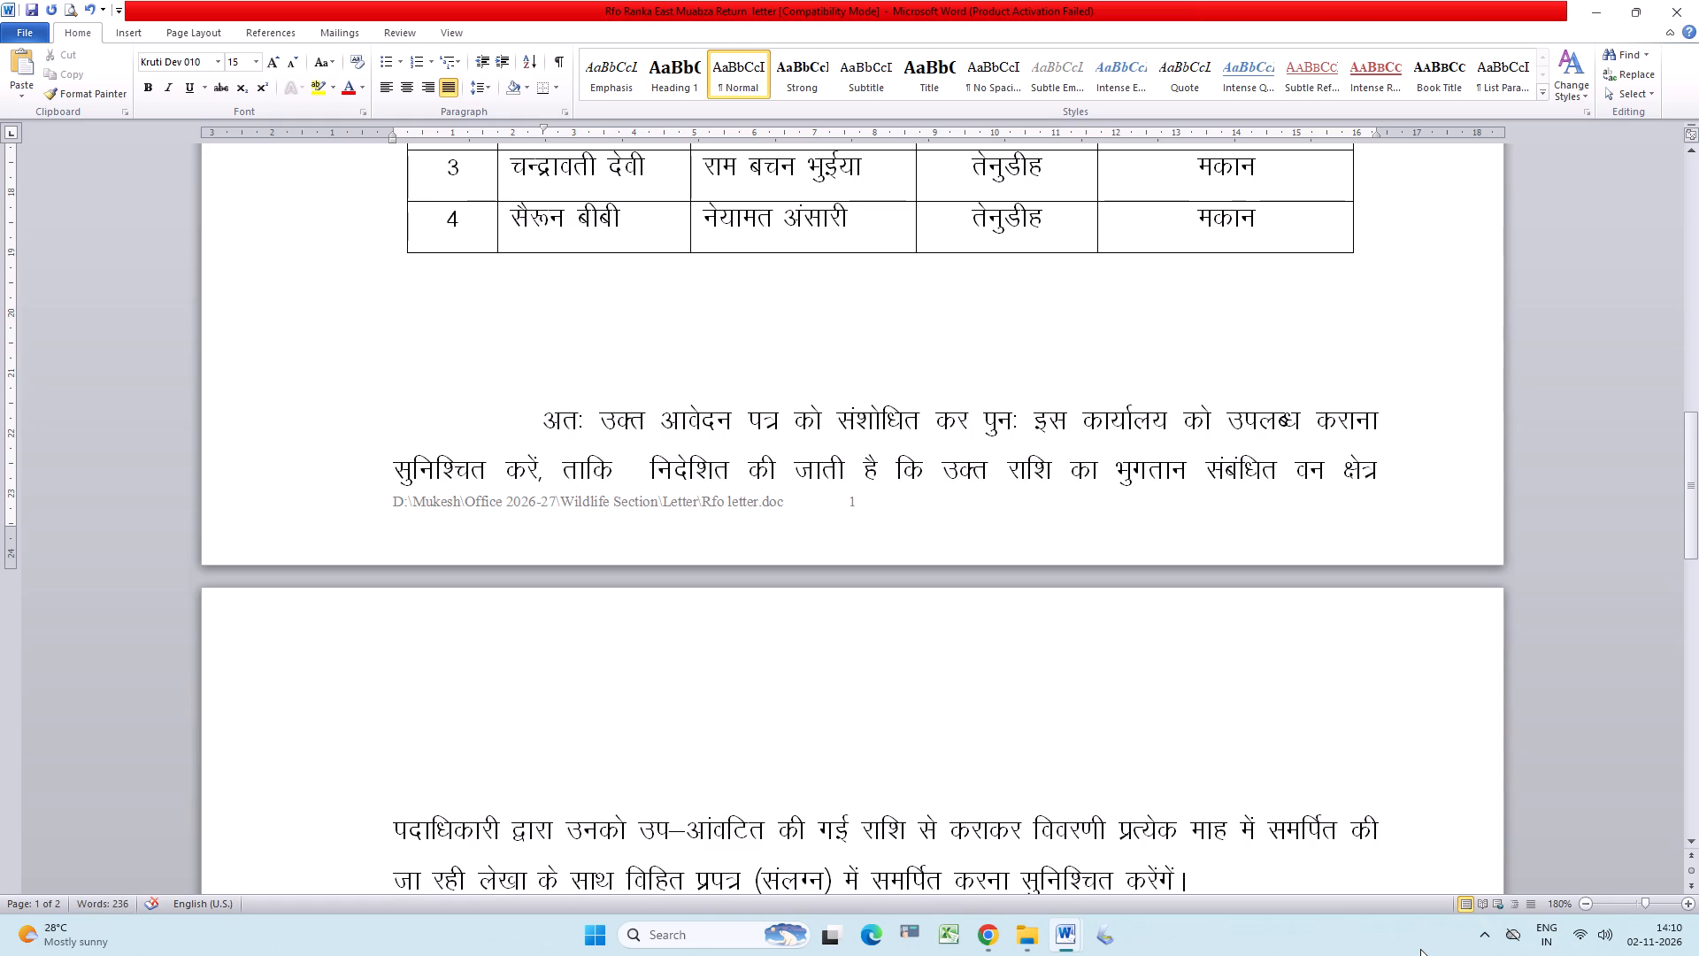
pyautogui.write('vxzs')
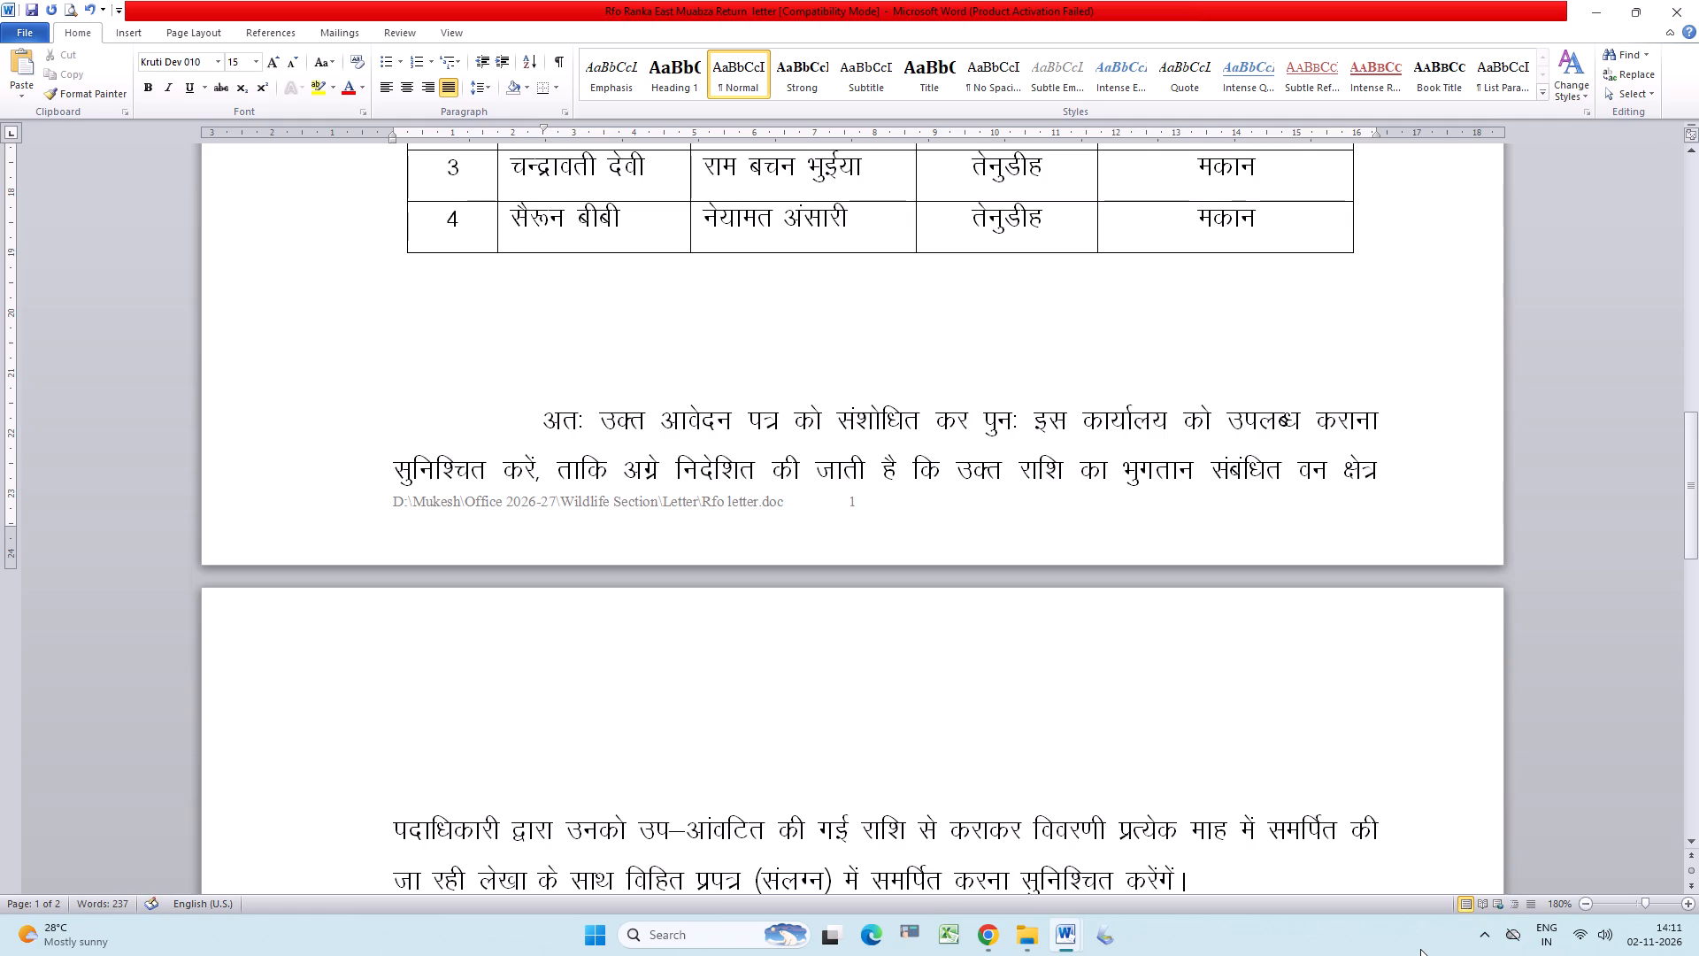
pyautogui.hotkey('alt', '0')
pyautogui.hotkey('alt', '2')
pyautogui.hotkey('alt', '1')
pyautogui.hotkey('alt', '7')
pyautogui.write('kj dkjZokbZ dh tk lds')
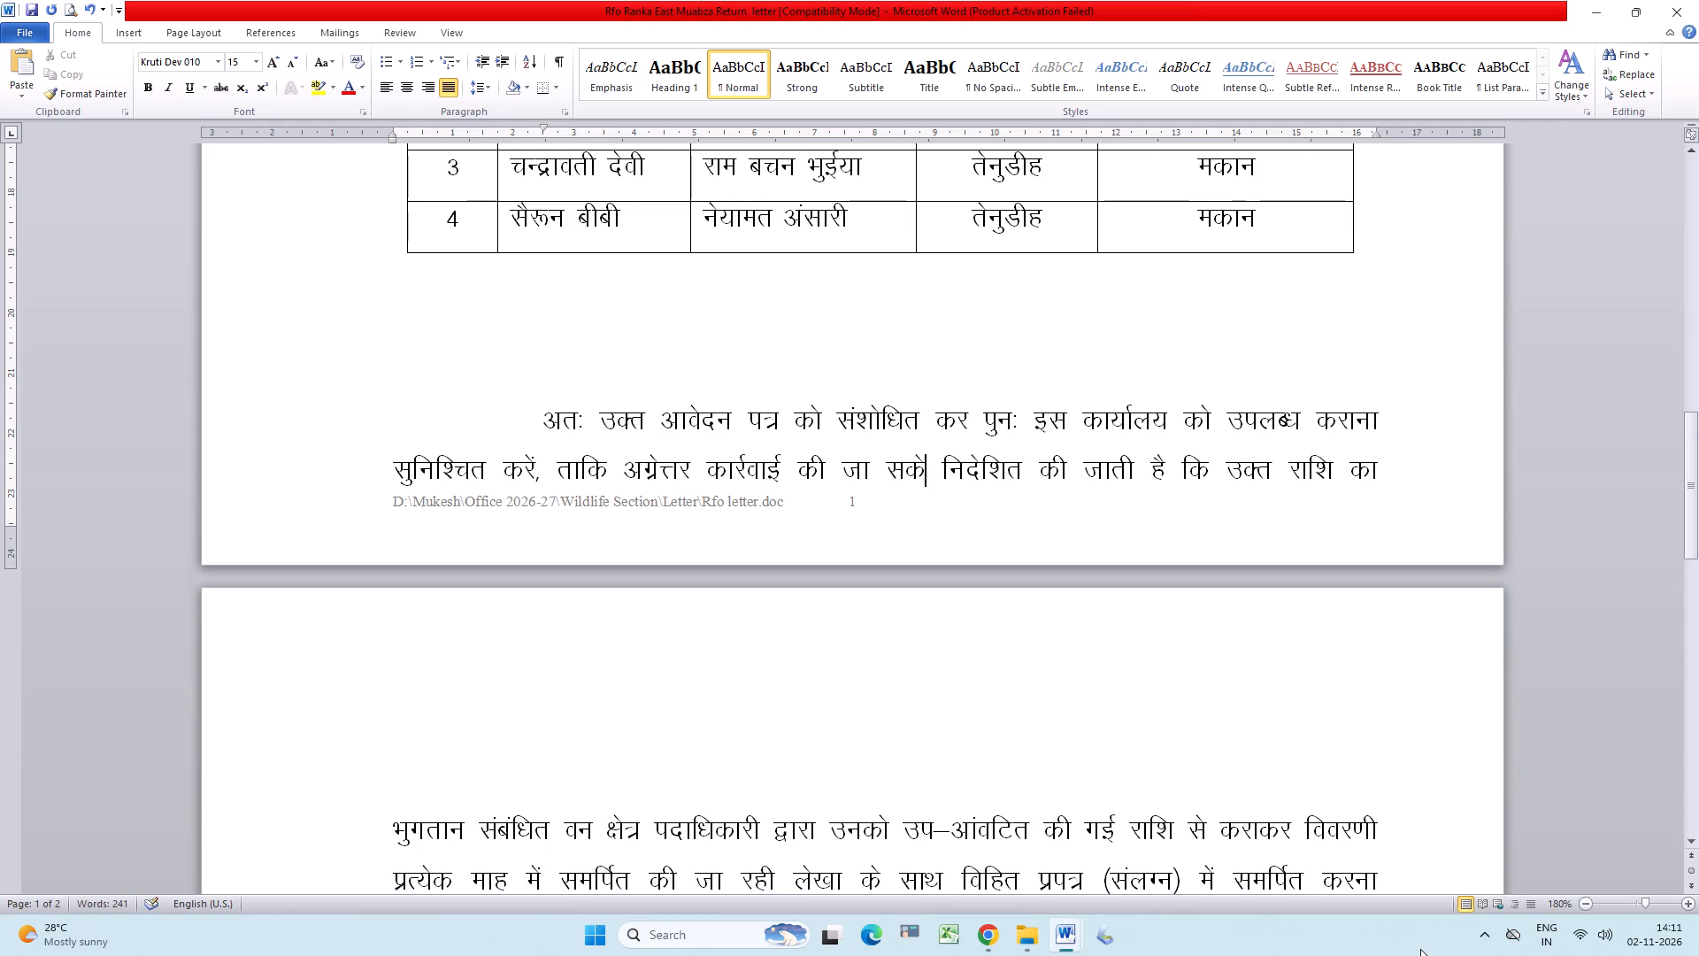
pyautogui.write('A')
pyautogui.press('space')
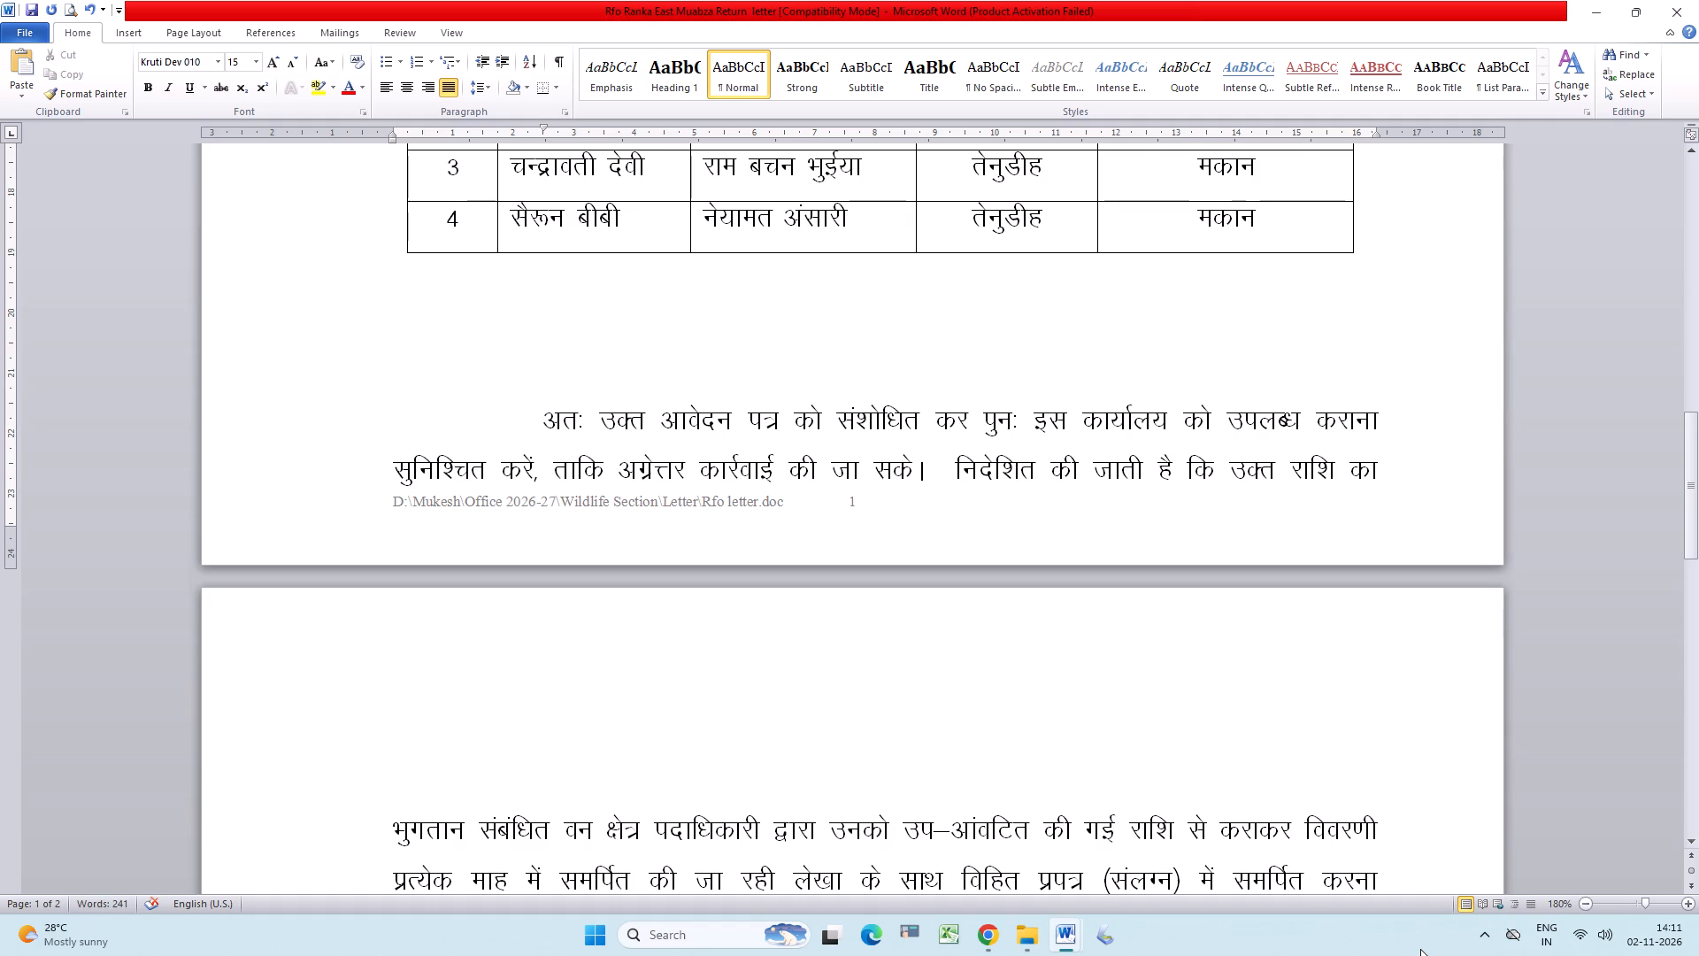
# Delete the leftover old text from "निदेशित की जाती है" through "सुनिश्चित करेंगें।" and save the letter.
pyautogui.hotkey('ctrl', 'shift', 'Right')
pyautogui.hotkey('ctrl', 'shift', 'Down')
pyautogui.hotkey('ctrl', 'shift', 'Right')
pyautogui.hotkey('shift', 'Up')
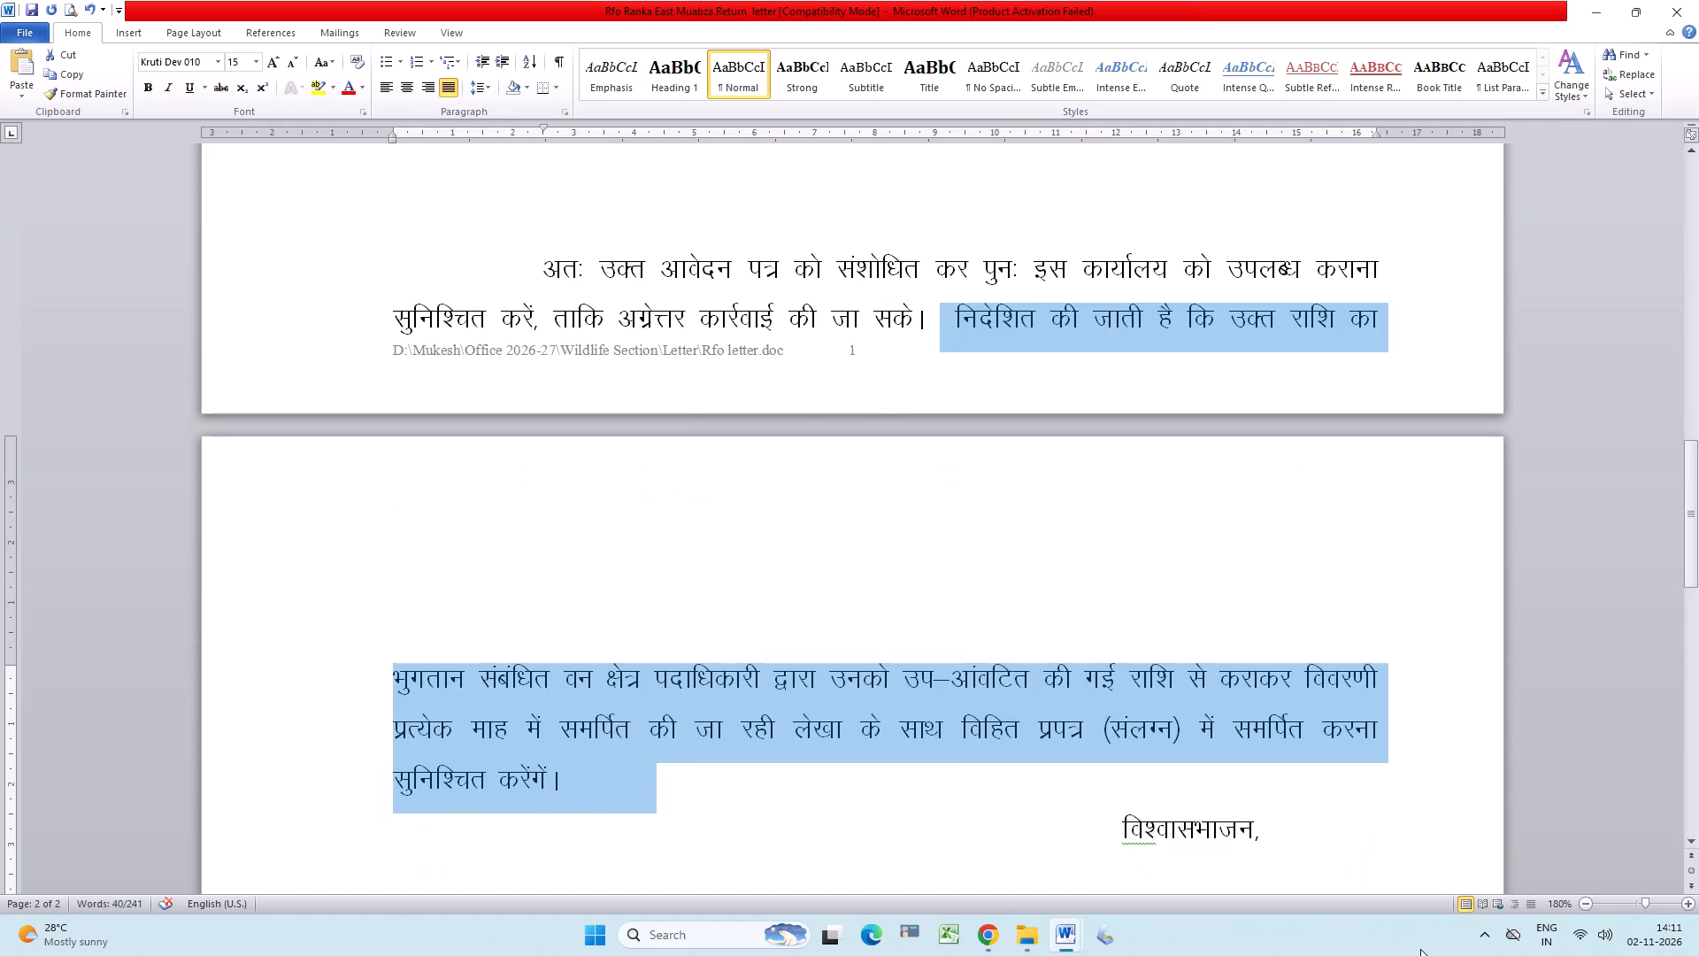
pyautogui.press('BackSpace')
pyautogui.press('BackSpace')
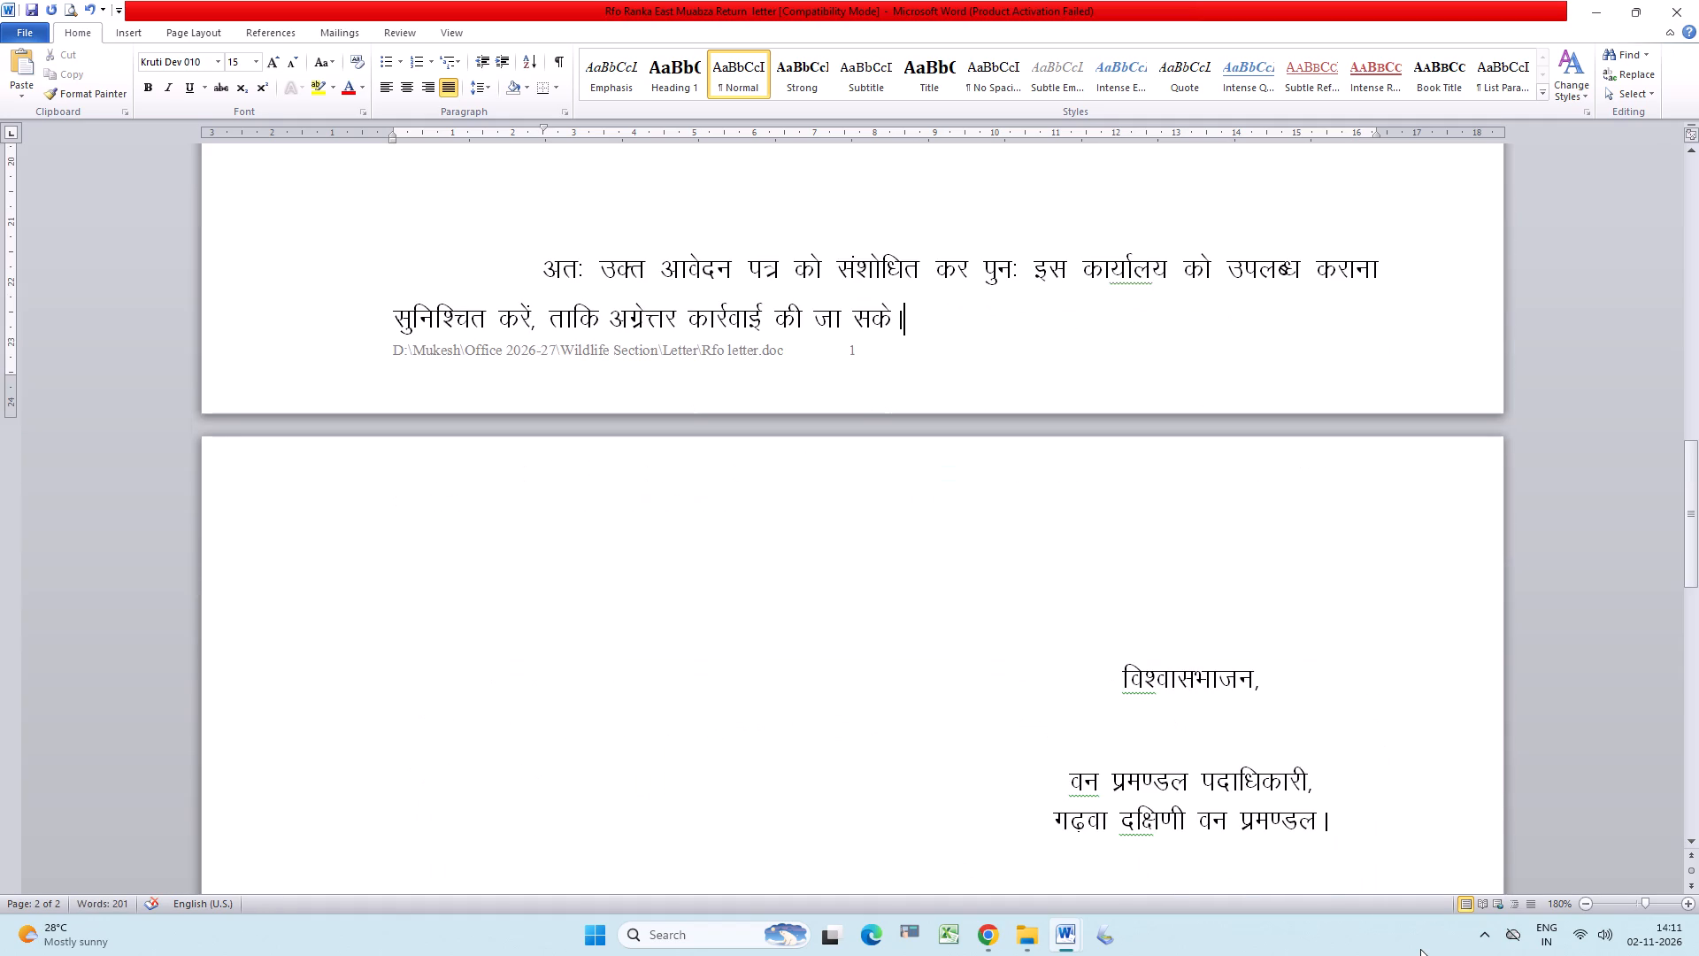
pyautogui.hotkey('ctrl', 's')
# Remove two of the blank lines between the table and the "अतः" paragraph.
pyautogui.scroll(2, 1420, 948)
pyautogui.scroll(1, 825, 438)
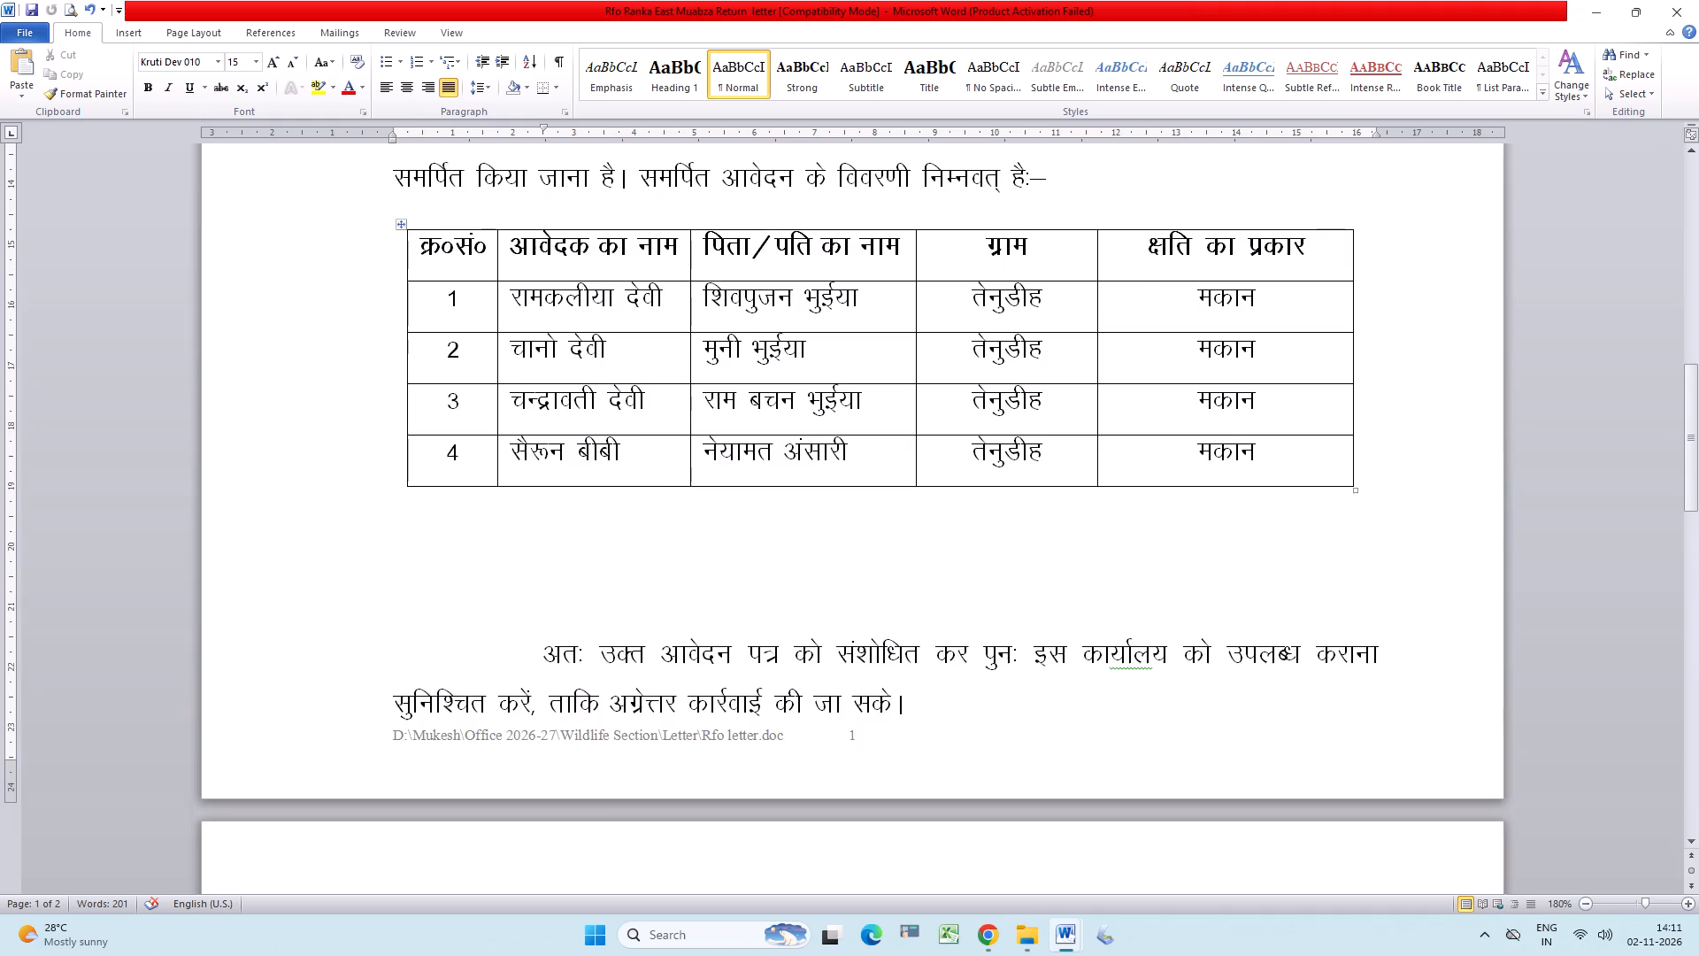
pyautogui.scroll(1, 806, 413)
pyautogui.scroll(-1, 777, 481)
pyautogui.click(591, 601)
pyautogui.press('BackSpace')
pyautogui.press('BackSpace')
pyautogui.press('BackSpace')
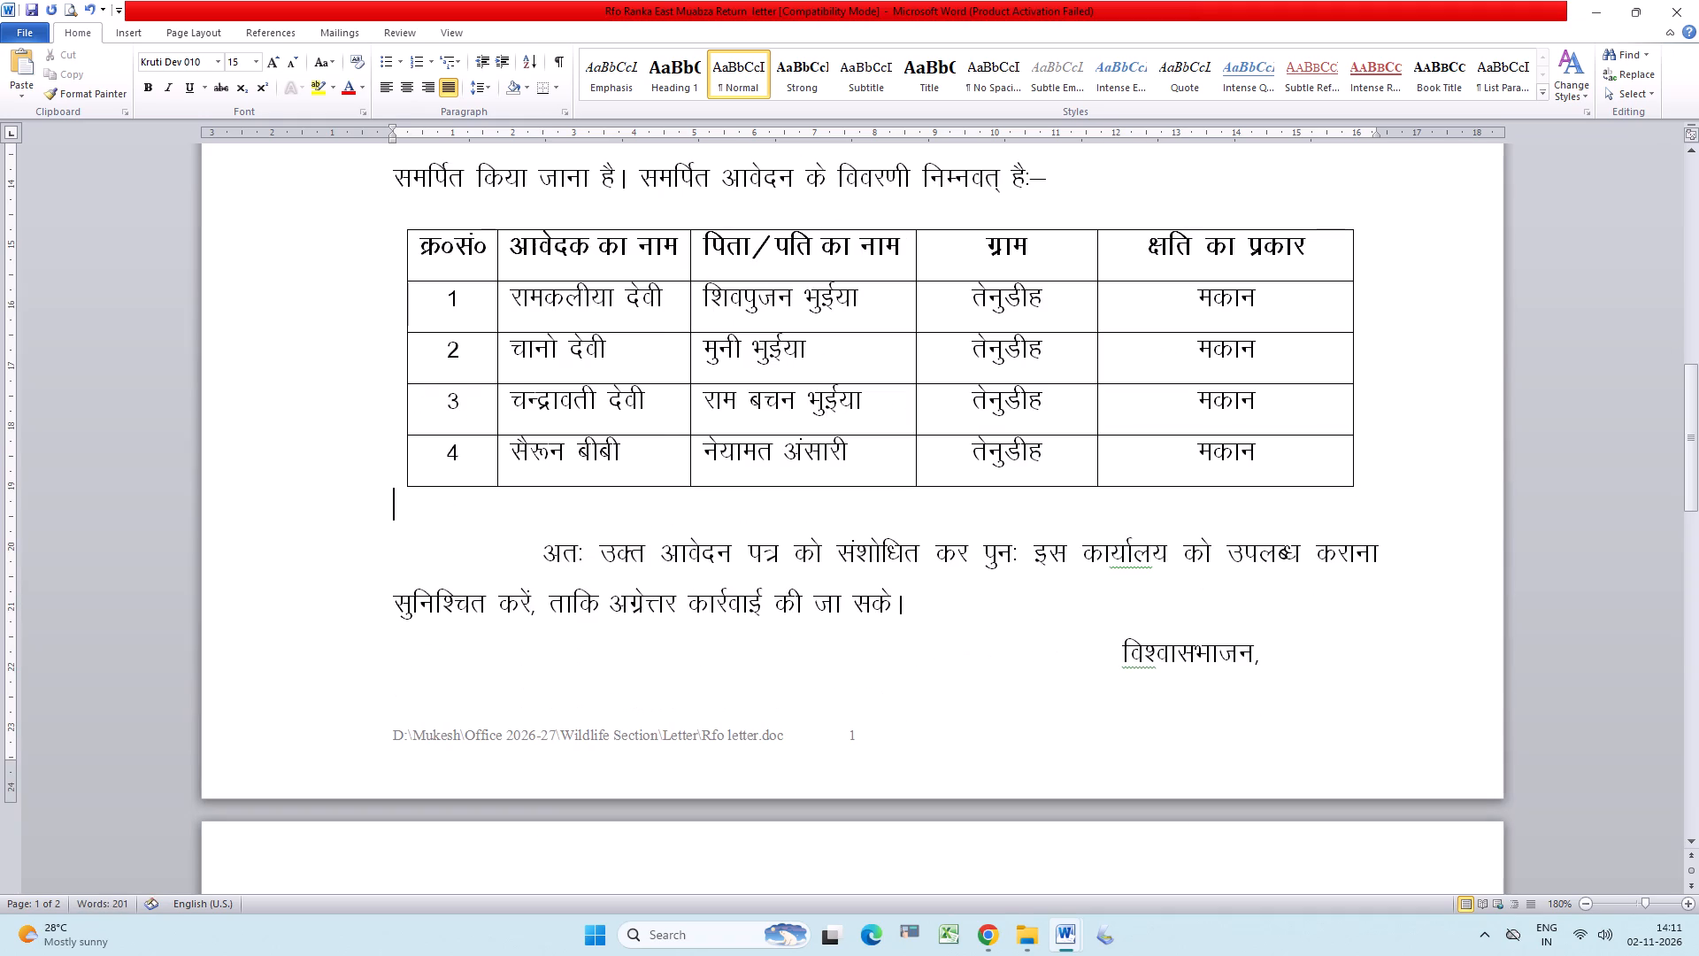
# Shrink the blank line between the table and the "अतः" paragraph to font size 10 and save the letter.
pyautogui.press('BackSpace')
pyautogui.press('BackSpace')
pyautogui.press('BackSpace')
pyautogui.press('BackSpace')
pyautogui.press('BackSpace')
pyautogui.hotkey('ctrl', 'shift', ',')
pyautogui.hotkey('ctrl', 'shift', ',')
pyautogui.hotkey('ctrl', 'shift', ',')
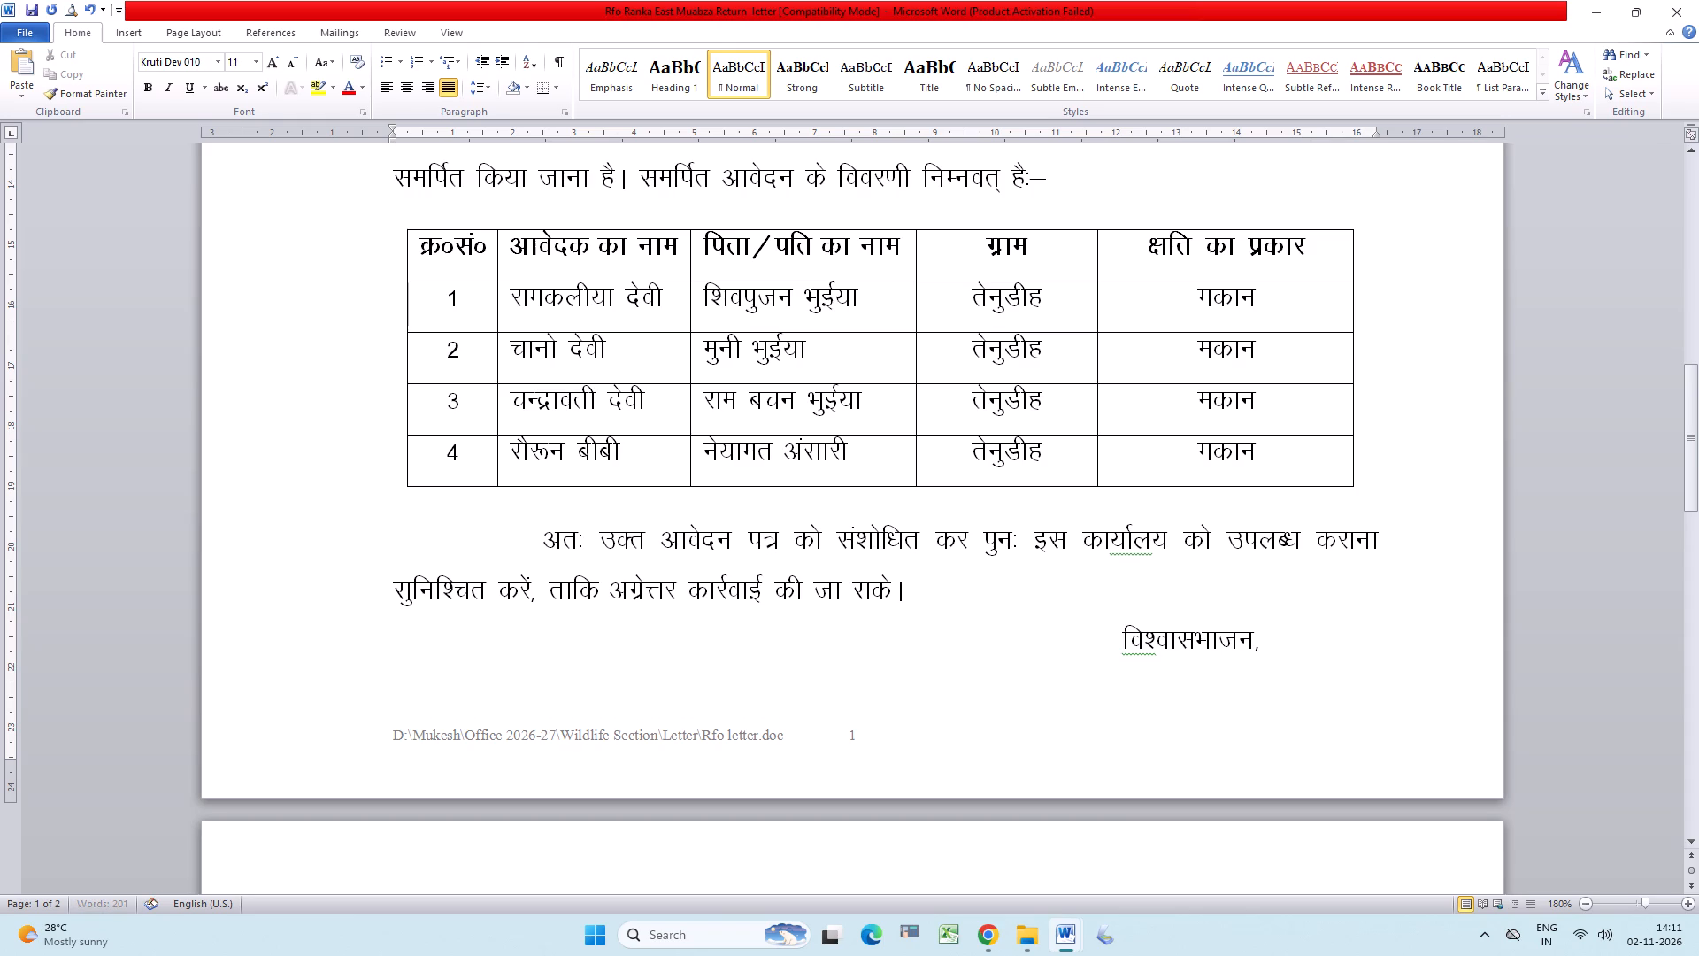
pyautogui.hotkey('ctrl', 'shift', ',')
pyautogui.hotkey('ctrl', 's')
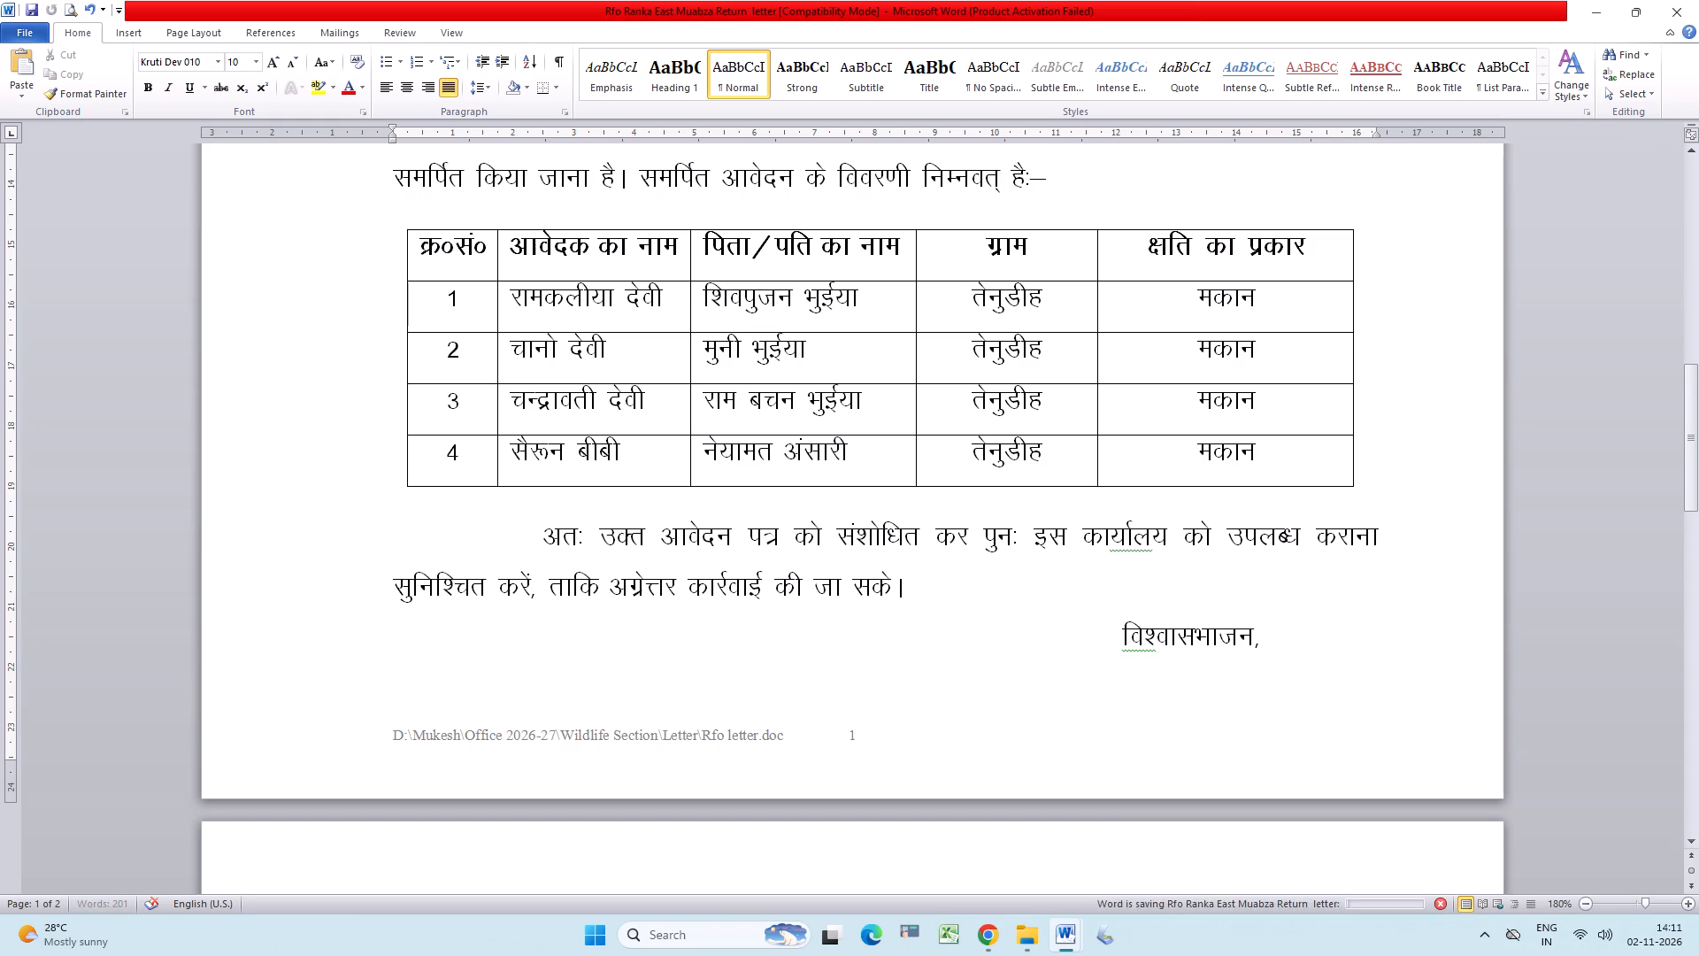
pyautogui.hotkey('ctrl', 's')
pyautogui.hotkey('ctrl', 's')
pyautogui.hotkey('ctrl', 's')
pyautogui.hotkey('ctrl', 's')
pyautogui.hotkey('ctrl', 's')
pyautogui.hotkey('ctrl', 's')
pyautogui.hotkey('ctrl', 's')
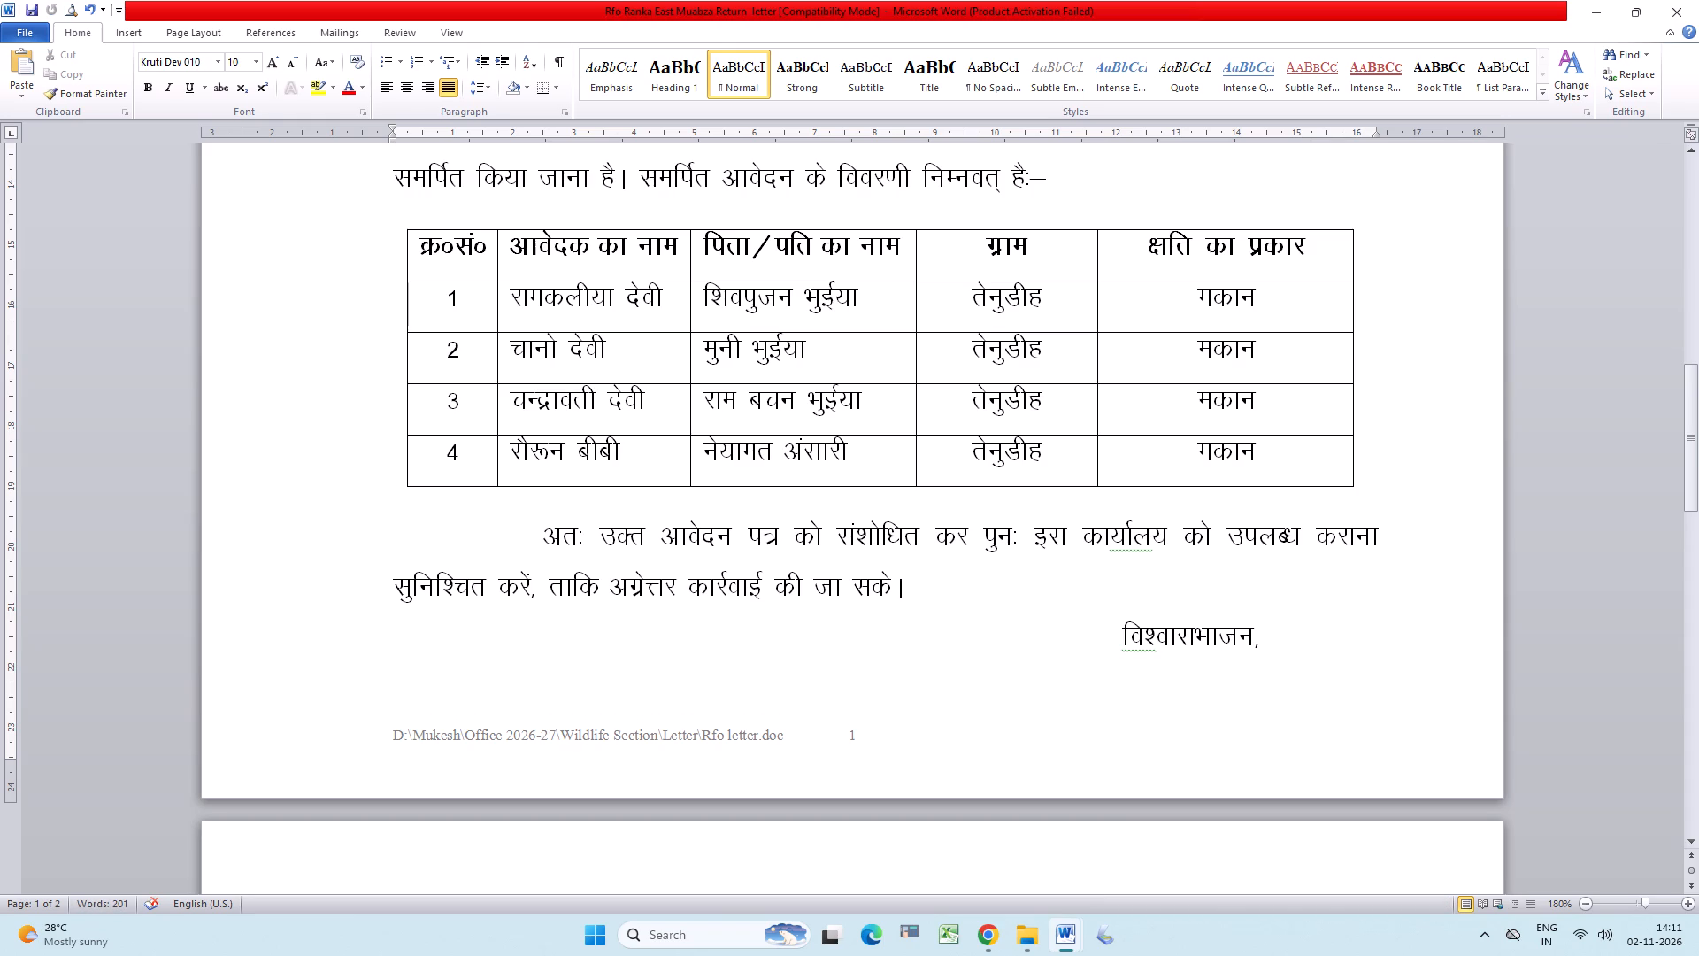
# Remove the space after the "महाशय," salutation paragraph.
pyautogui.click(1184, 595)
pyautogui.scroll(-1, 1102, 671)
pyautogui.scroll(2, 1110, 672)
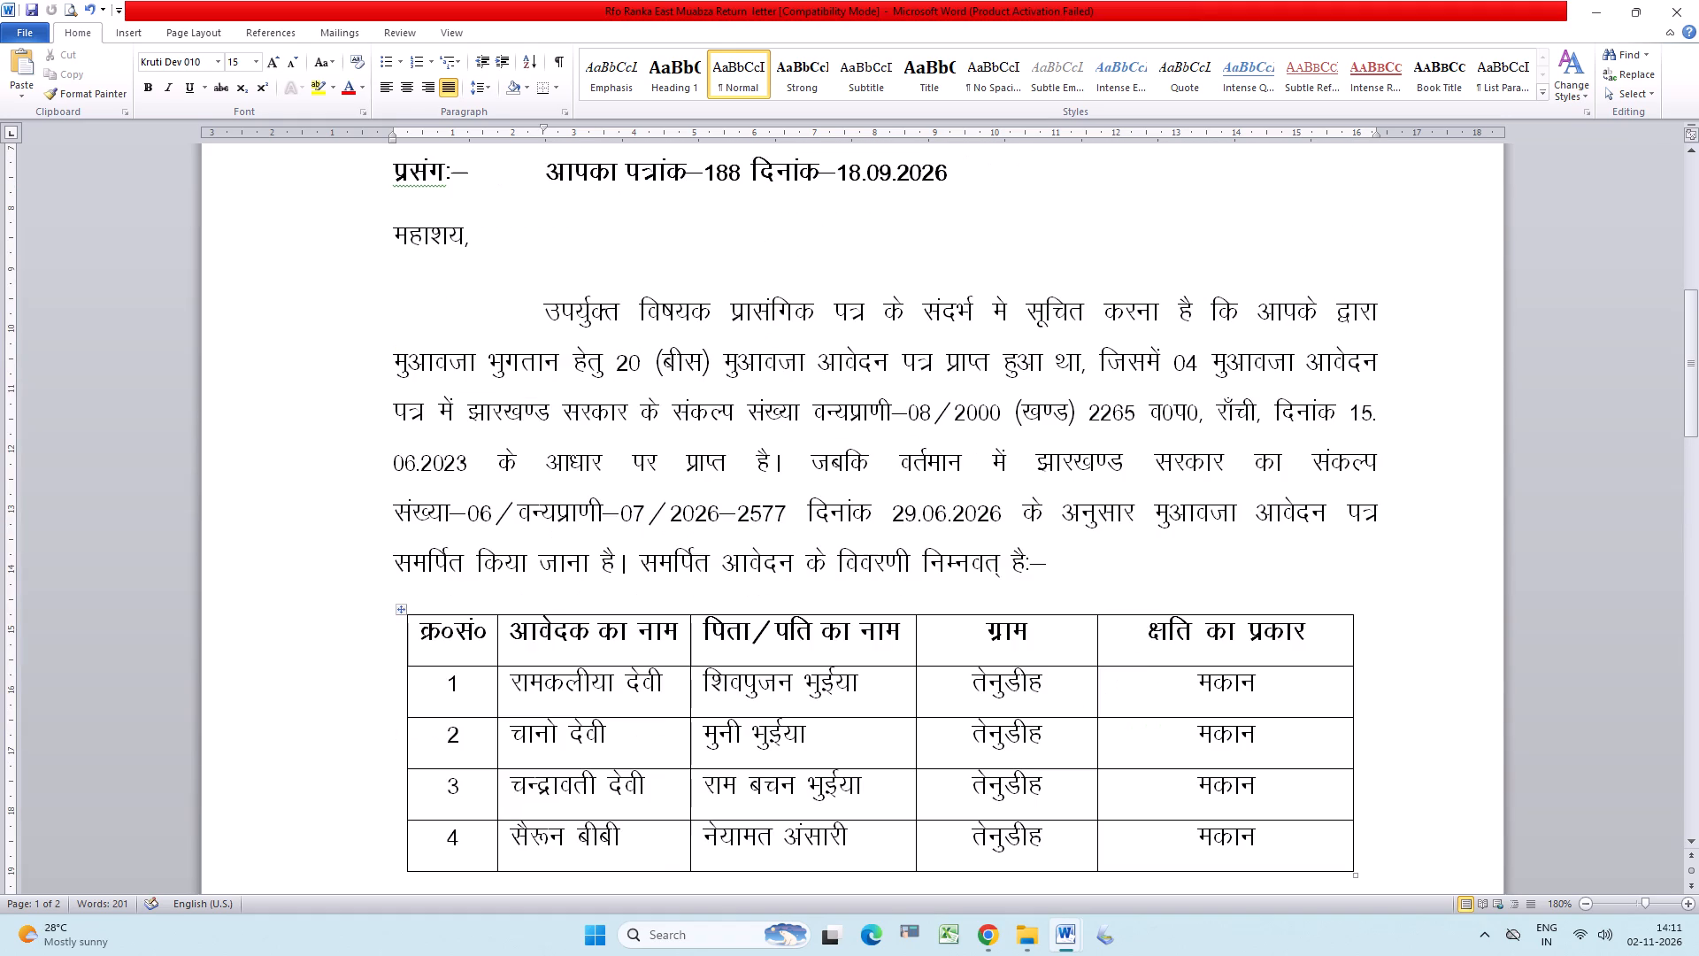
pyautogui.click(480, 236)
pyautogui.click(488, 89)
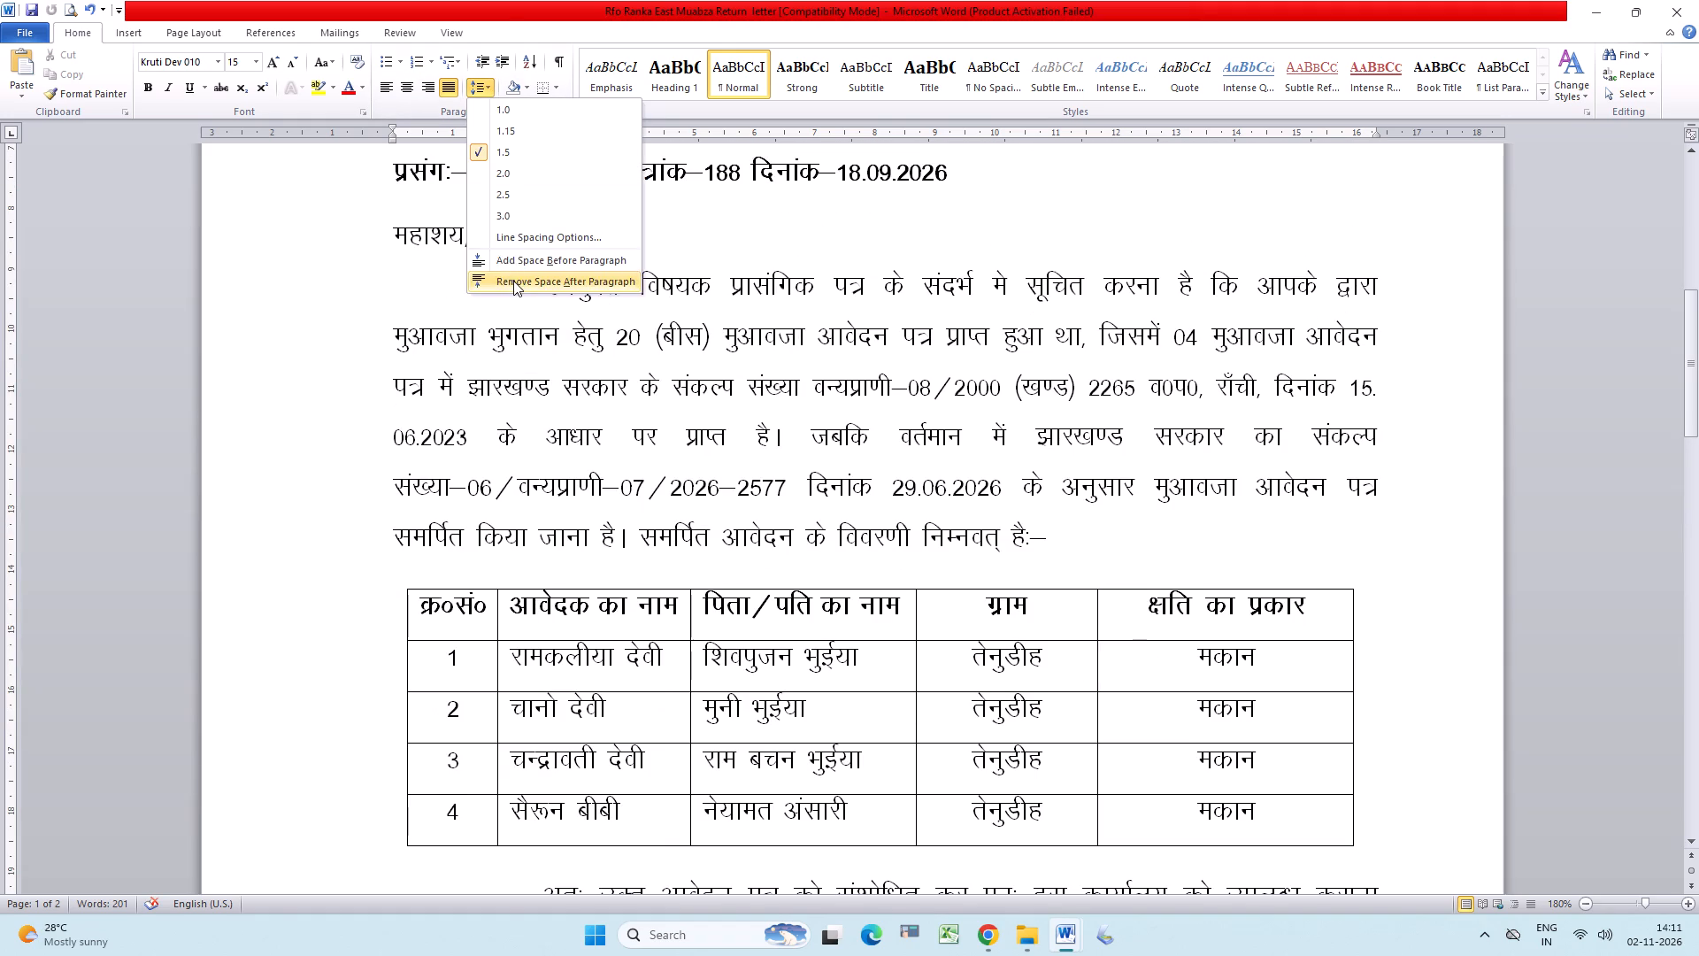
pyautogui.click(513, 281)
pyautogui.click(562, 243)
# Reduce the page's top margin so the letterhead and all text move up.
pyautogui.scroll(-3, 740, 385)
pyautogui.scroll(2, 1000, 469)
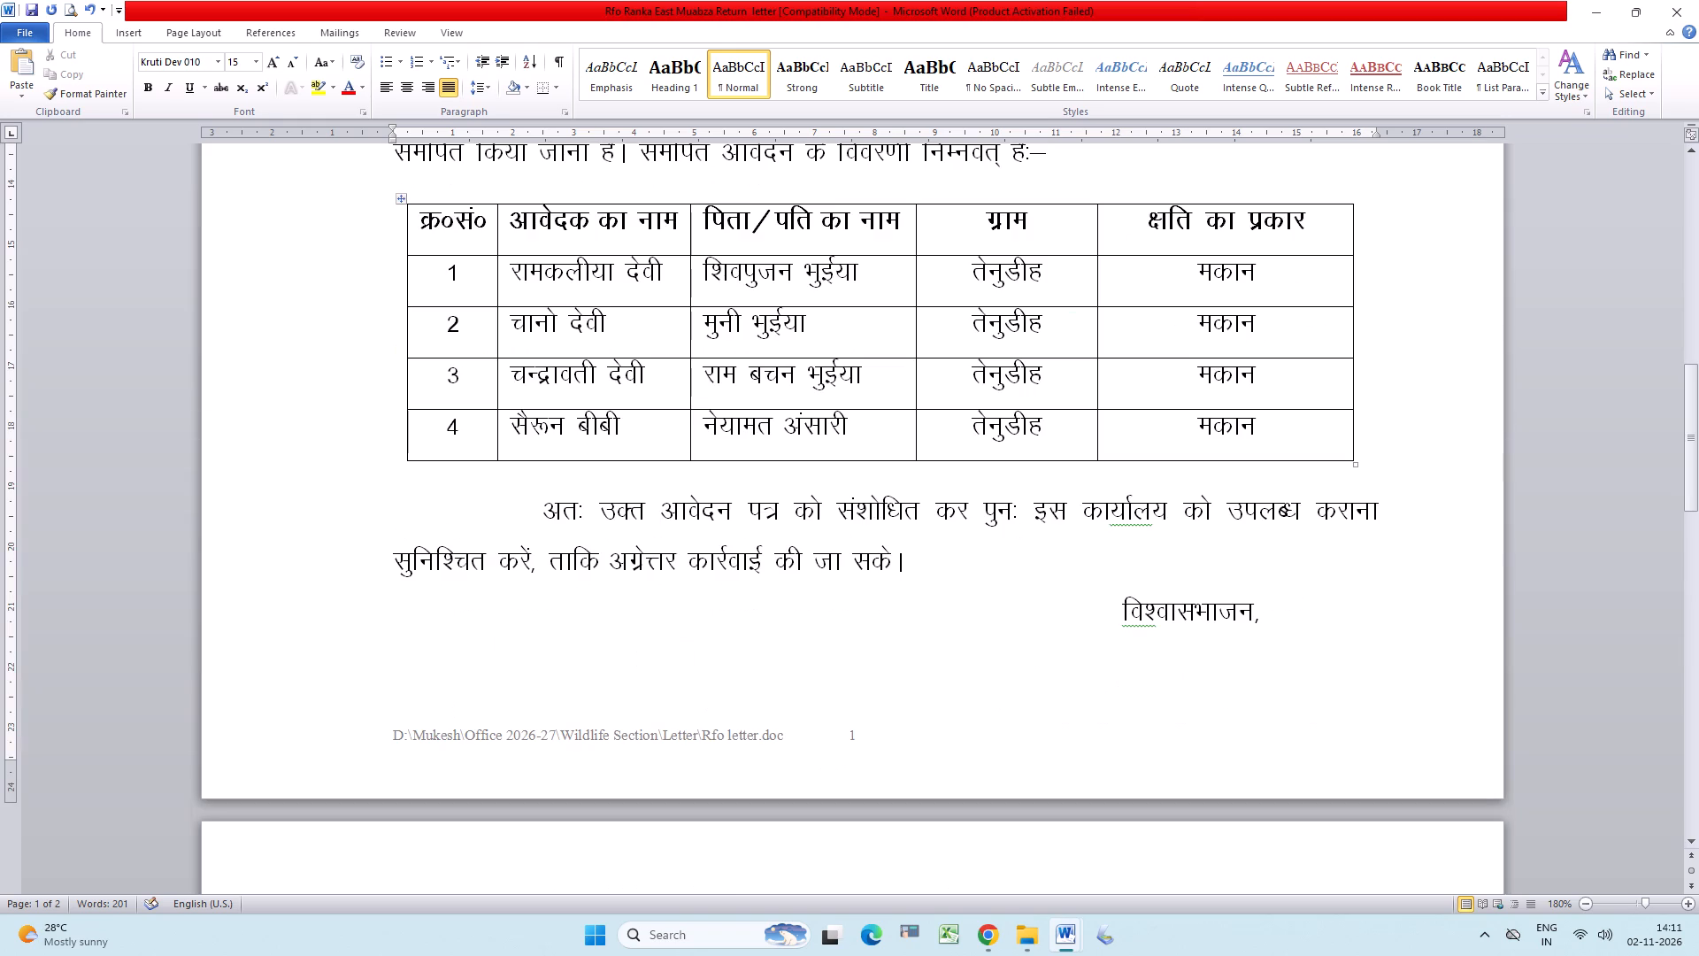
pyautogui.click(1172, 664)
pyautogui.scroll(-2, 1173, 664)
pyautogui.scroll(1, 1171, 657)
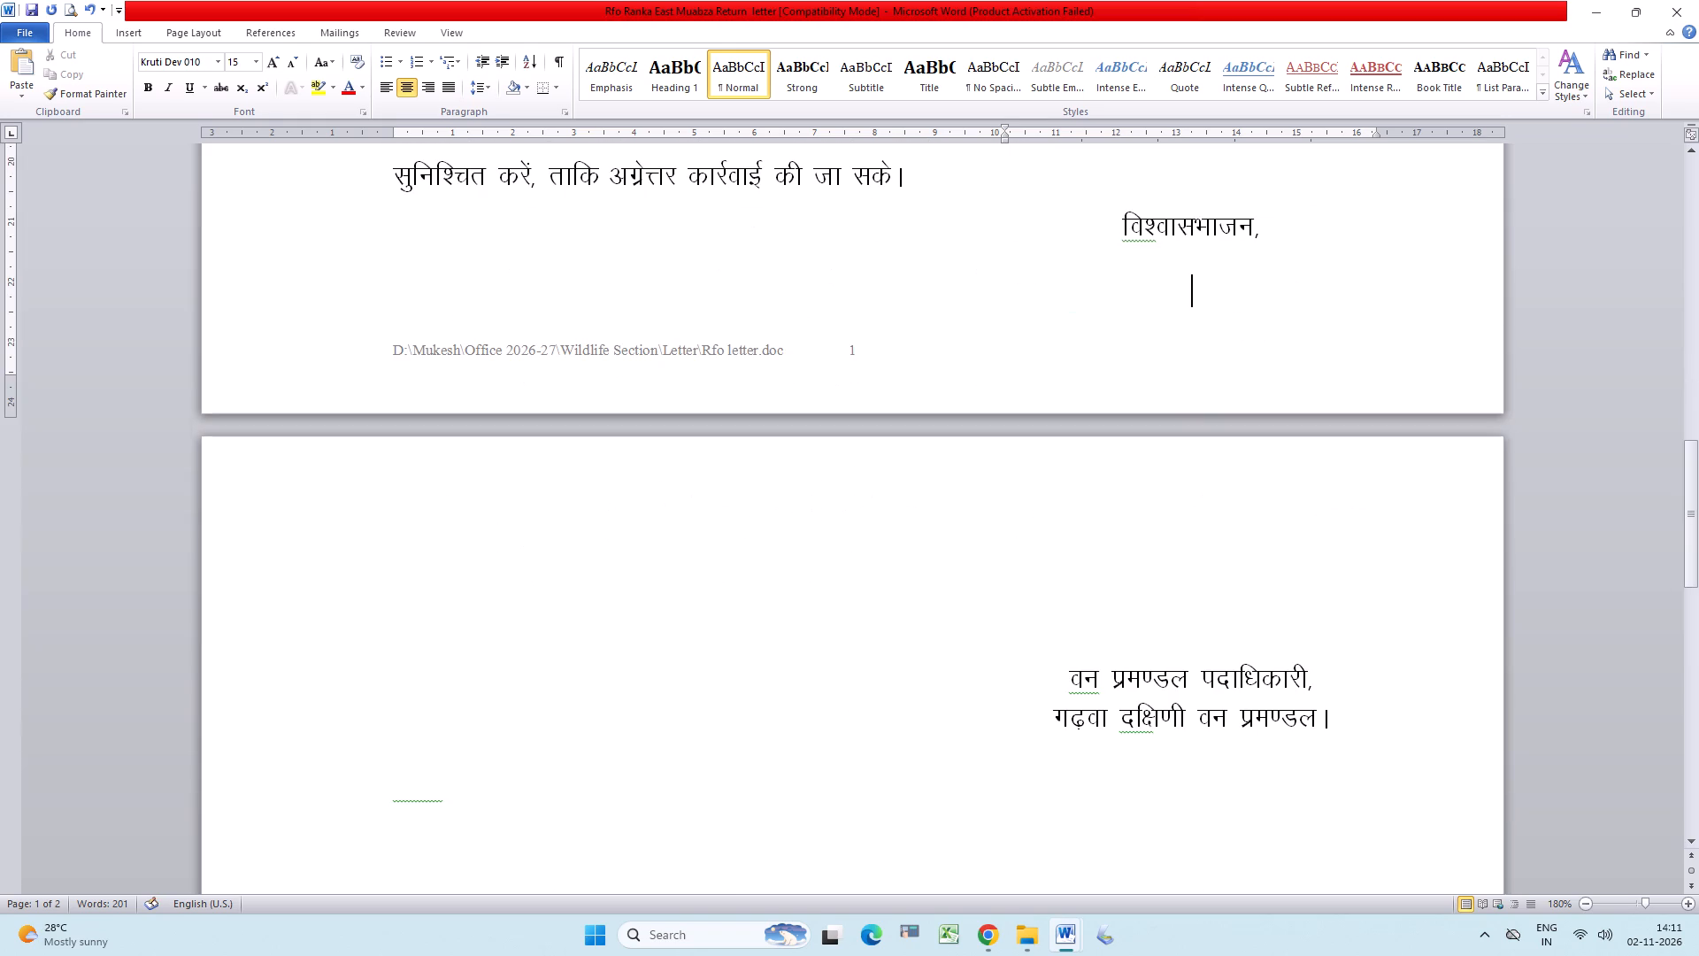
pyautogui.scroll(2, 848, 542)
pyautogui.scroll(1, 800, 476)
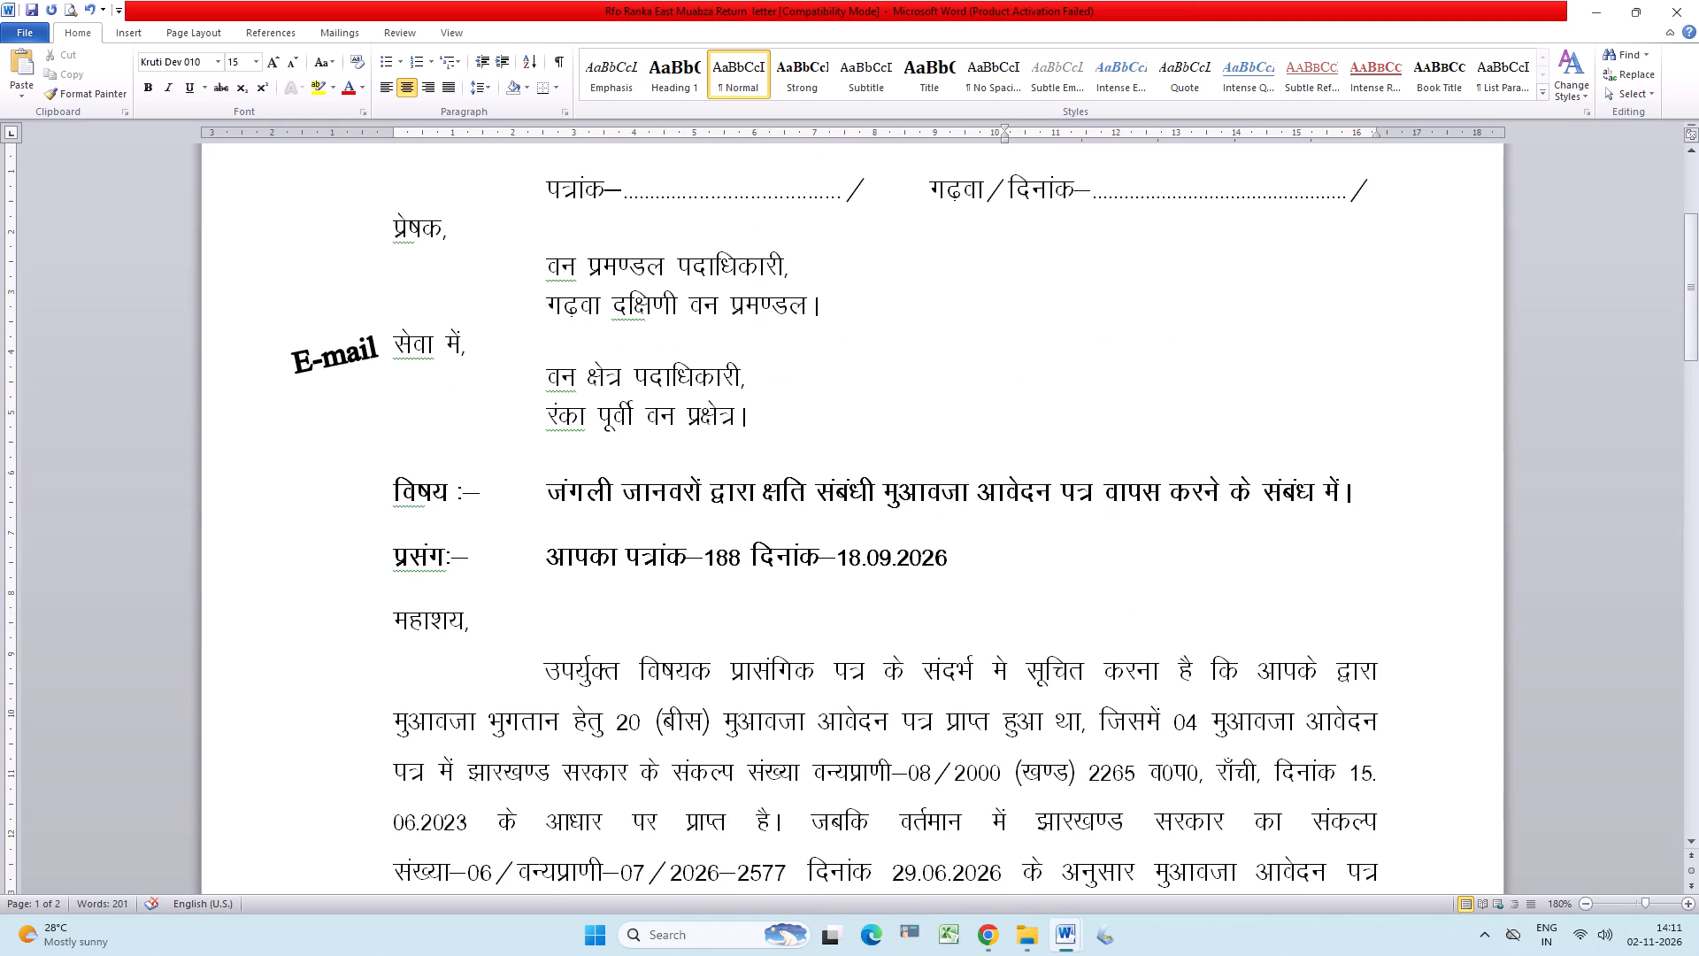
pyautogui.scroll(1, 547, 511)
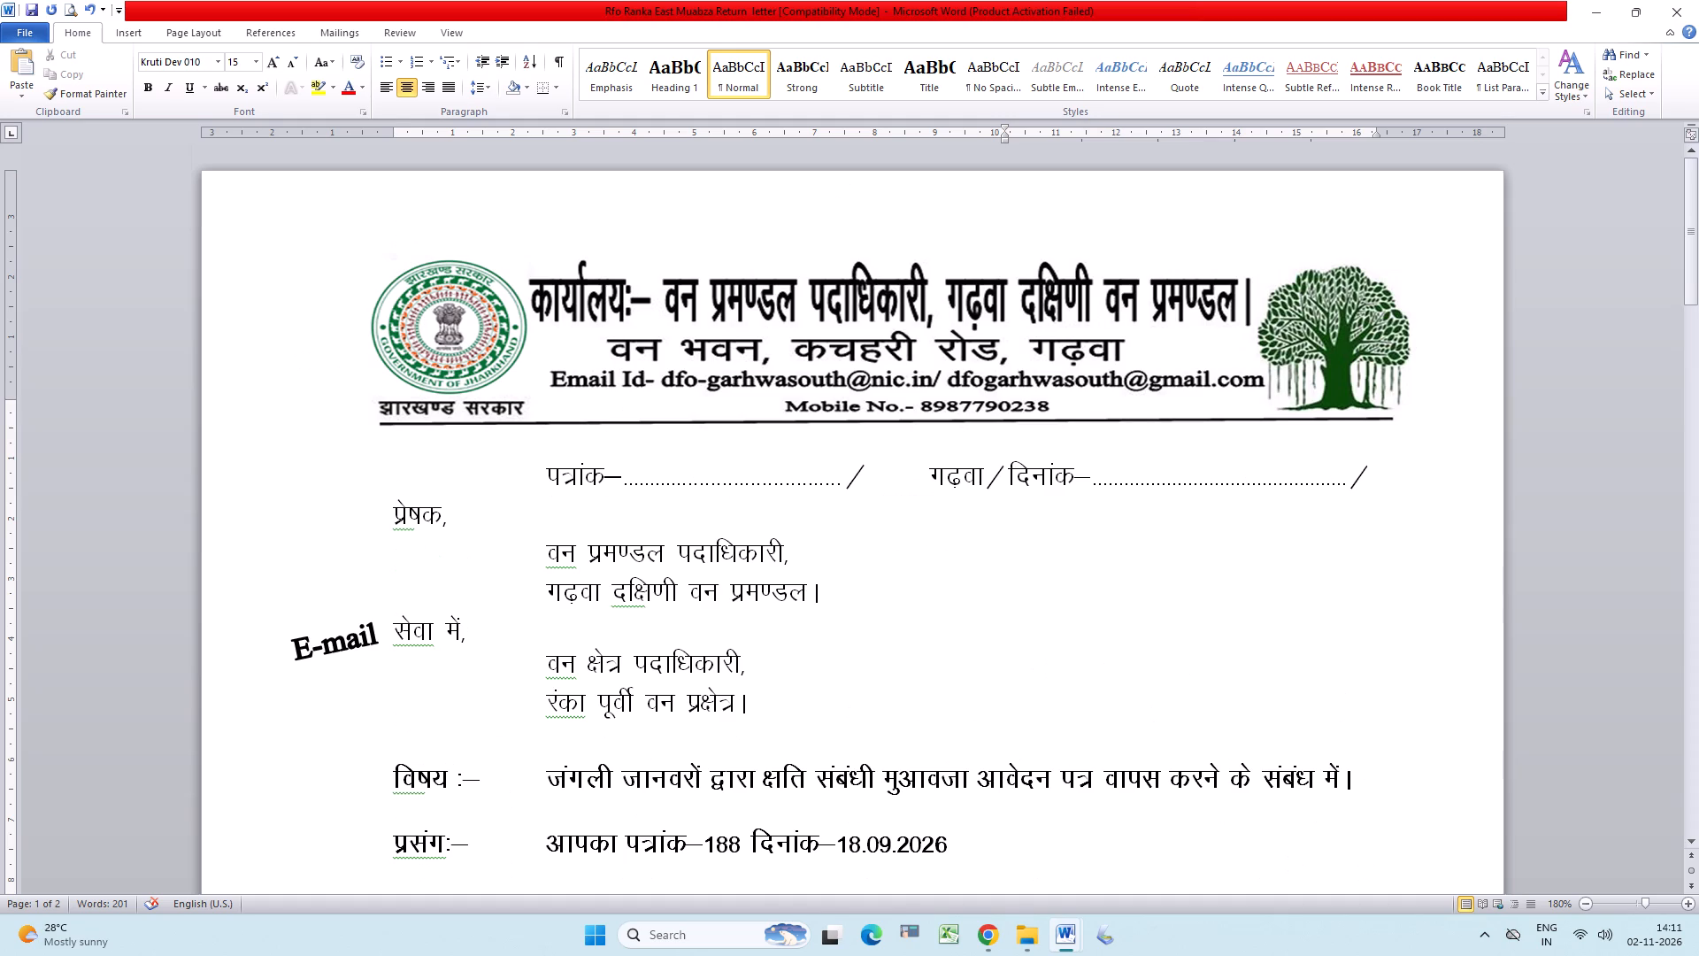
pyautogui.click(674, 365)
pyautogui.moveTo(7, 390); pyautogui.dragTo(13, 349)
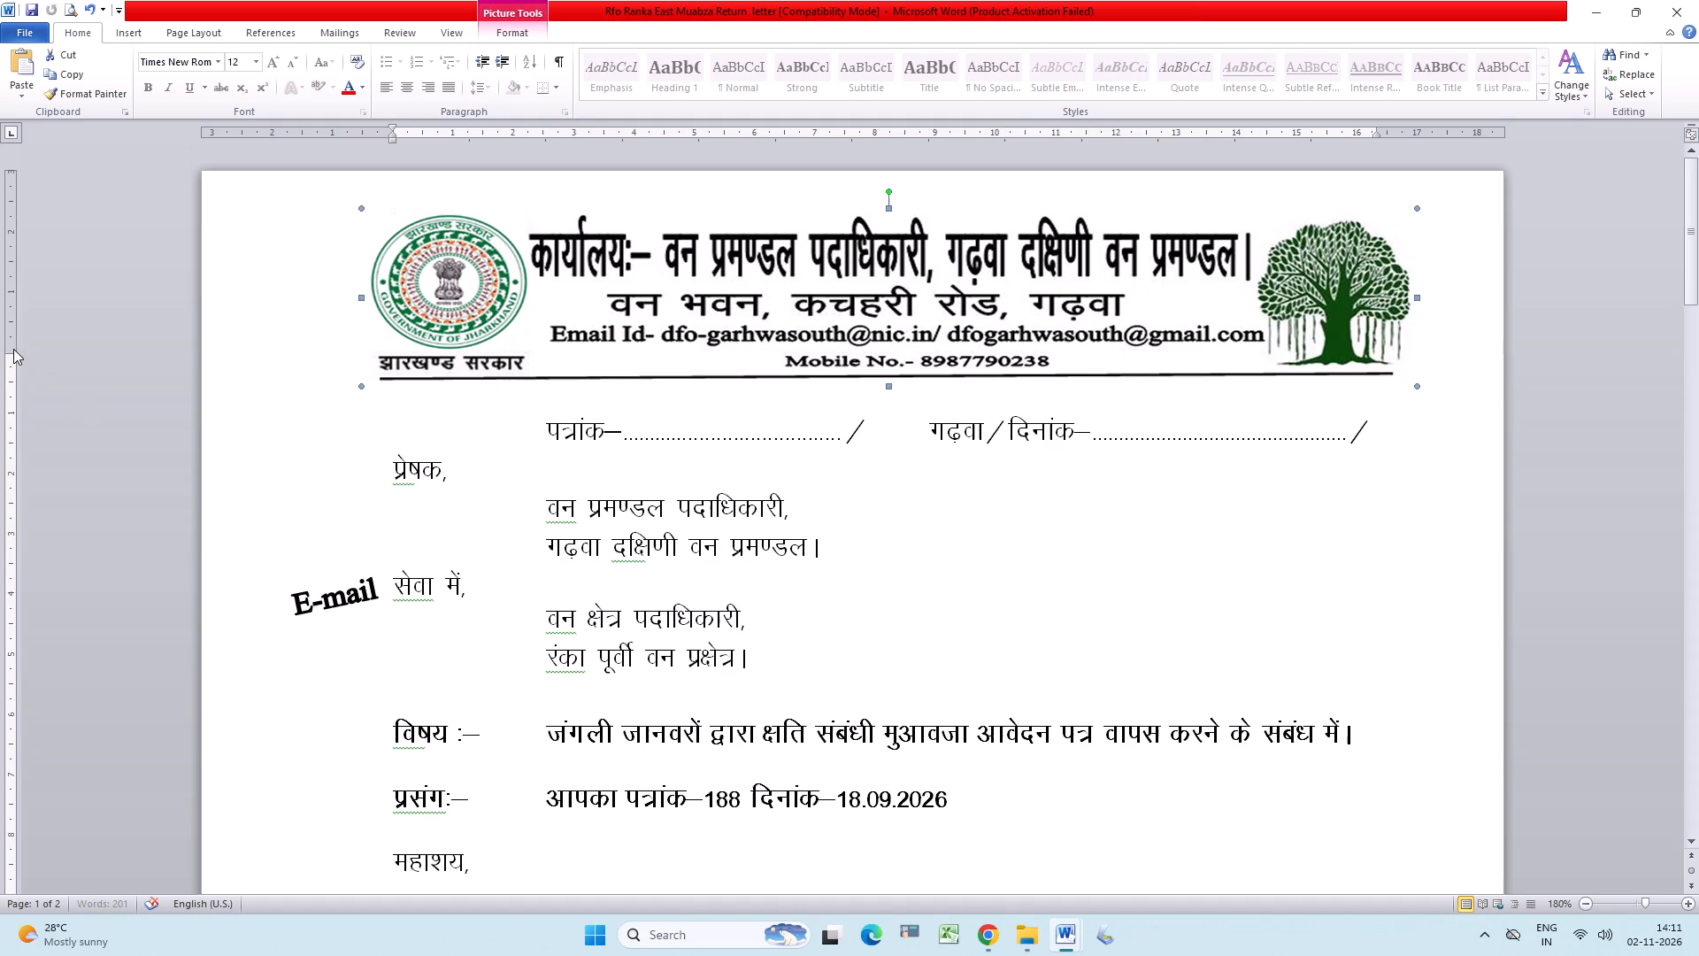
# Check the letter's page layout in print preview and return to editing.
pyautogui.hotkey('ctrl', 'F2')
pyautogui.scroll(-2, 759, 379)
pyautogui.scroll(2, 955, 473)
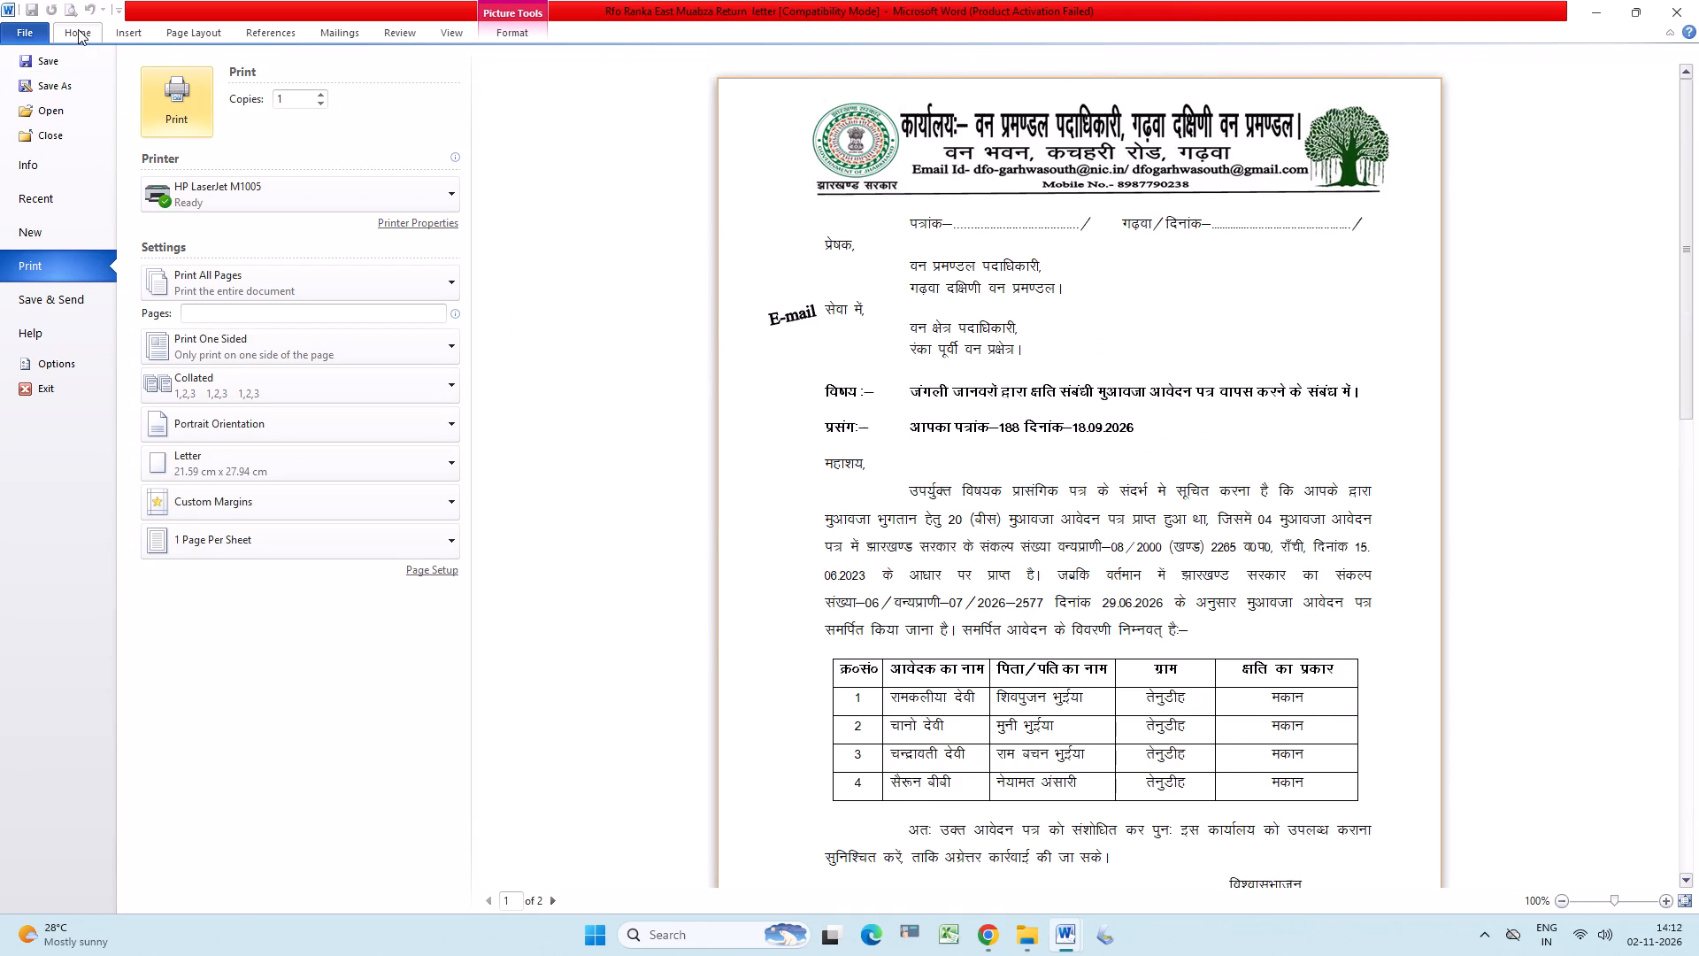
pyautogui.click(81, 30)
# Delete the leftover blank content and empty lines on the second page.
pyautogui.scroll(-3, 1161, 441)
pyautogui.click(933, 848)
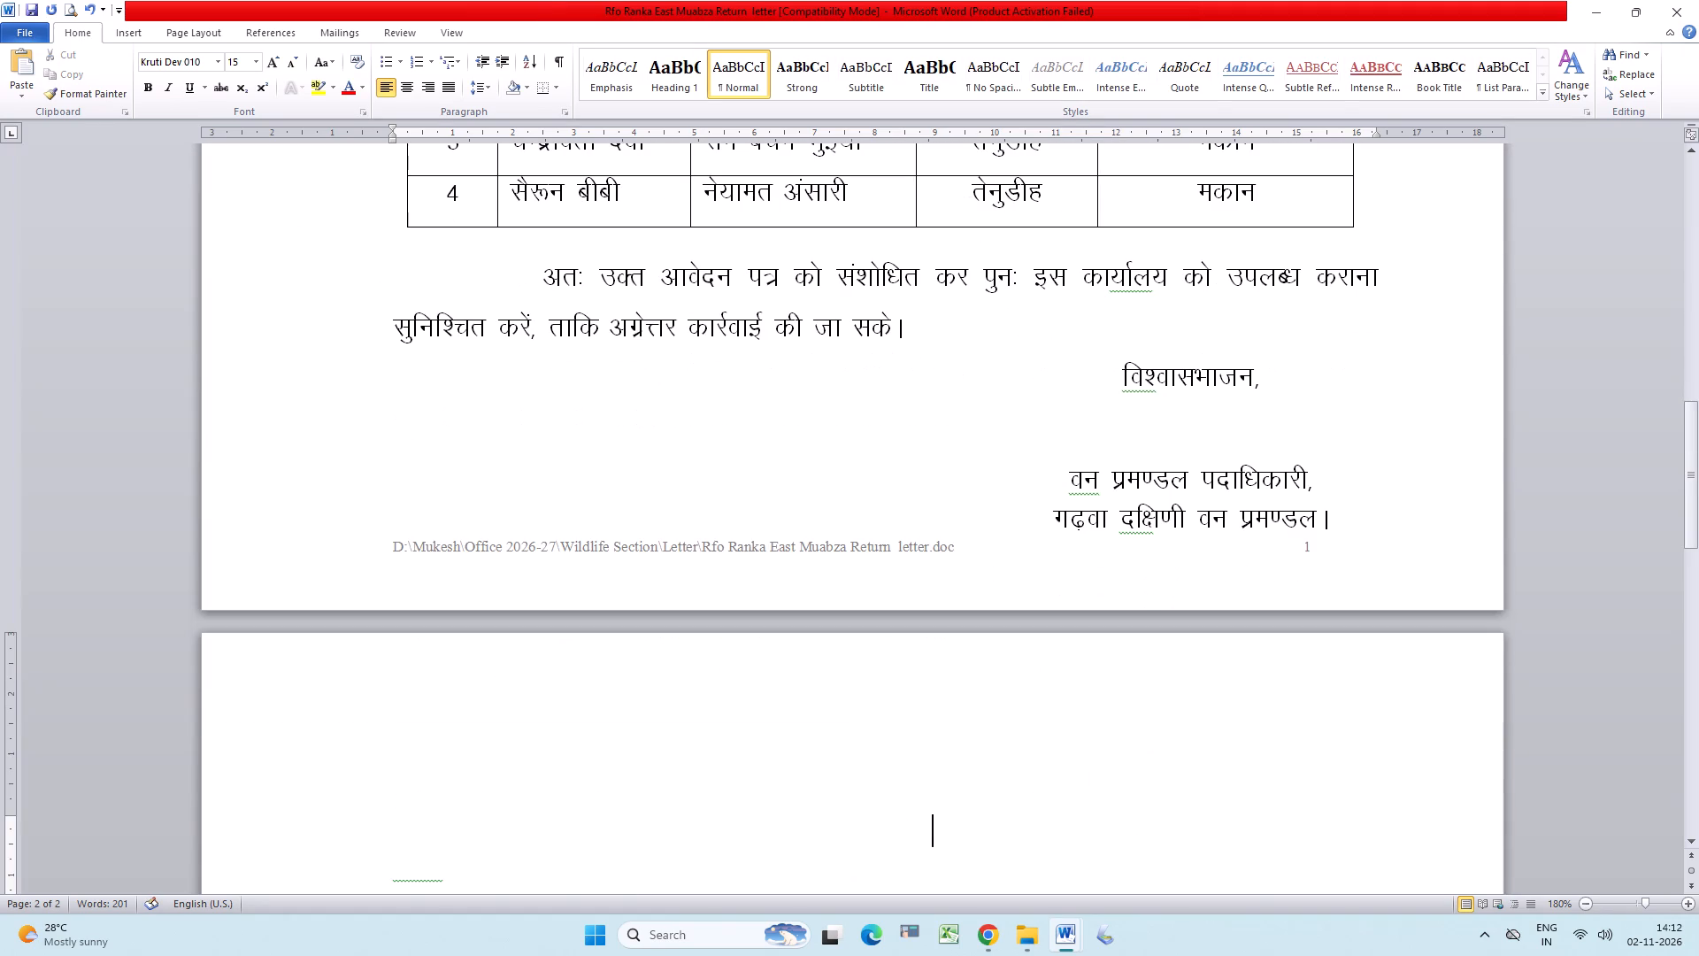
pyautogui.moveTo(649, 678); pyautogui.dragTo(1628, 686)
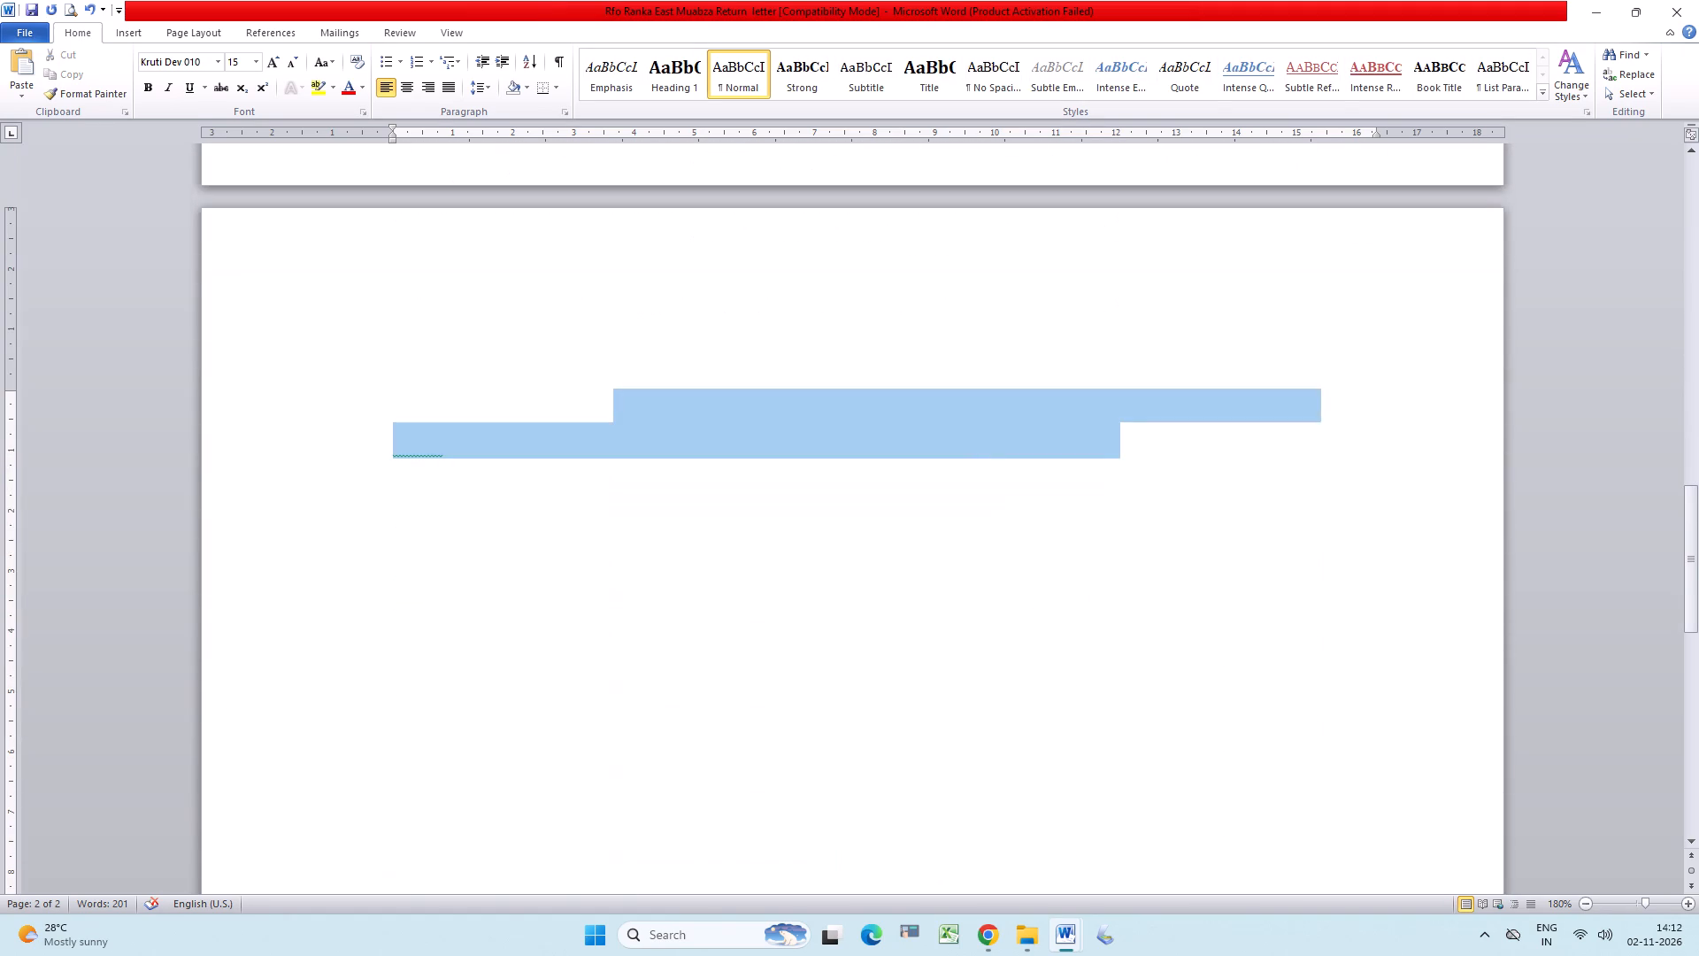
pyautogui.moveTo(1628, 686); pyautogui.dragTo(1698, 644)
pyautogui.press('Delete')
pyautogui.press('BackSpace')
pyautogui.press('BackSpace')
pyautogui.press('BackSpace')
pyautogui.press('BackSpace')
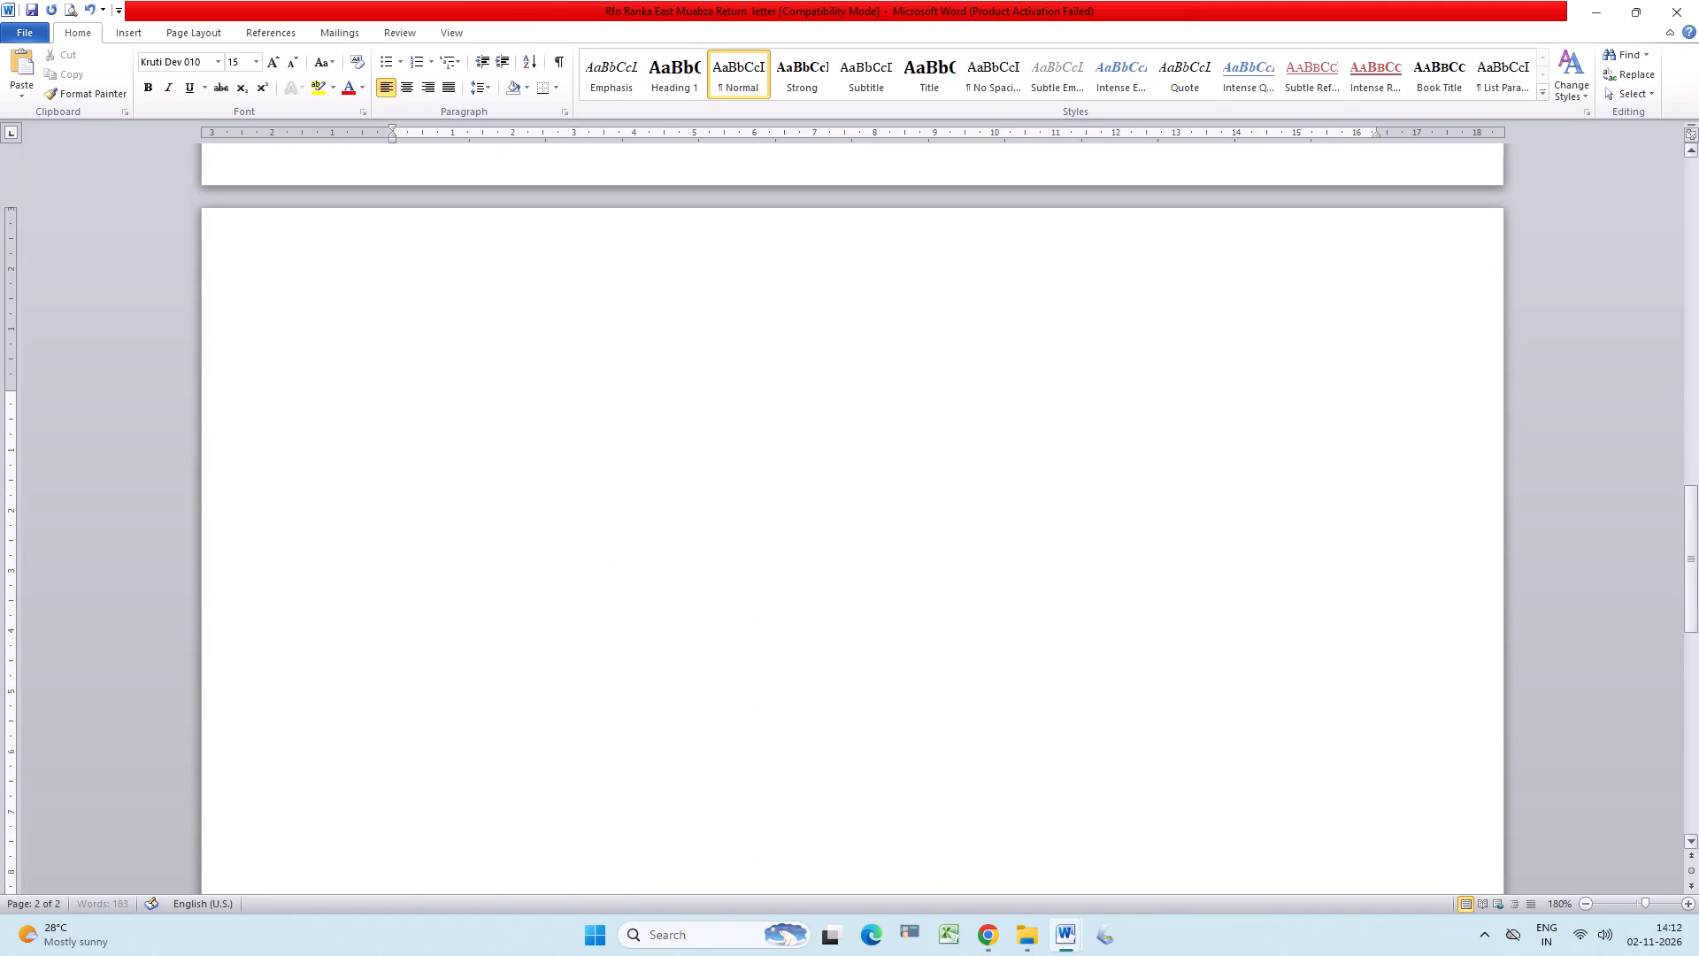
pyautogui.press('BackSpace')
pyautogui.press('BackSpace')
pyautogui.press('BackSpace')
# Delete the remaining blank text after the signature line "गढ़वा दक्षिणी वन प्रमण्डल।" to eliminate the second page, and save the letter.
pyautogui.hotkey('ctrl', 'shift', 'Left')
pyautogui.hotkey('ctrl', 'shift', 'Up')
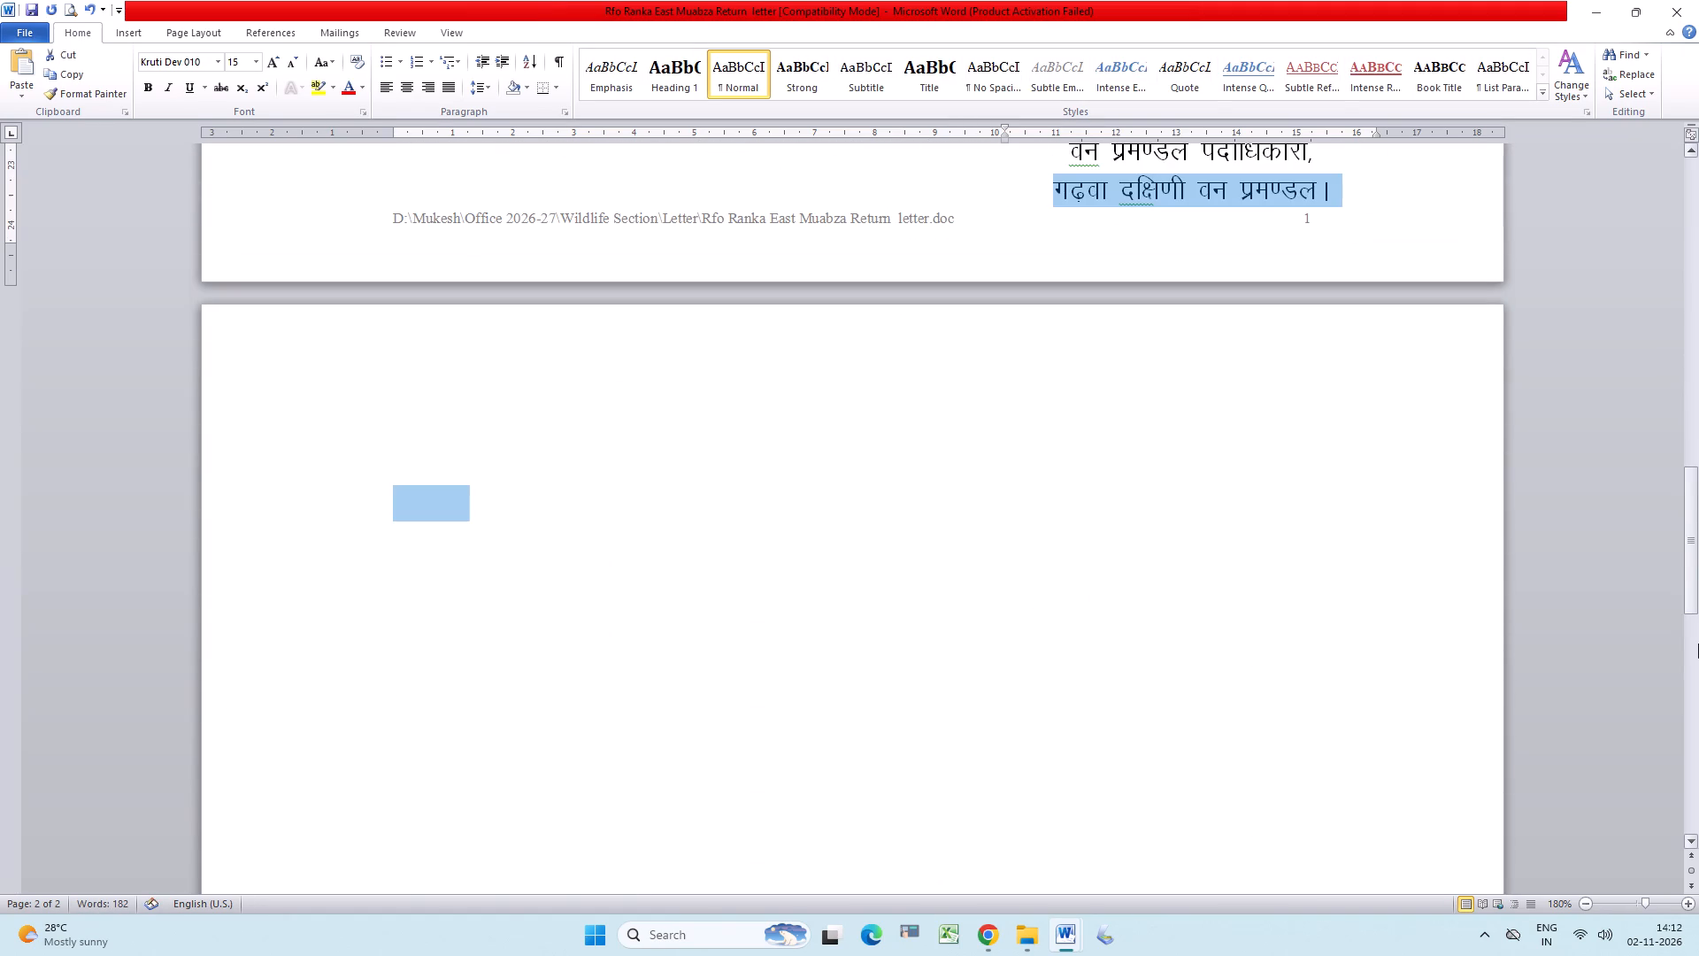
pyautogui.hotkey('shift', 'Right')
pyautogui.hotkey('shift', 'Right')
pyautogui.hotkey('ctrl', 'shift', 'Right')
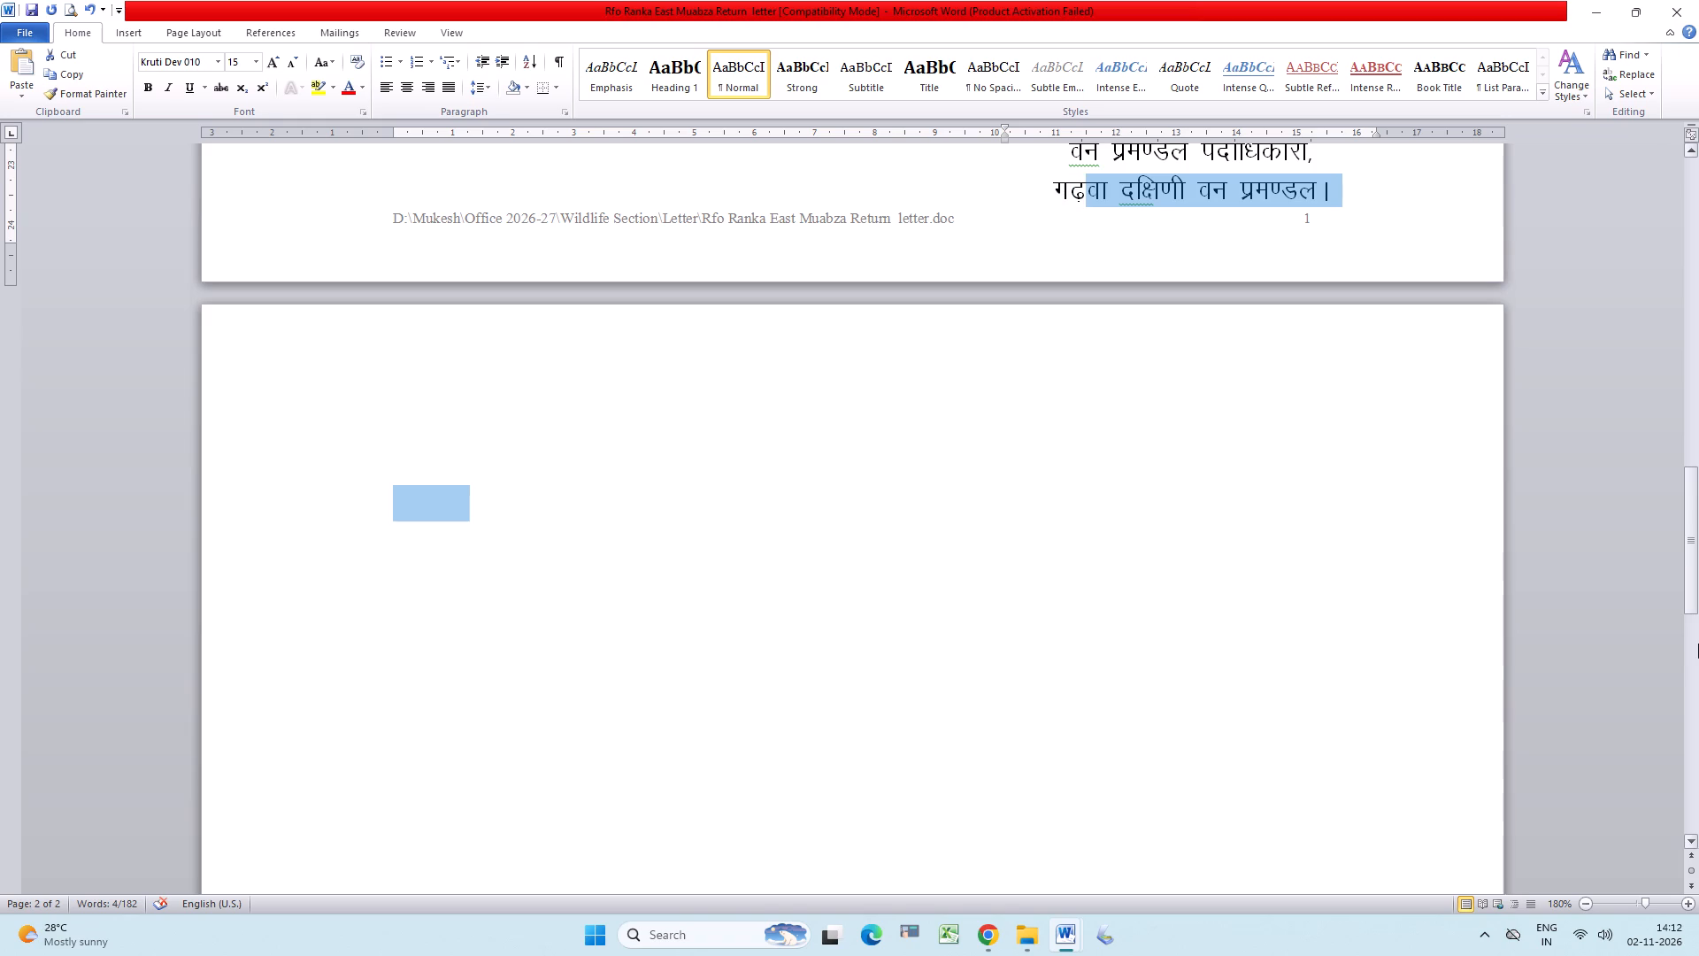
pyautogui.hotkey('ctrl', 'shift', 'Right')
pyautogui.hotkey('ctrl', 'shift', 'Right')
pyautogui.hotkey('ctrl', 'shift', 'Right')
pyautogui.hotkey('ctrl', 'shift', 'Right')
pyautogui.hotkey('ctrl', 'shift', 'Right')
pyautogui.hotkey('ctrl', 'shift', 'Right')
pyautogui.hotkey('ctrl', 'shift', 'Right')
pyautogui.hotkey('ctrl', 'shift', 'Right')
pyautogui.hotkey('ctrl', 'shift', 'Right')
pyautogui.hotkey('ctrl', 'shift', 'Right')
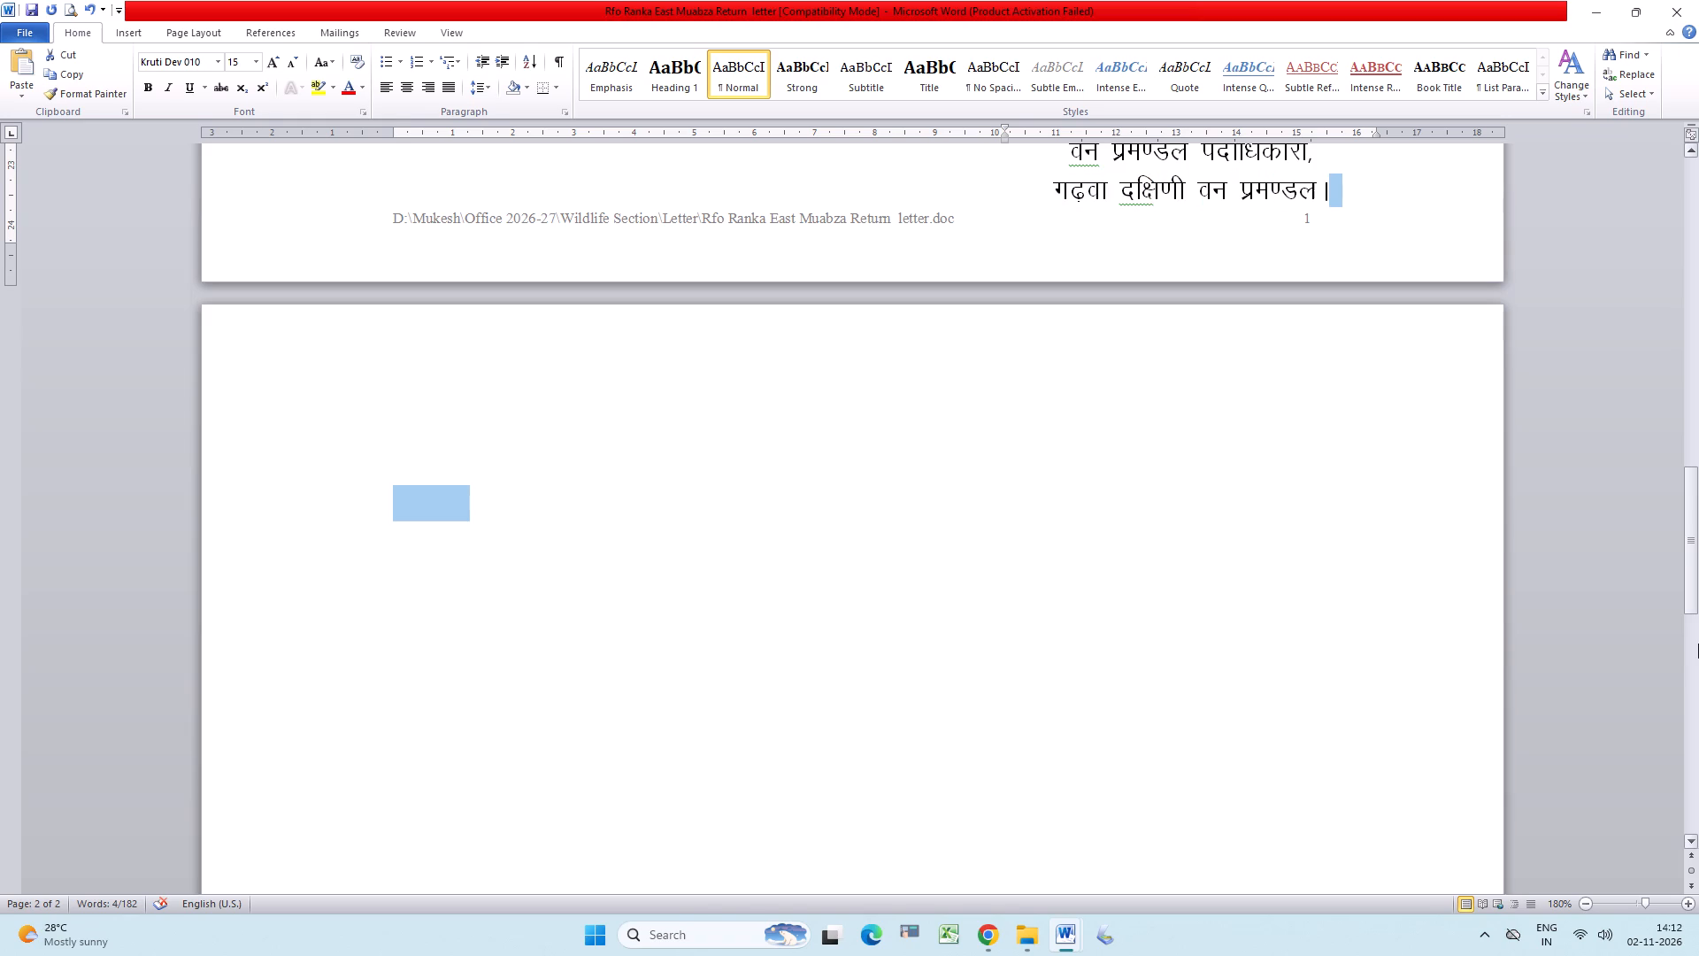
pyautogui.hotkey('ctrl', 'shift', 'Right')
pyautogui.press('BackSpace')
pyautogui.press('BackSpace')
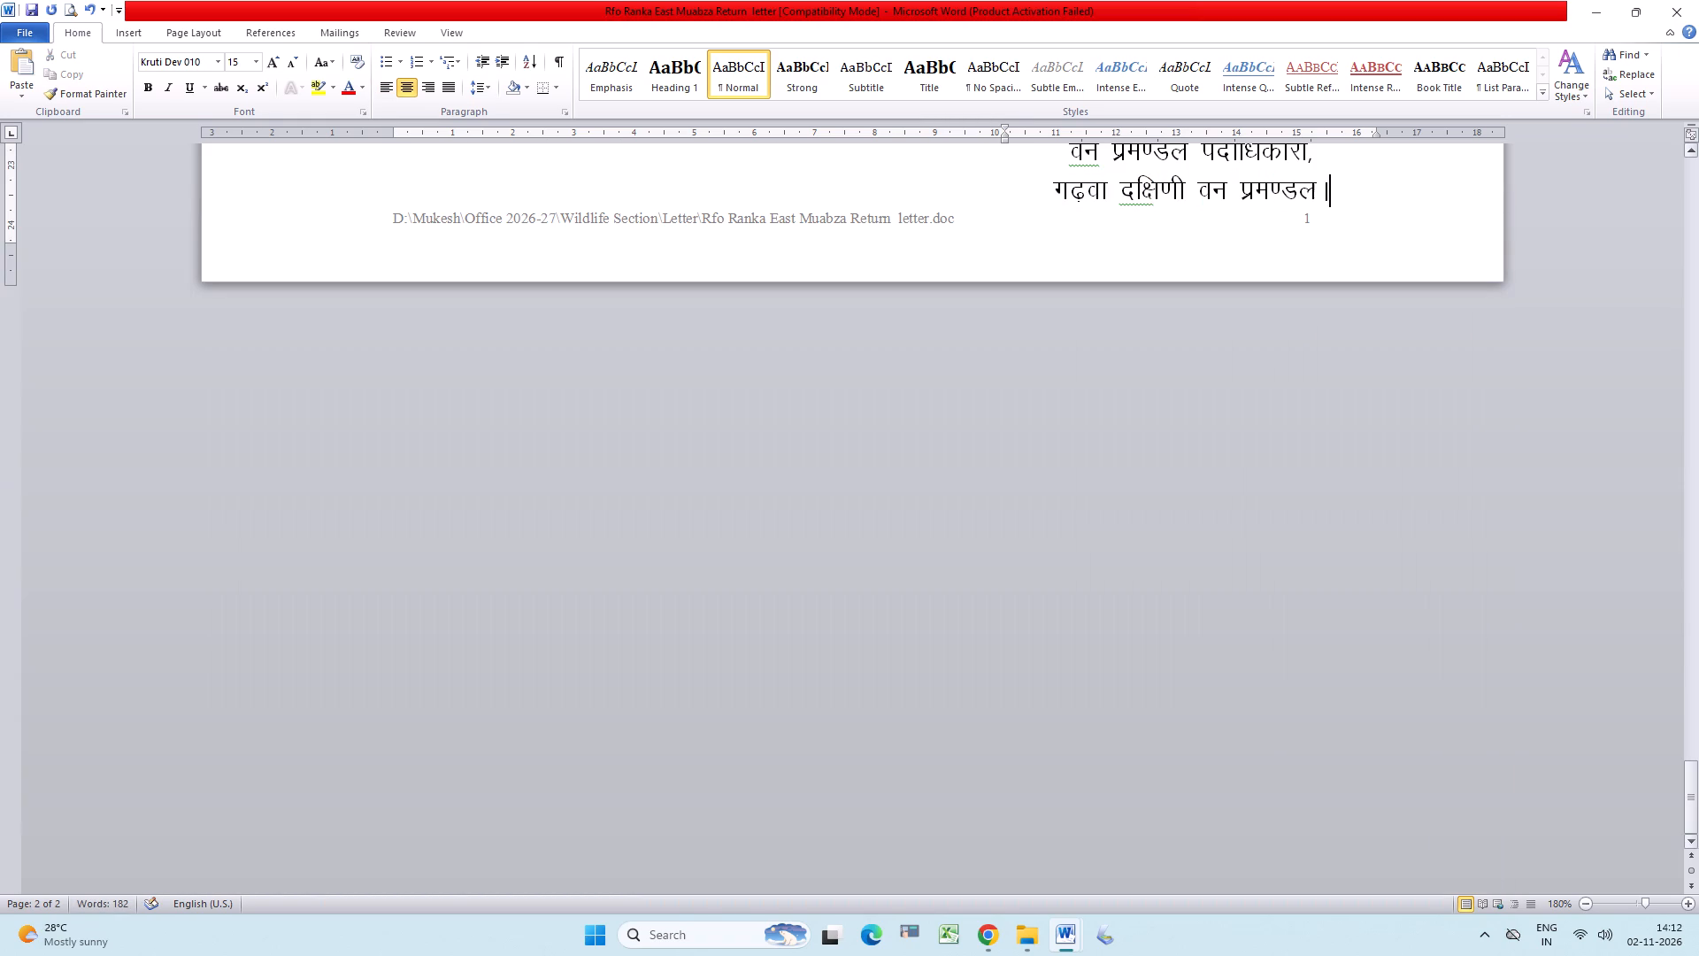
pyautogui.hotkey('ctrl', 's')
# Move the page's right margin outward to about 17 cm on the ruler to widen the body text.
pyautogui.scroll(1, 1698, 644)
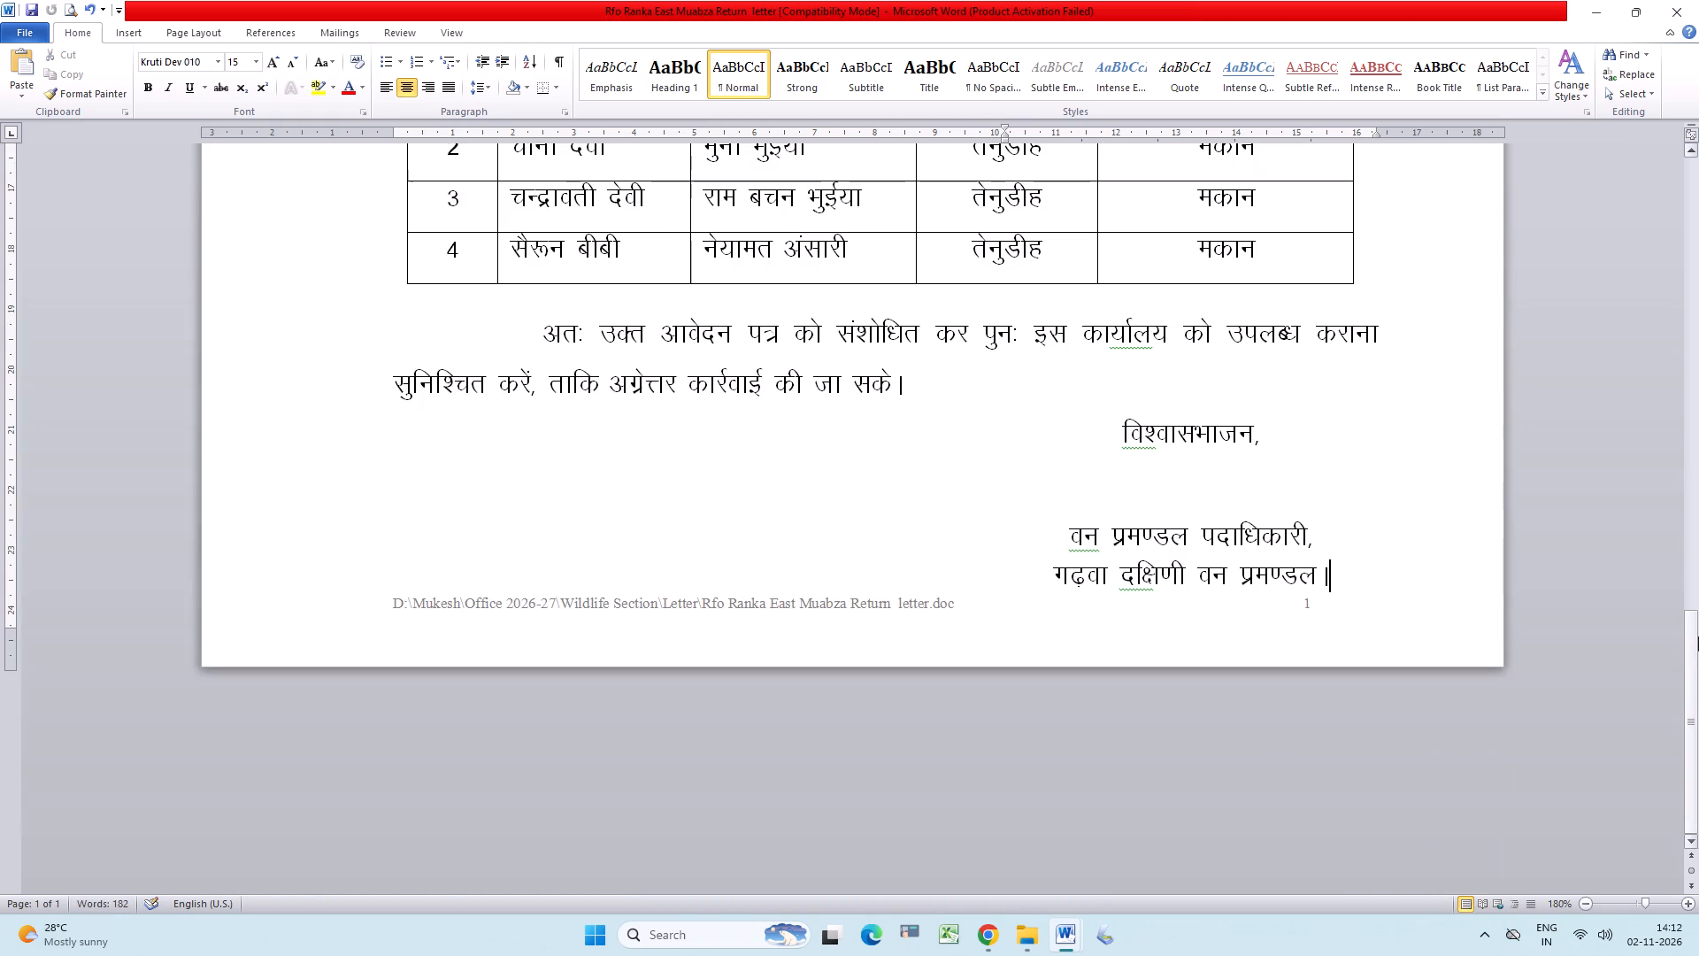
pyautogui.click(1180, 497)
pyautogui.scroll(2, 476, 698)
pyautogui.scroll(-1, 471, 698)
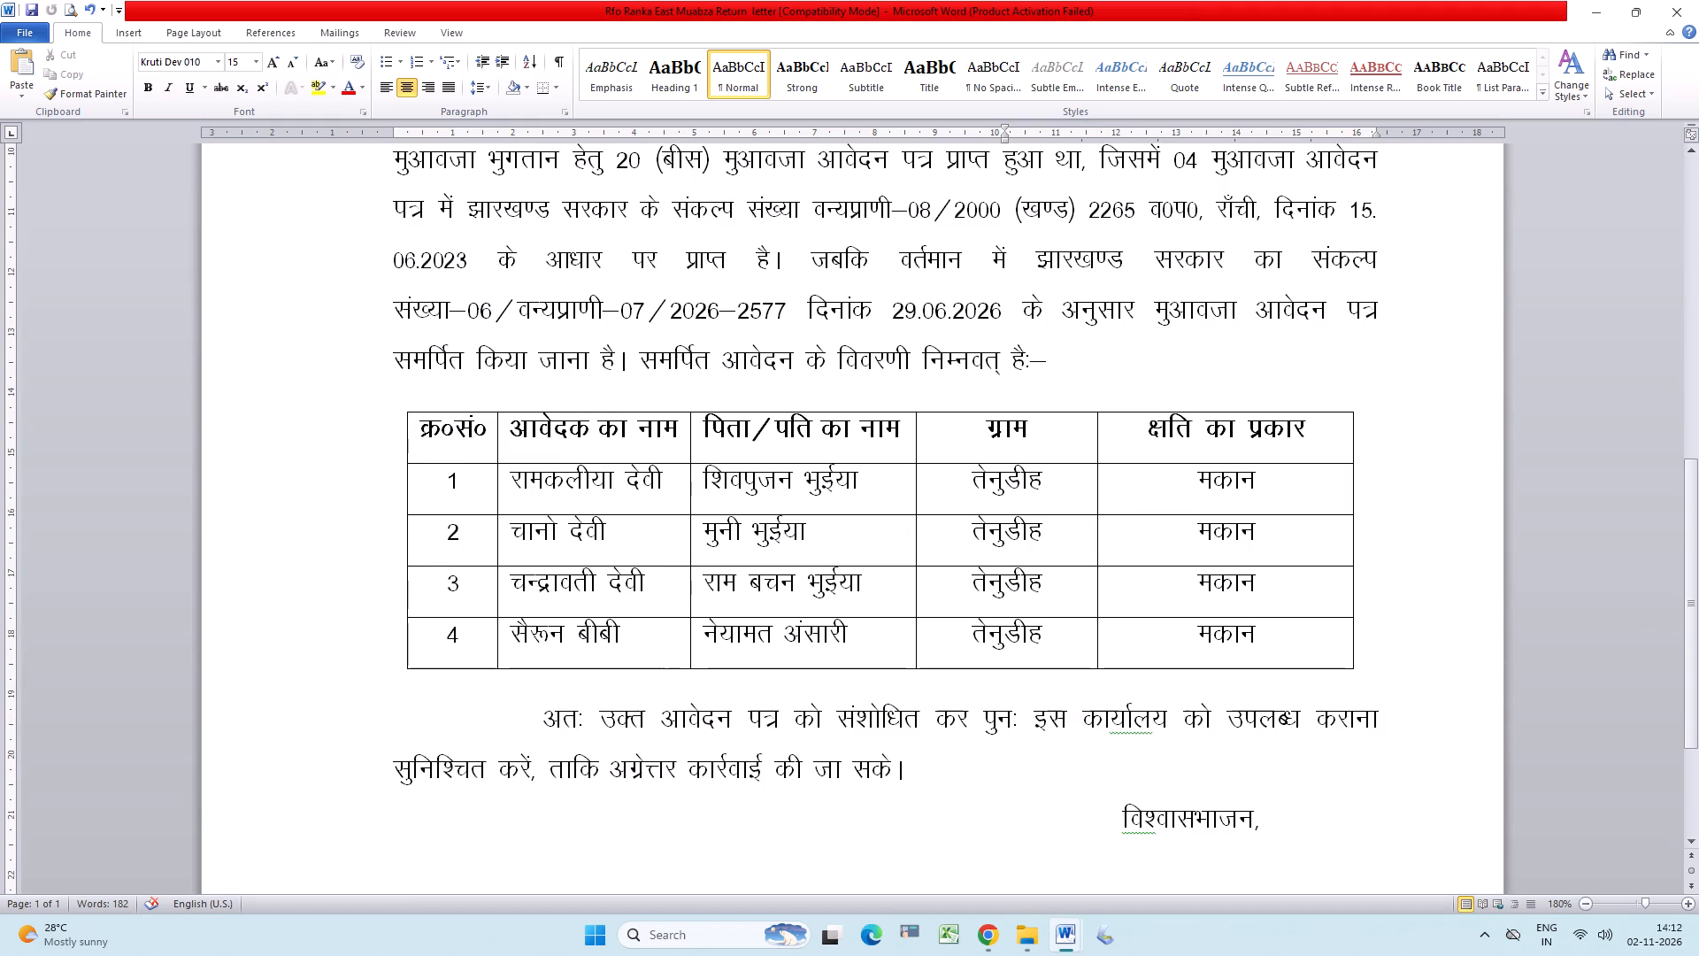
pyautogui.click(905, 680)
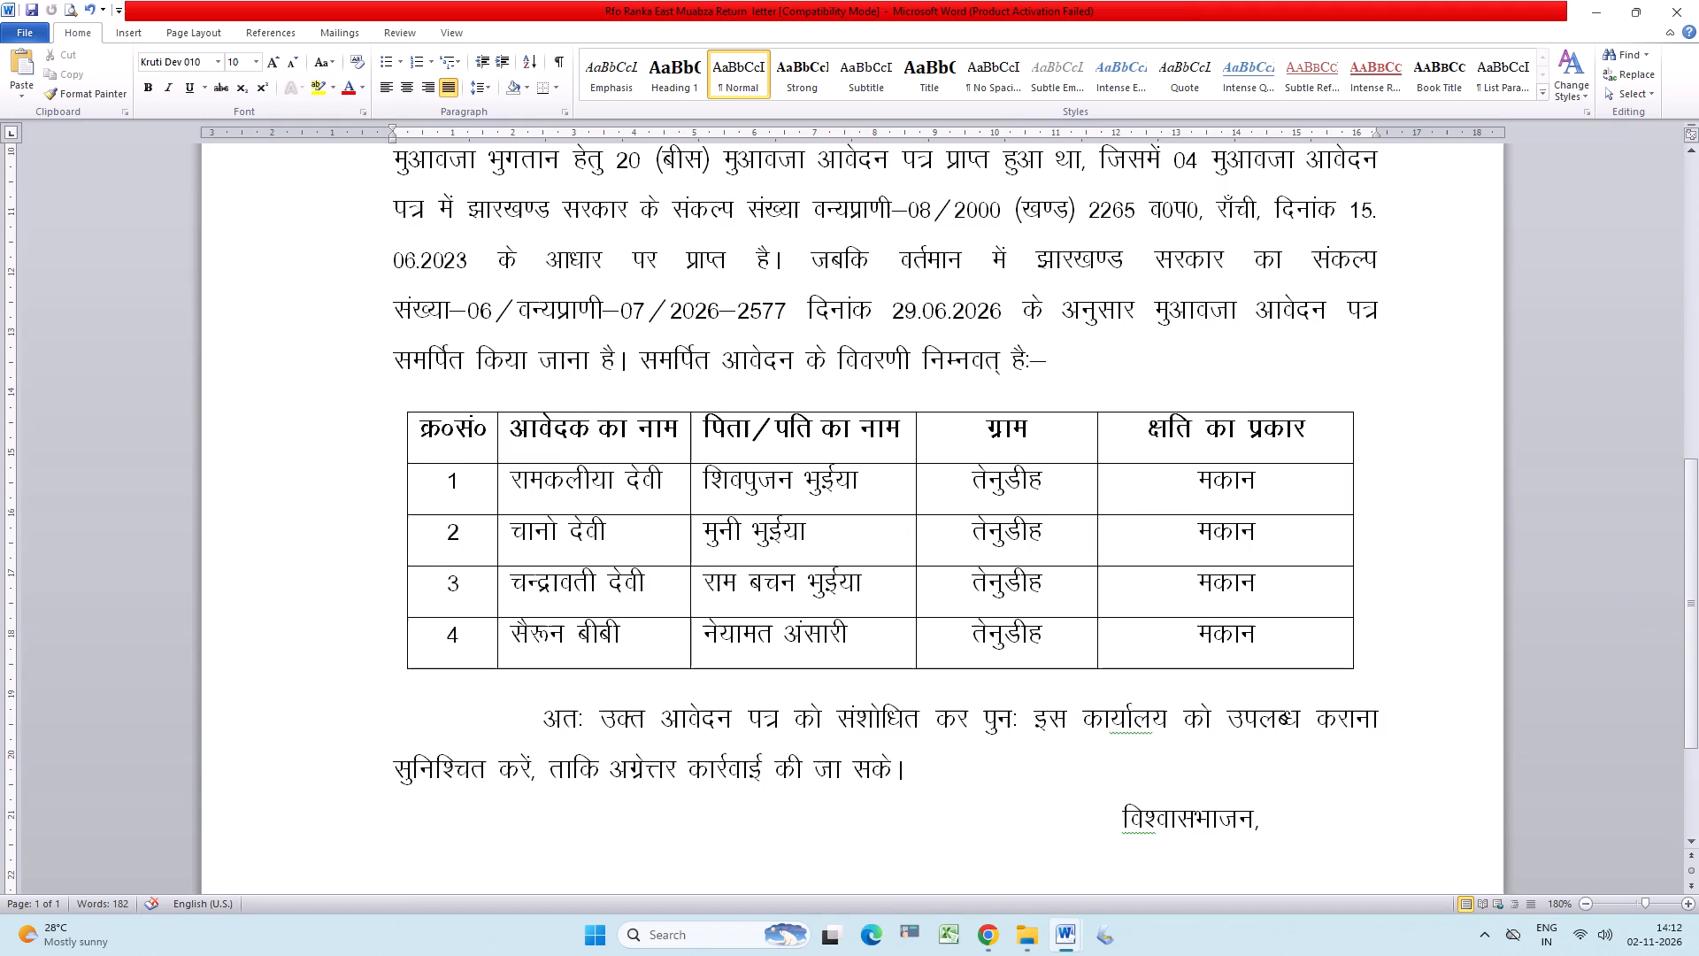
pyautogui.scroll(1, 657, 661)
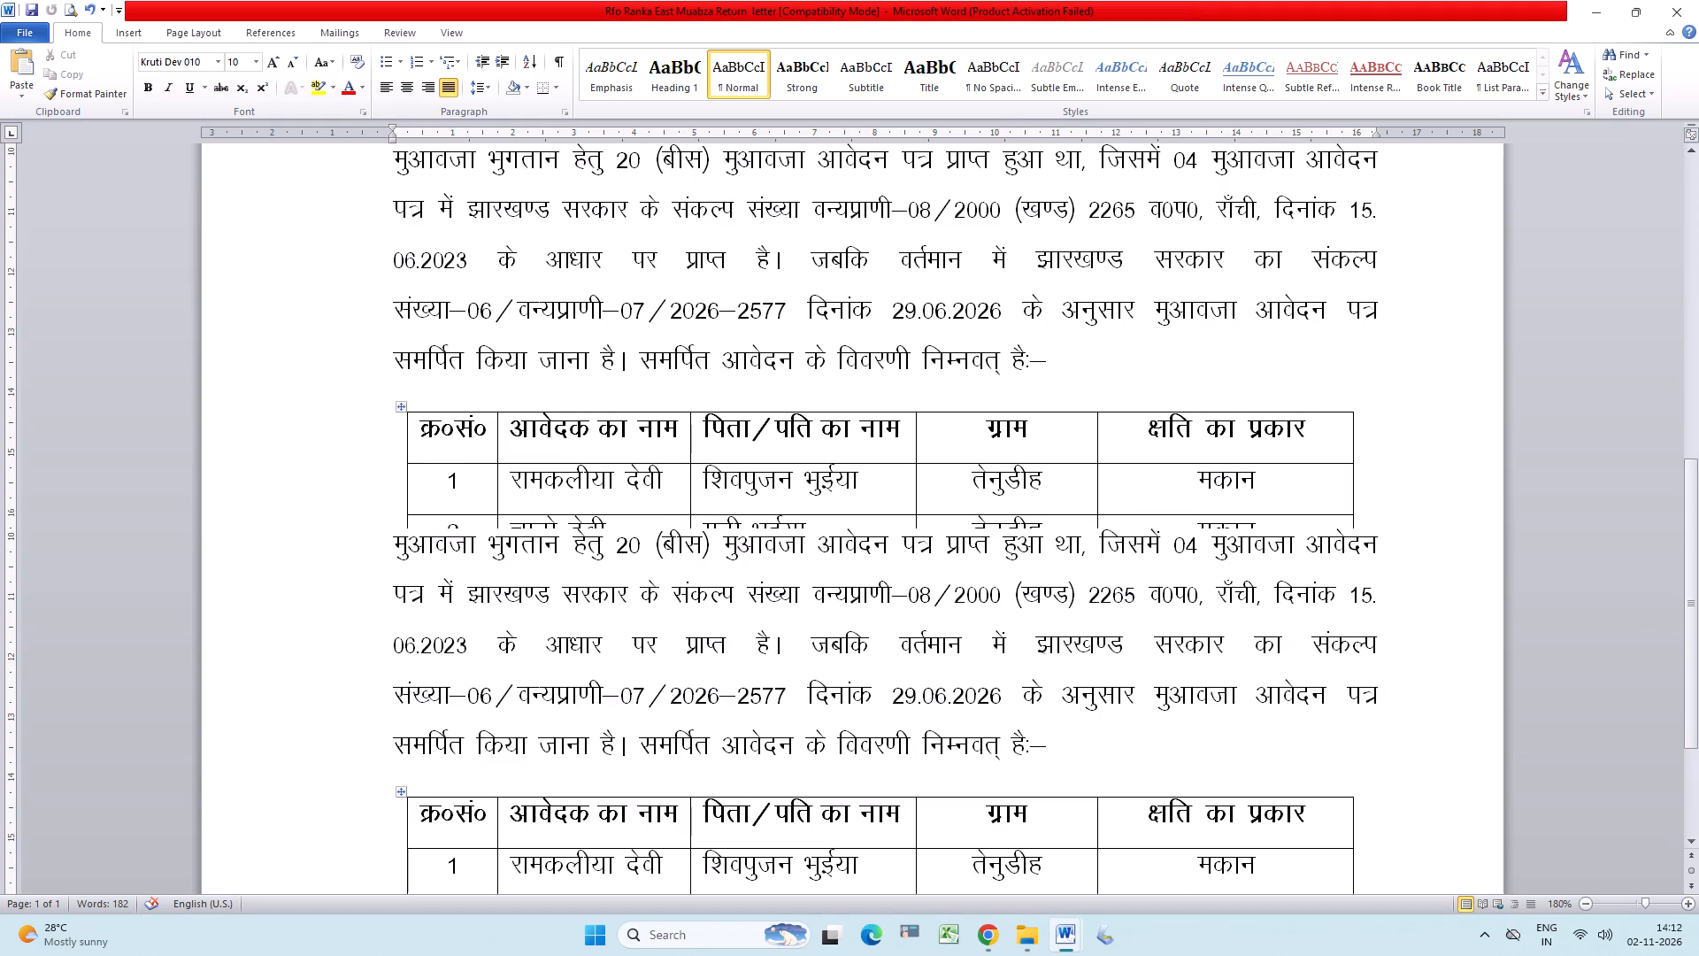
pyautogui.click(1157, 635)
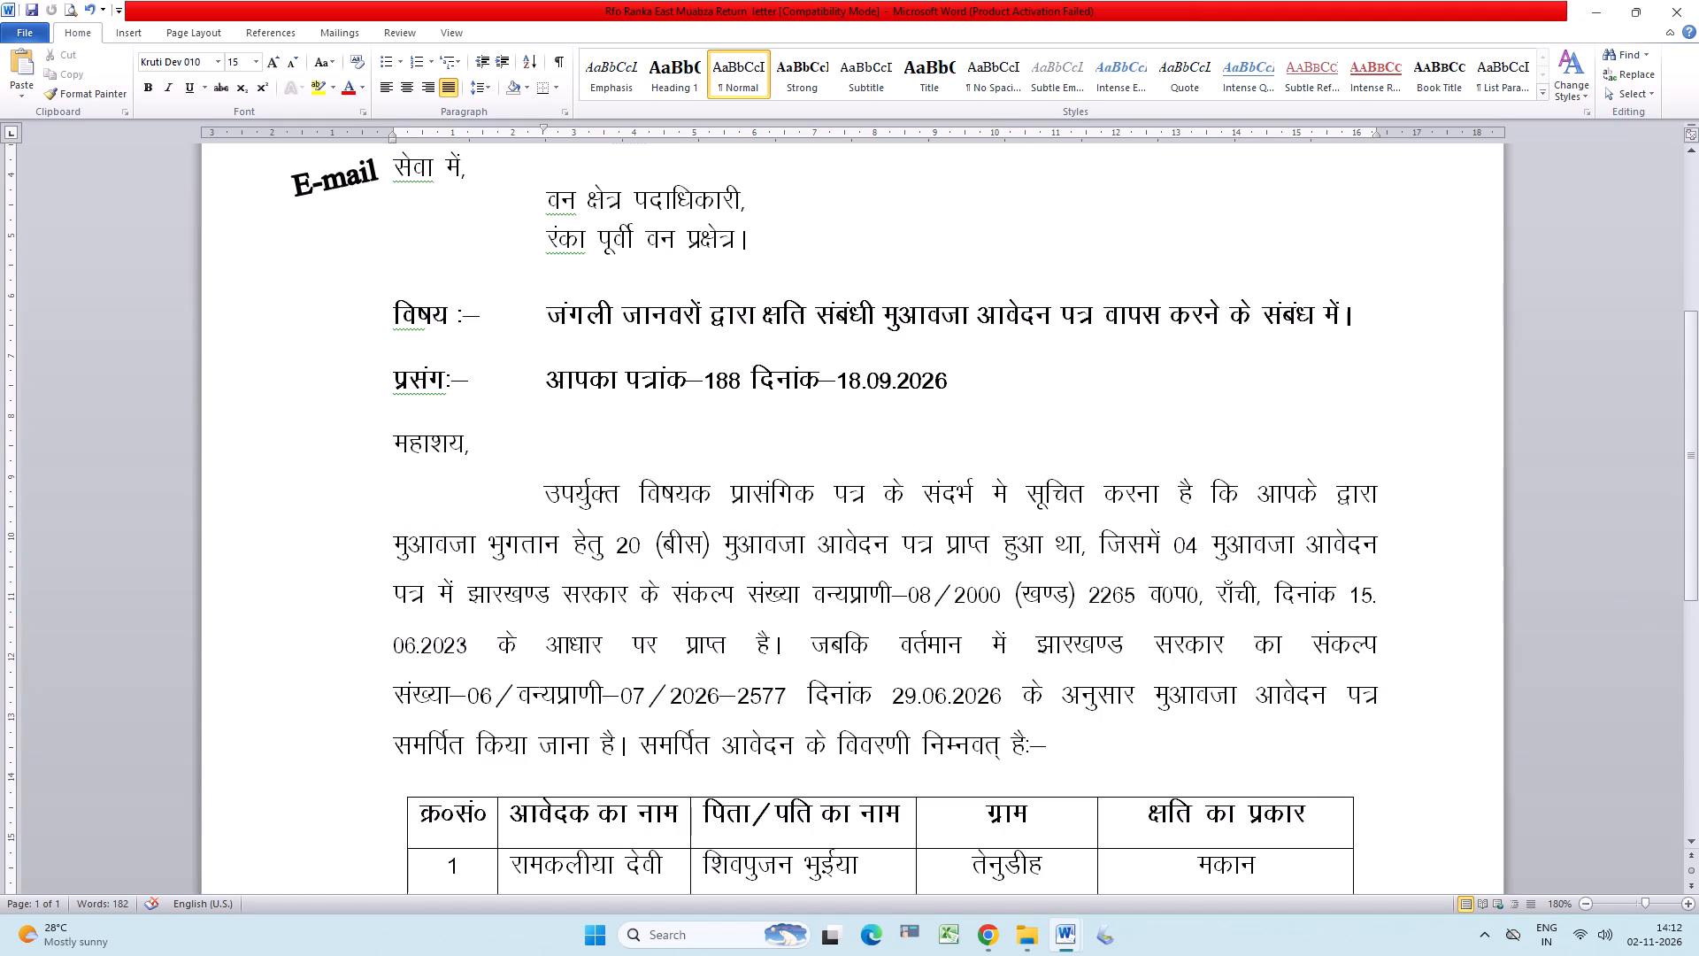
pyautogui.moveTo(1373, 127); pyautogui.dragTo(1472, 127)
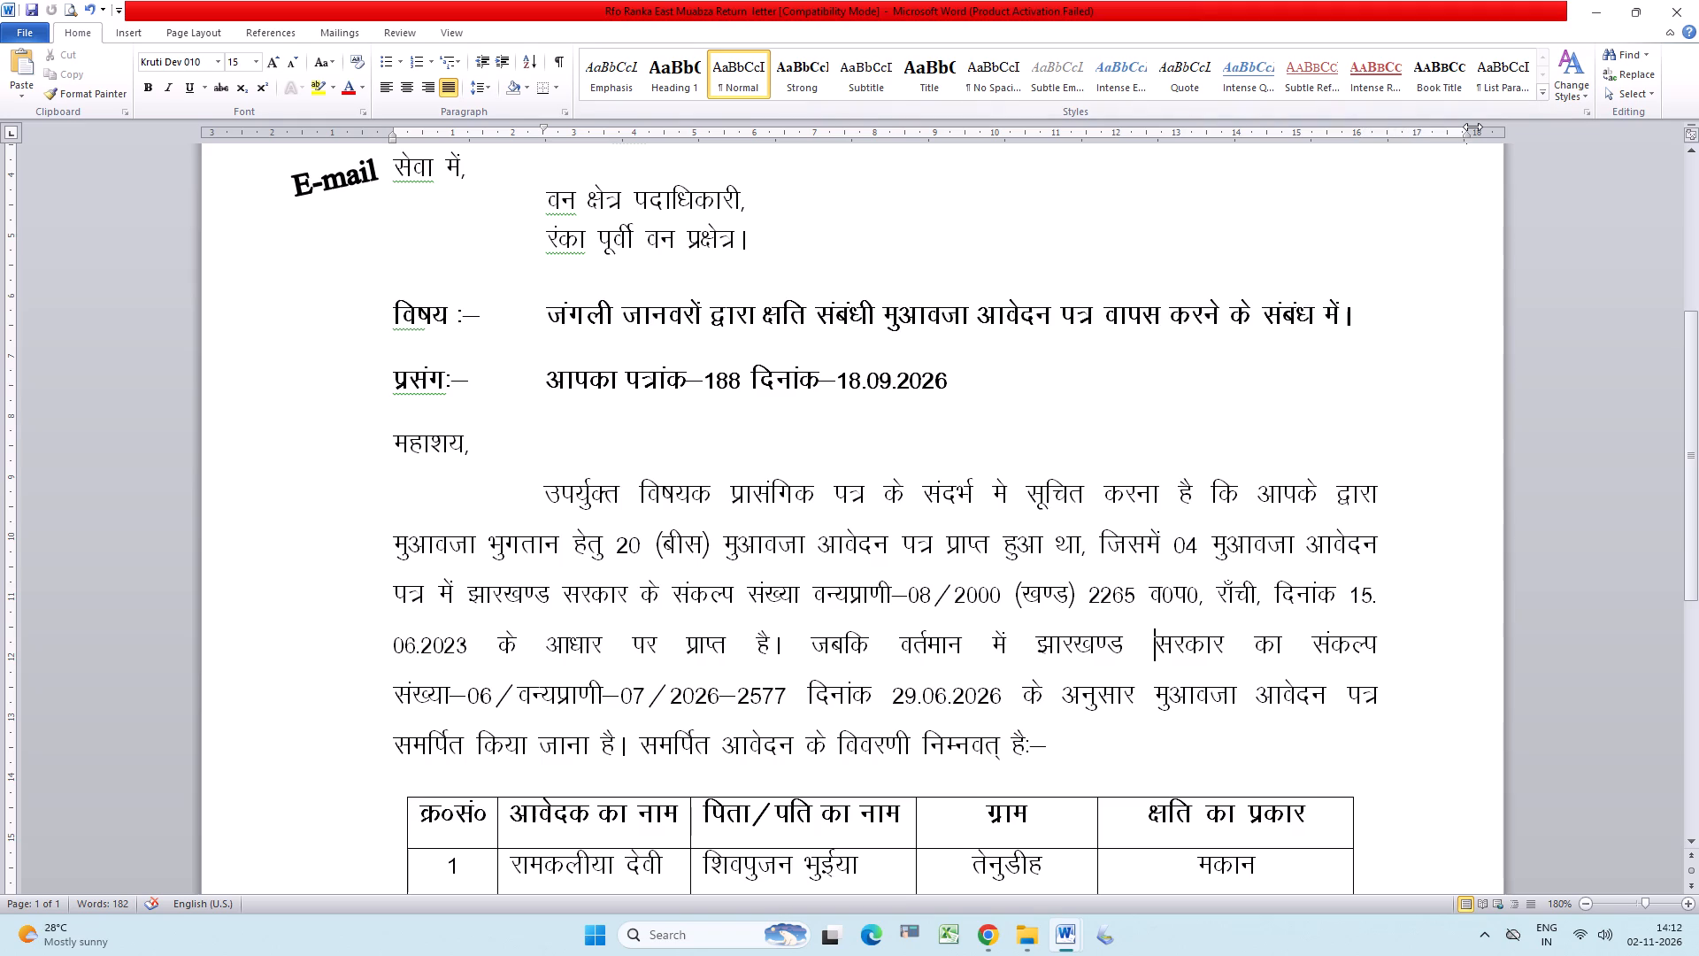
pyautogui.moveTo(1472, 127); pyautogui.dragTo(1419, 137)
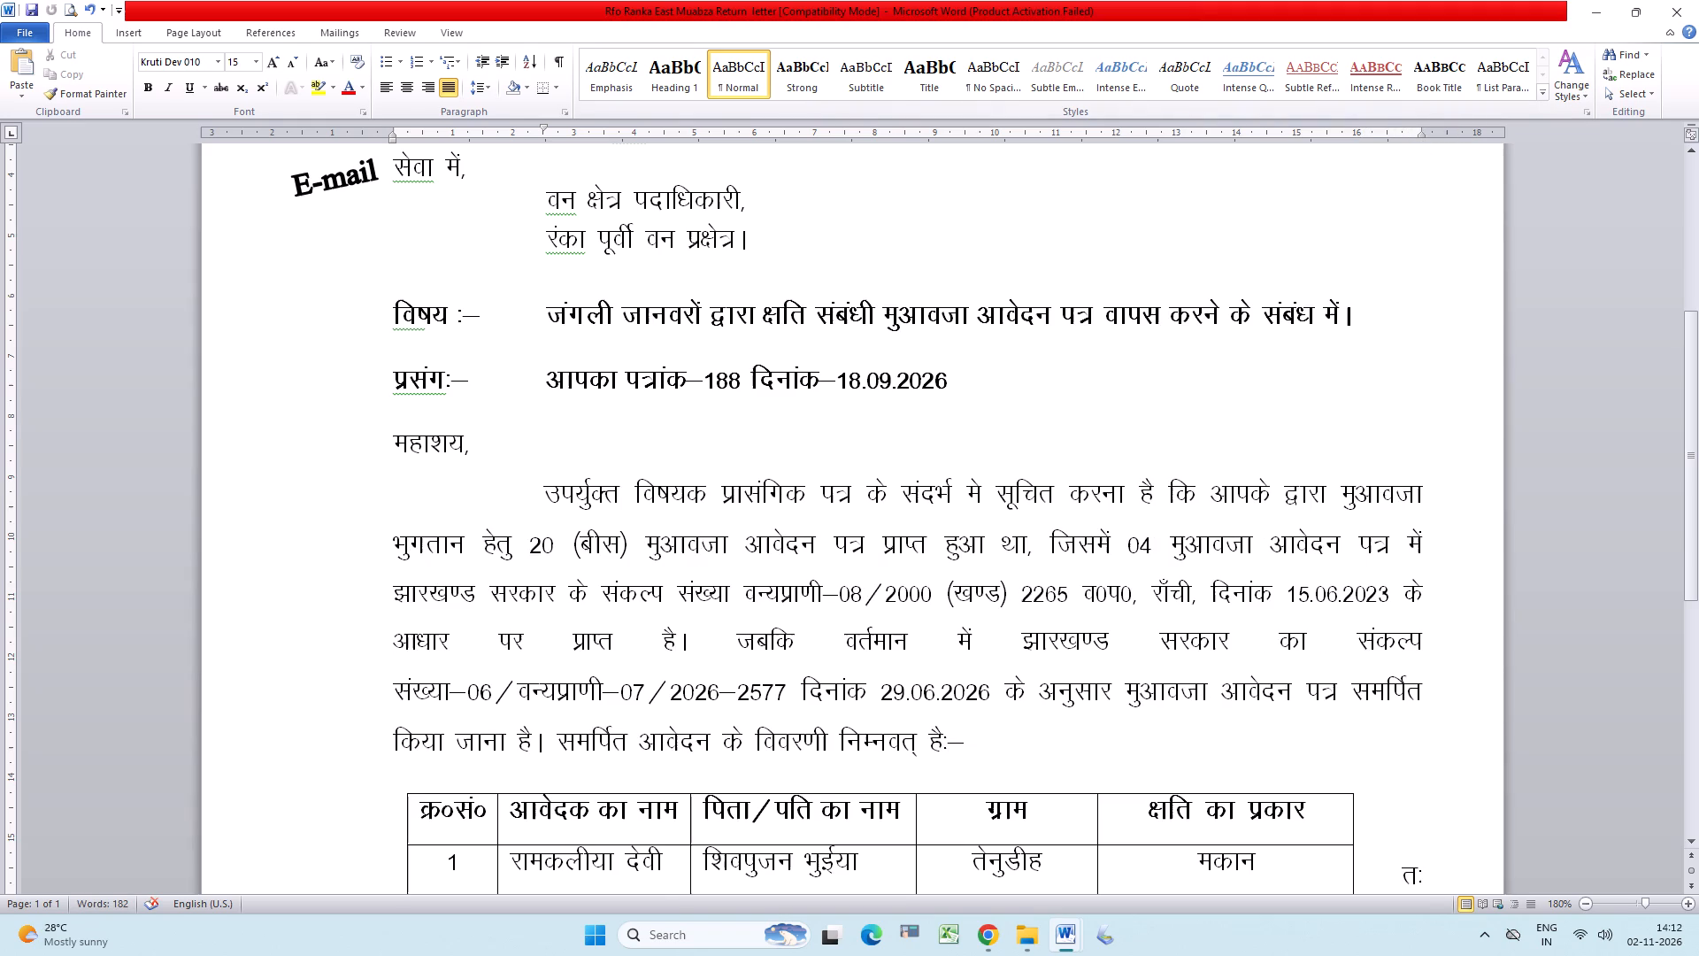
# Insert "इस कार्यालय को" before "प्राप्त हुआ" in the opening body sentence.
pyautogui.click(834, 536)
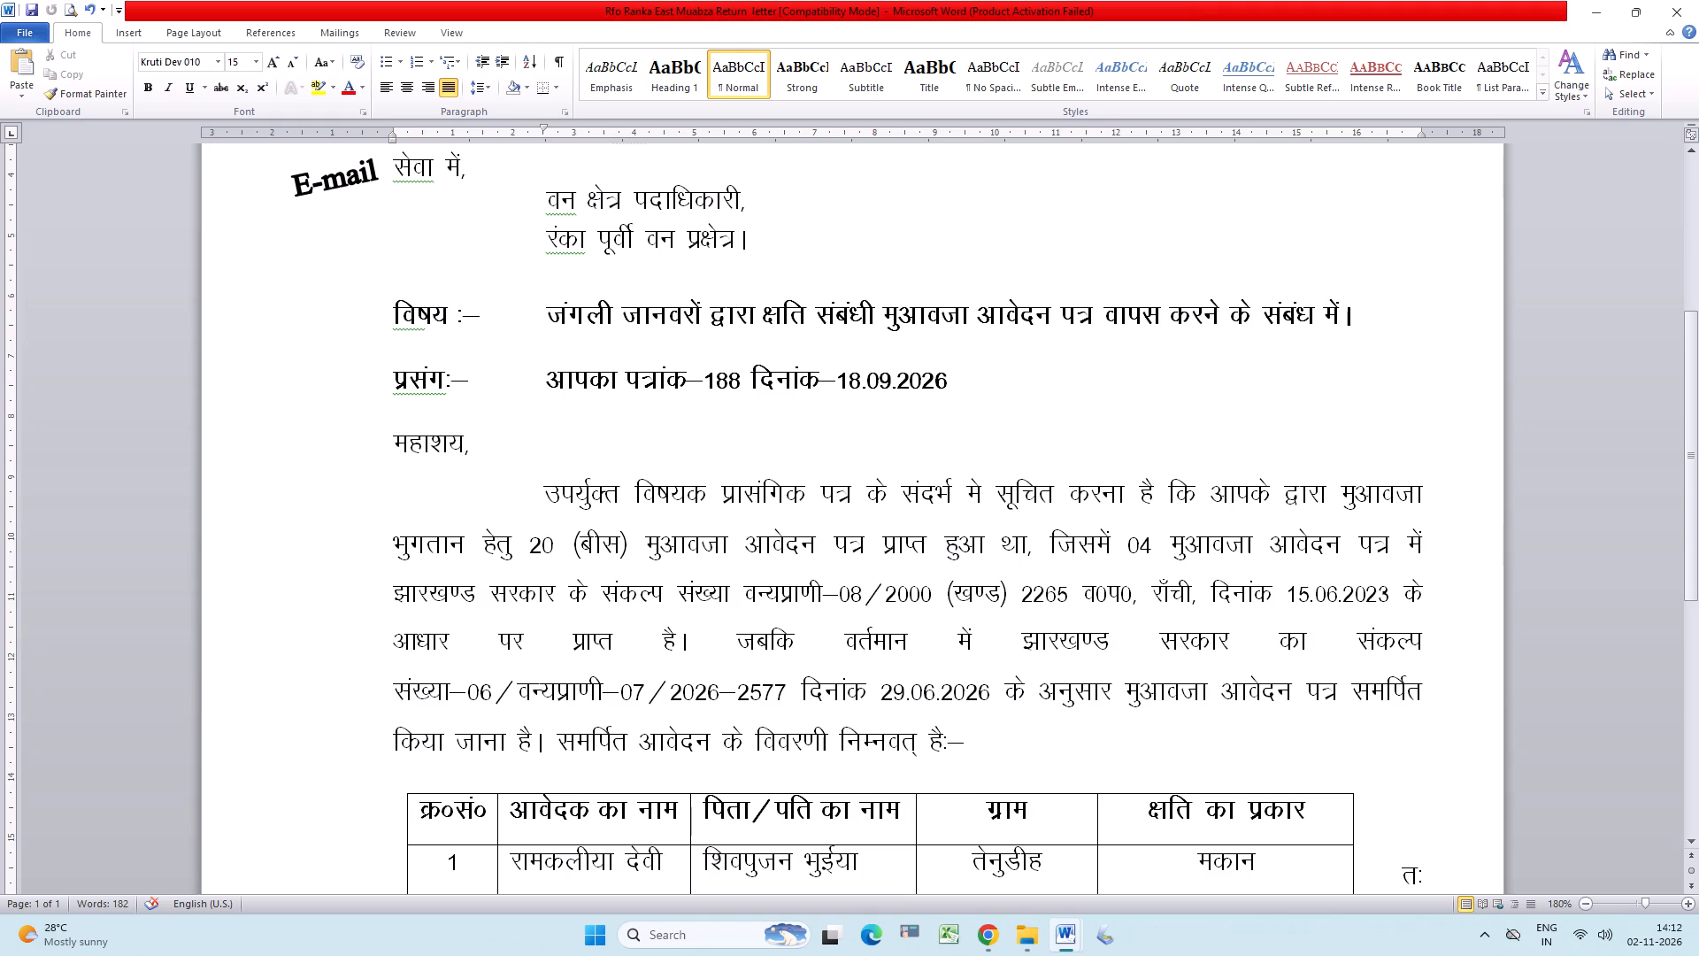
pyautogui.click(886, 542)
pyautogui.write('bl dk;kZy; dks')
pyautogui.press('space')
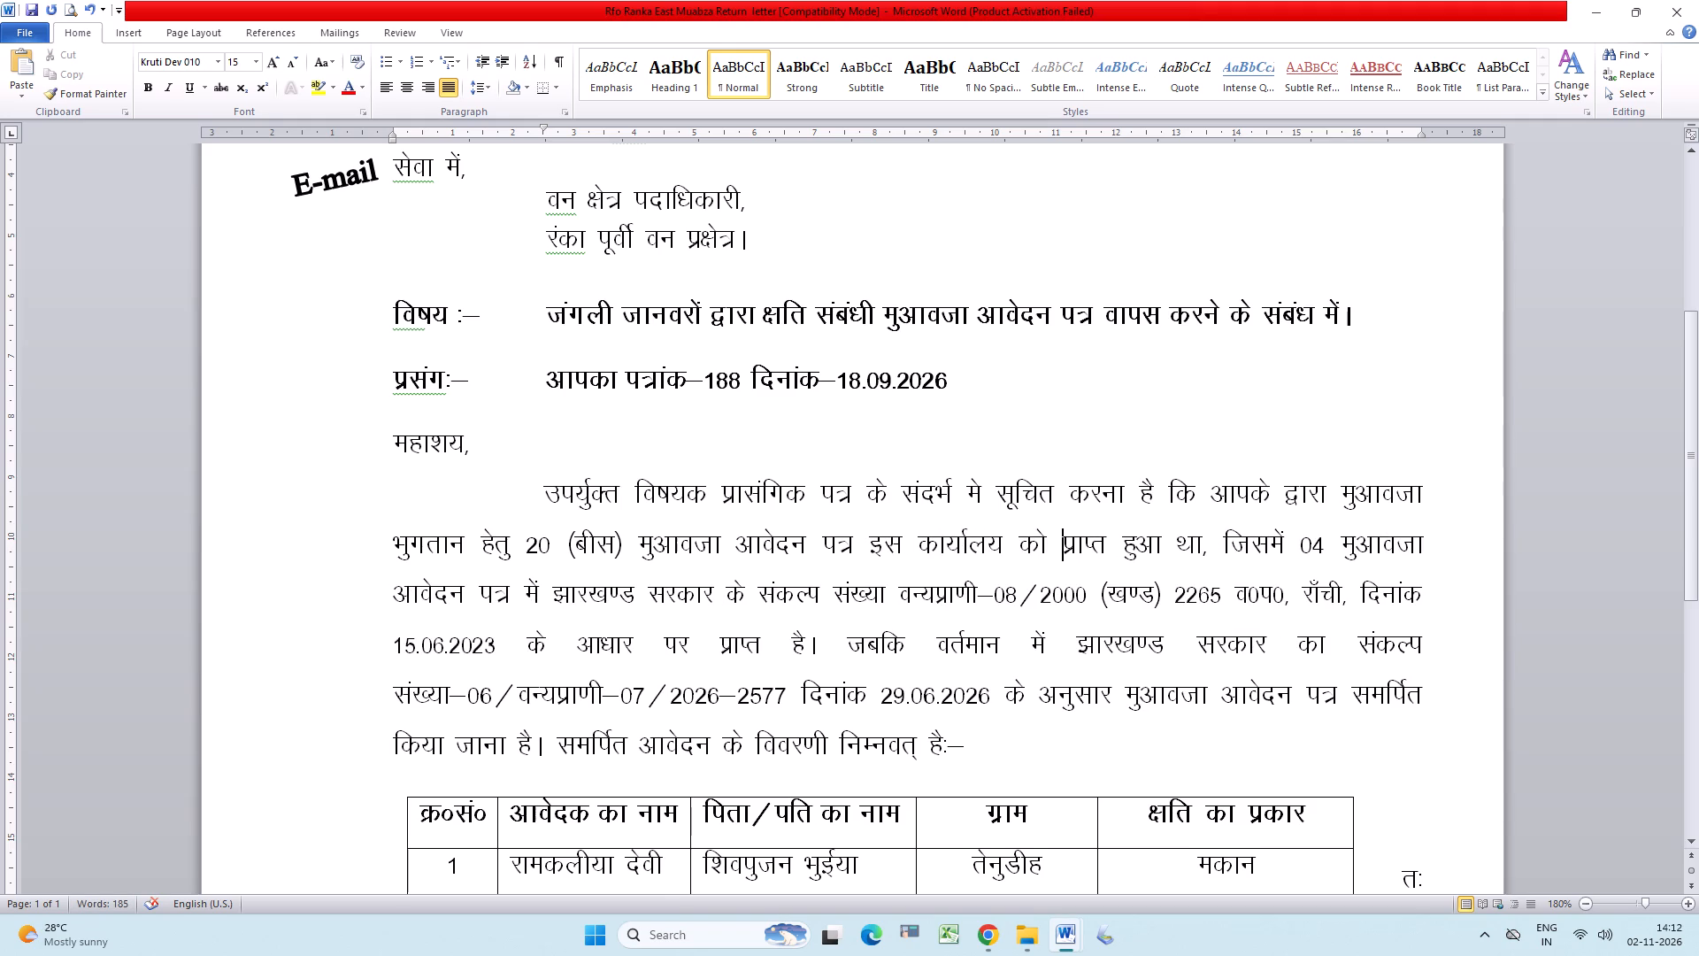
# Replace "था" with "है" after "प्राप्त हुआ" in the opening body sentence.
pyautogui.moveTo(1171, 539); pyautogui.dragTo(1204, 551)
pyautogui.moveTo(1204, 551); pyautogui.dragTo(1195, 553)
pyautogui.hotkey('shift', 'Right')
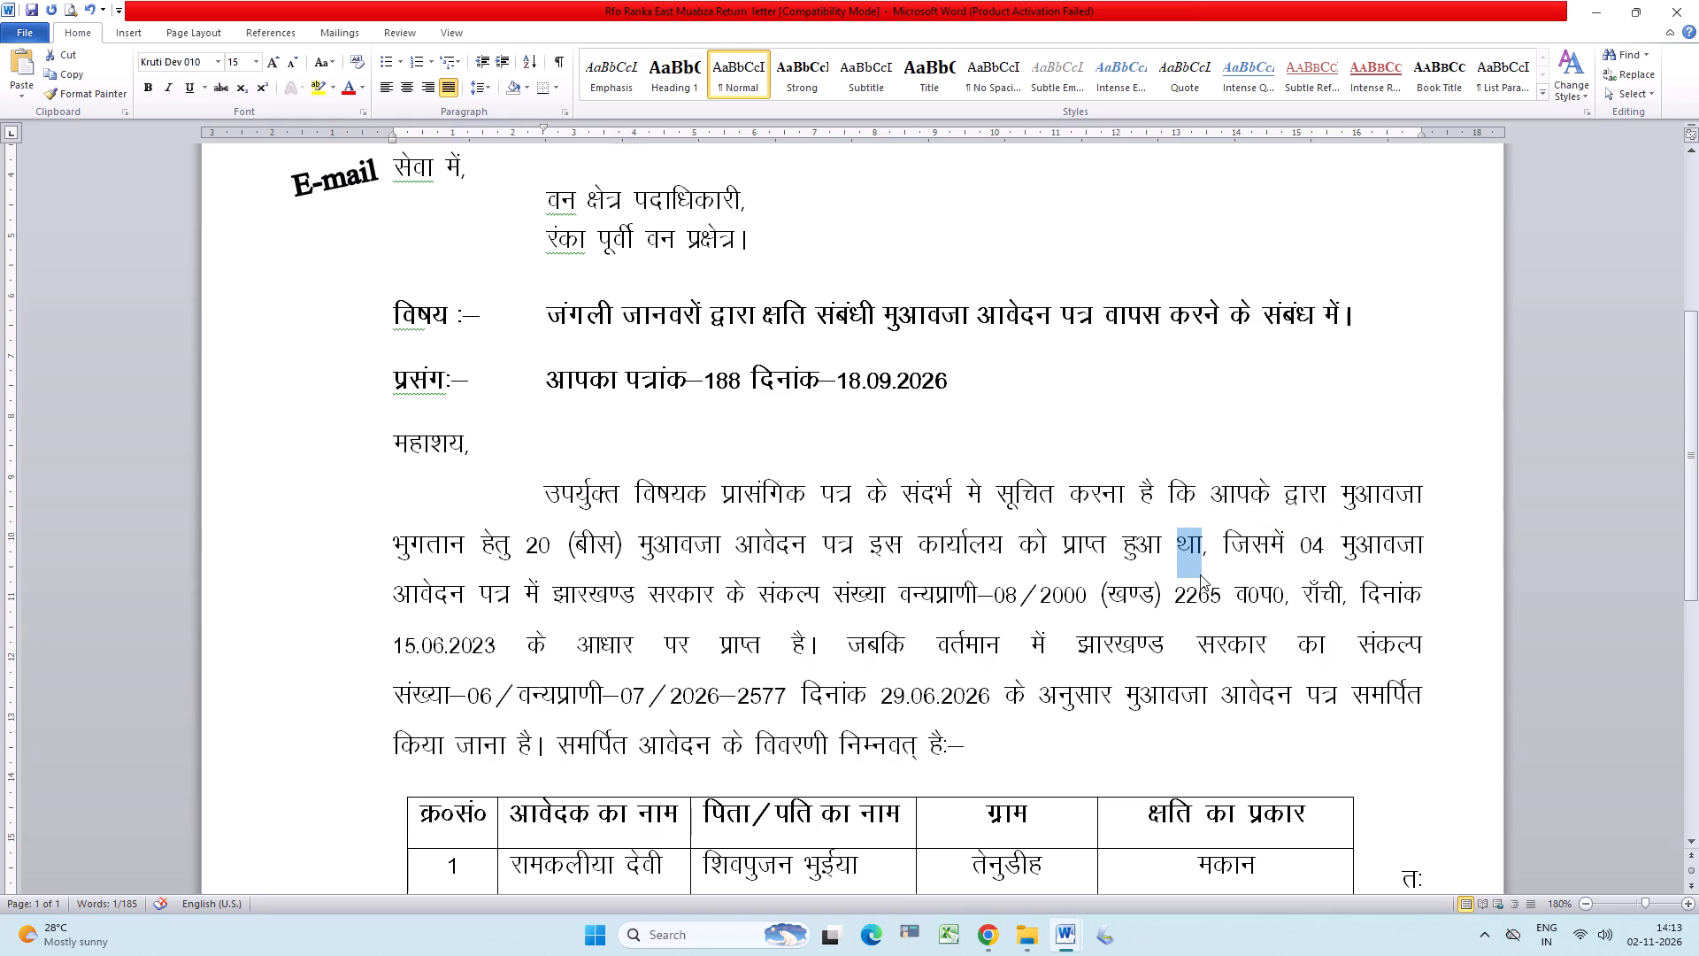
pyautogui.write('gS')
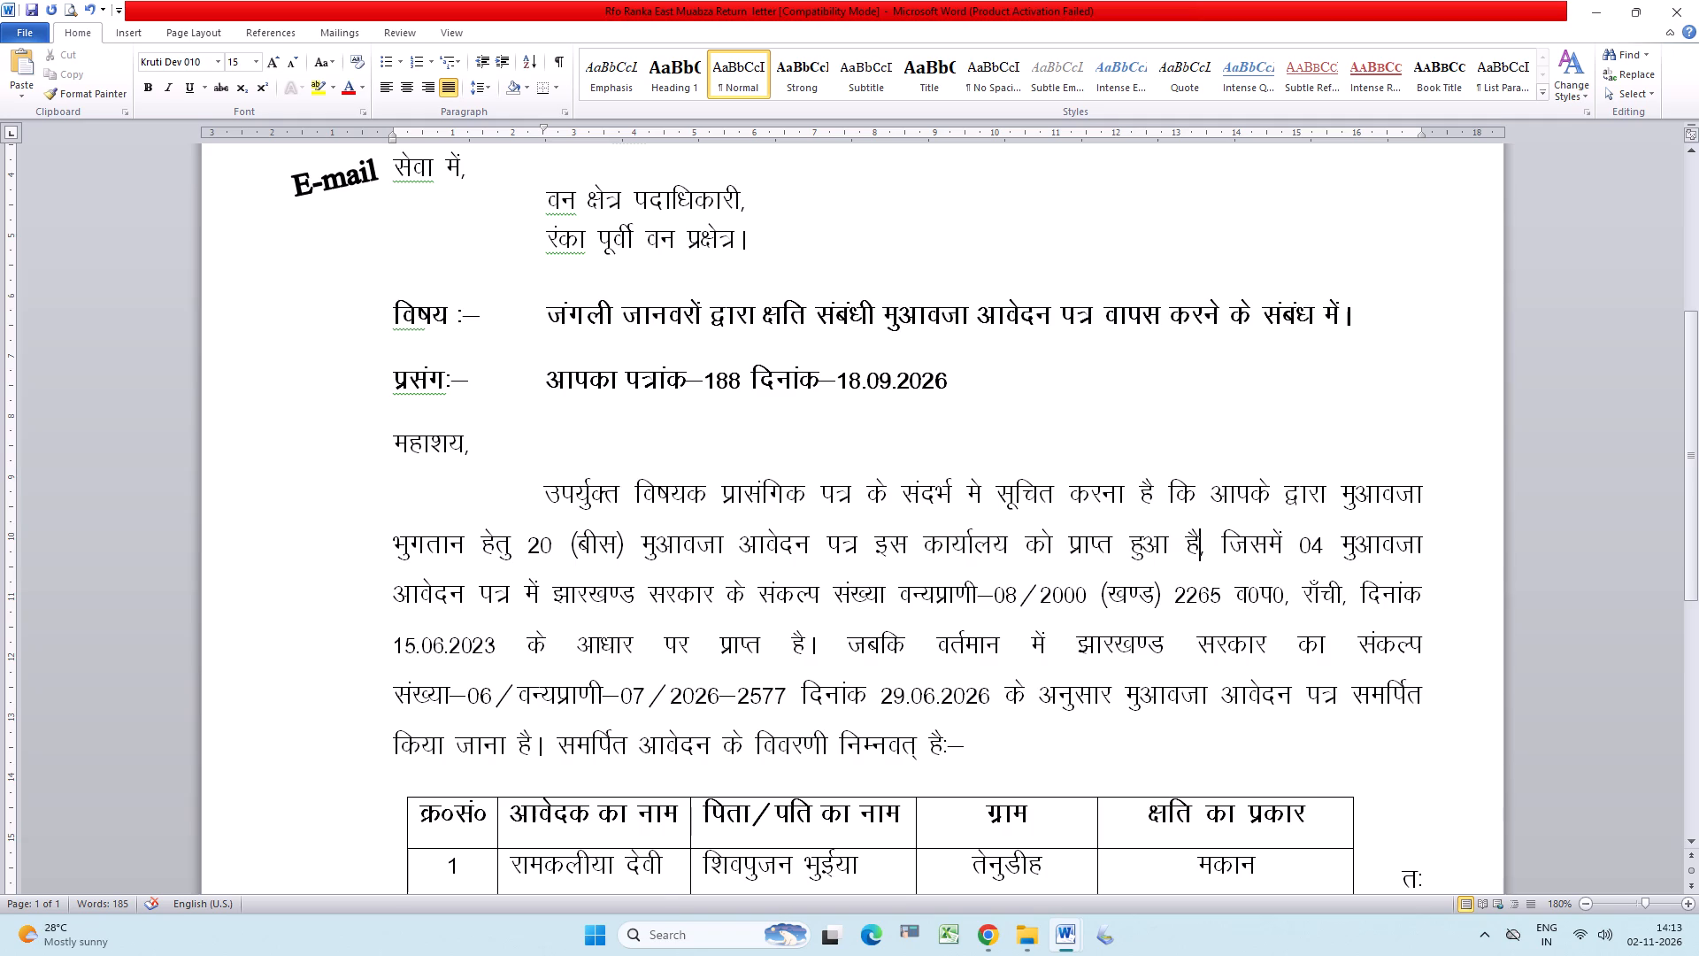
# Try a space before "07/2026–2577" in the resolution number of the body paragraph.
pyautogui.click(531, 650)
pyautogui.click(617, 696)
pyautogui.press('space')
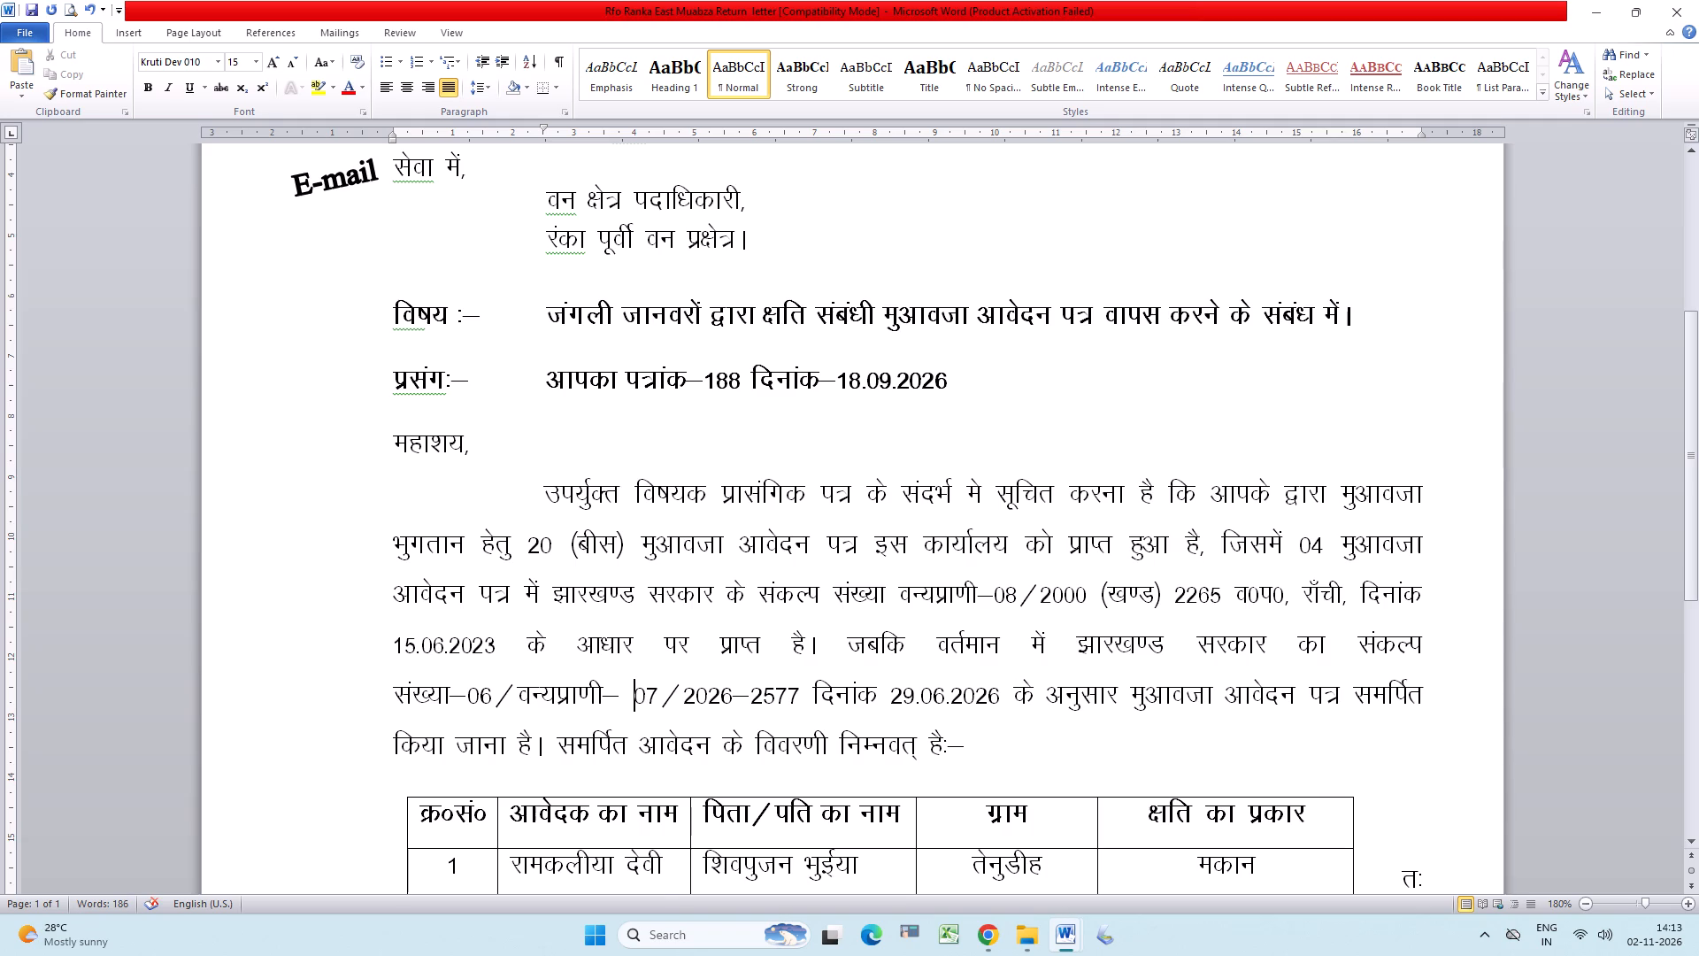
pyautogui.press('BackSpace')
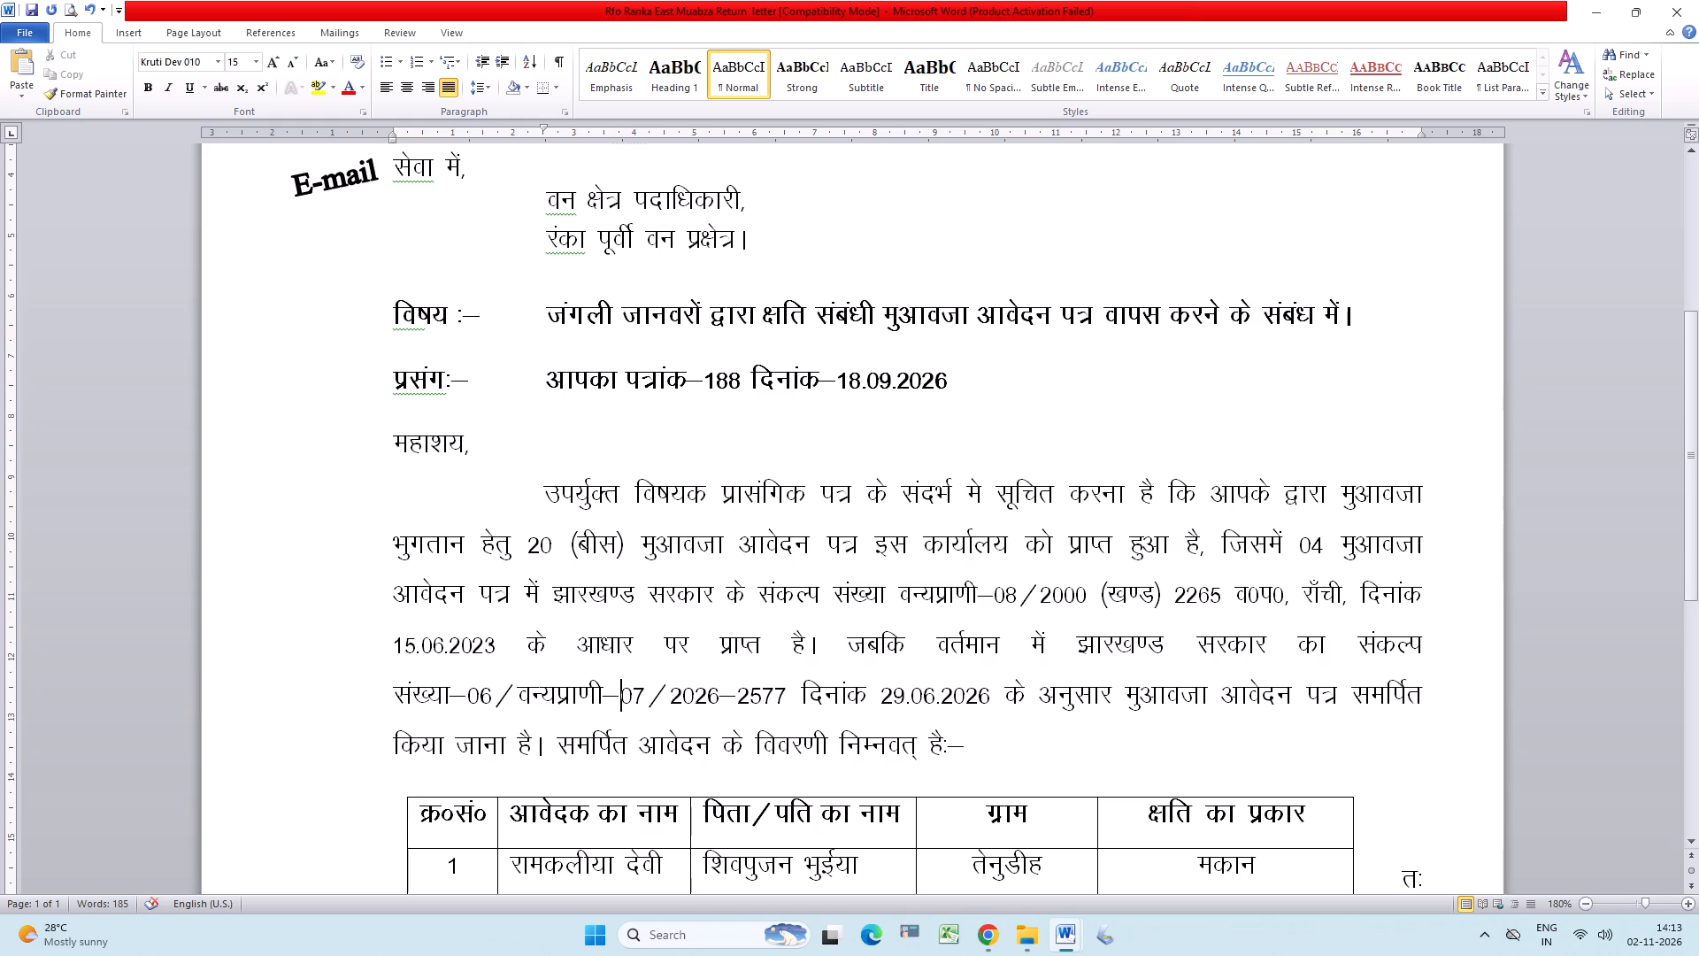
# Insert a space after "06/" before "वन्यप्राणी" in the second resolution number of the body paragraph, and save the letter.
pyautogui.click(495, 691)
pyautogui.press('space')
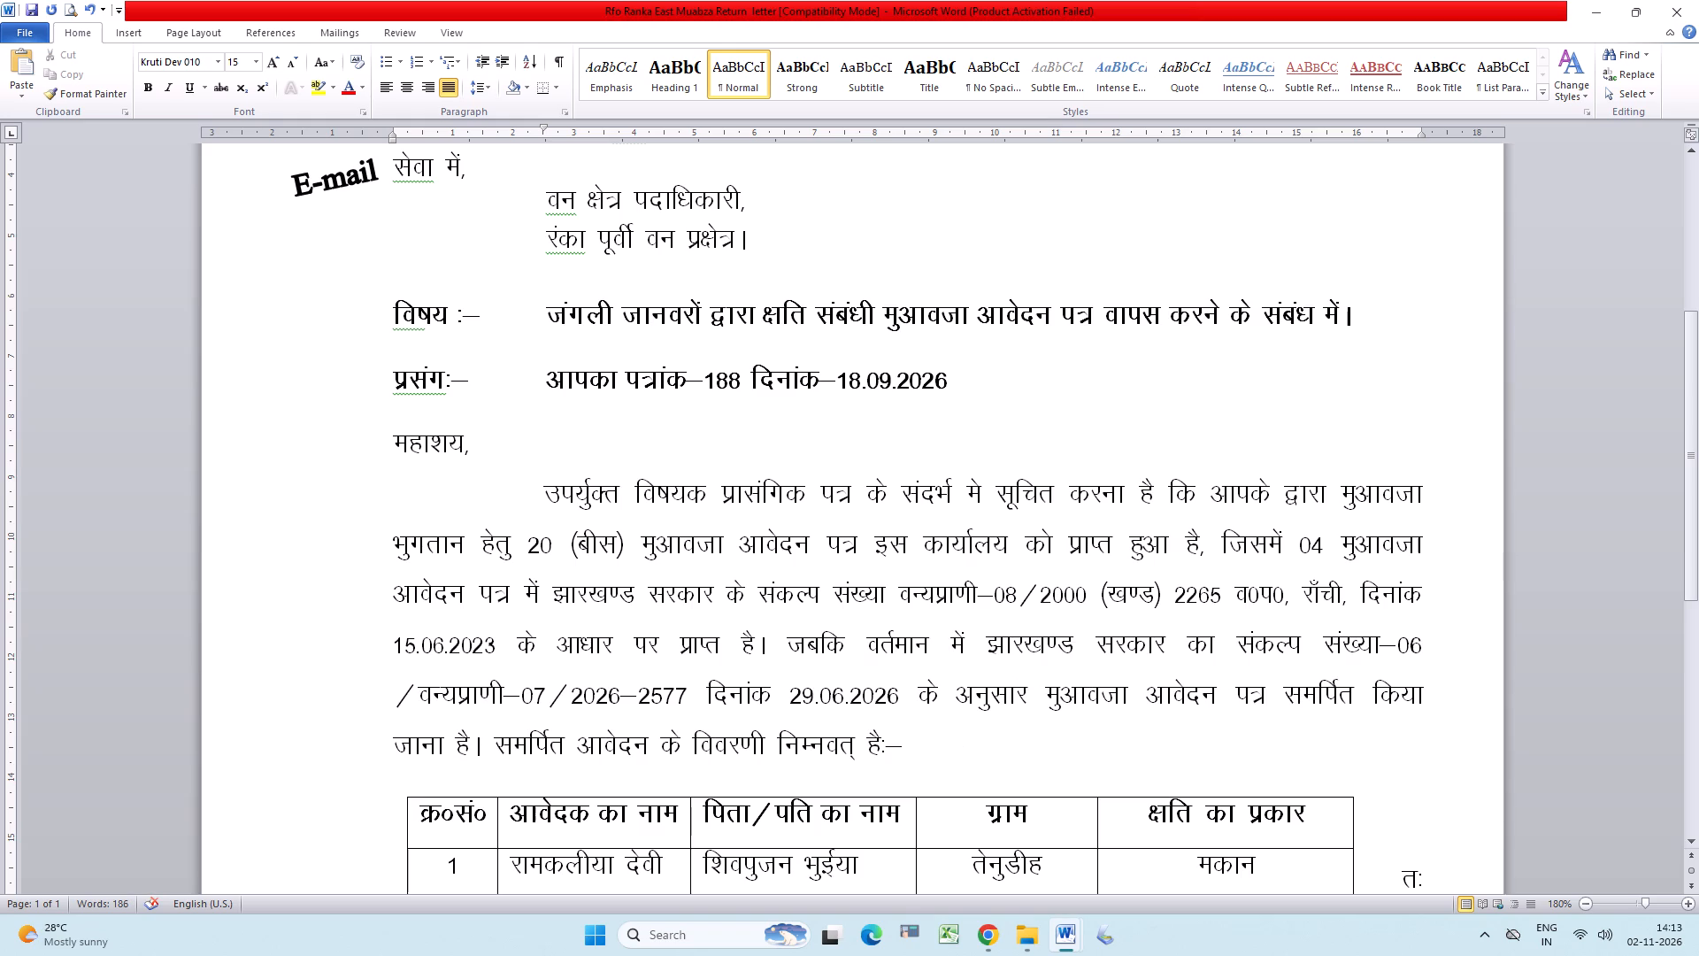
pyautogui.hotkey('ctrl', 'z')
pyautogui.press('Right')
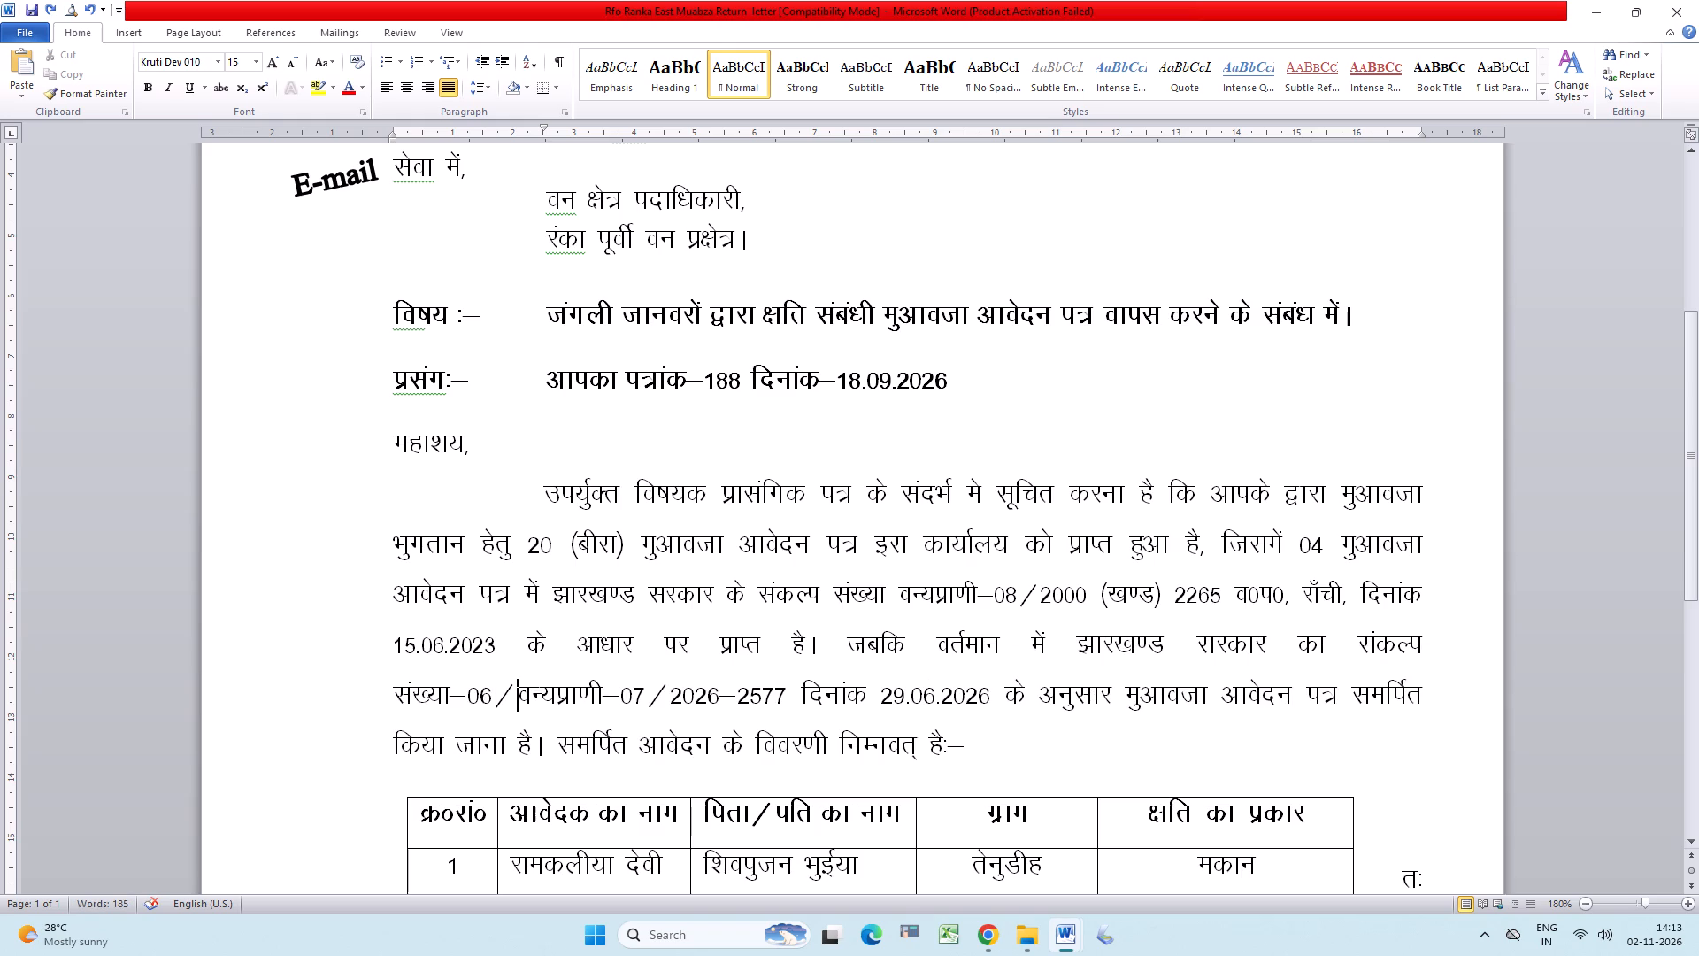
pyautogui.press('space')
pyautogui.hotkey('ctrl', 's')
pyautogui.hotkey('ctrl', 's')
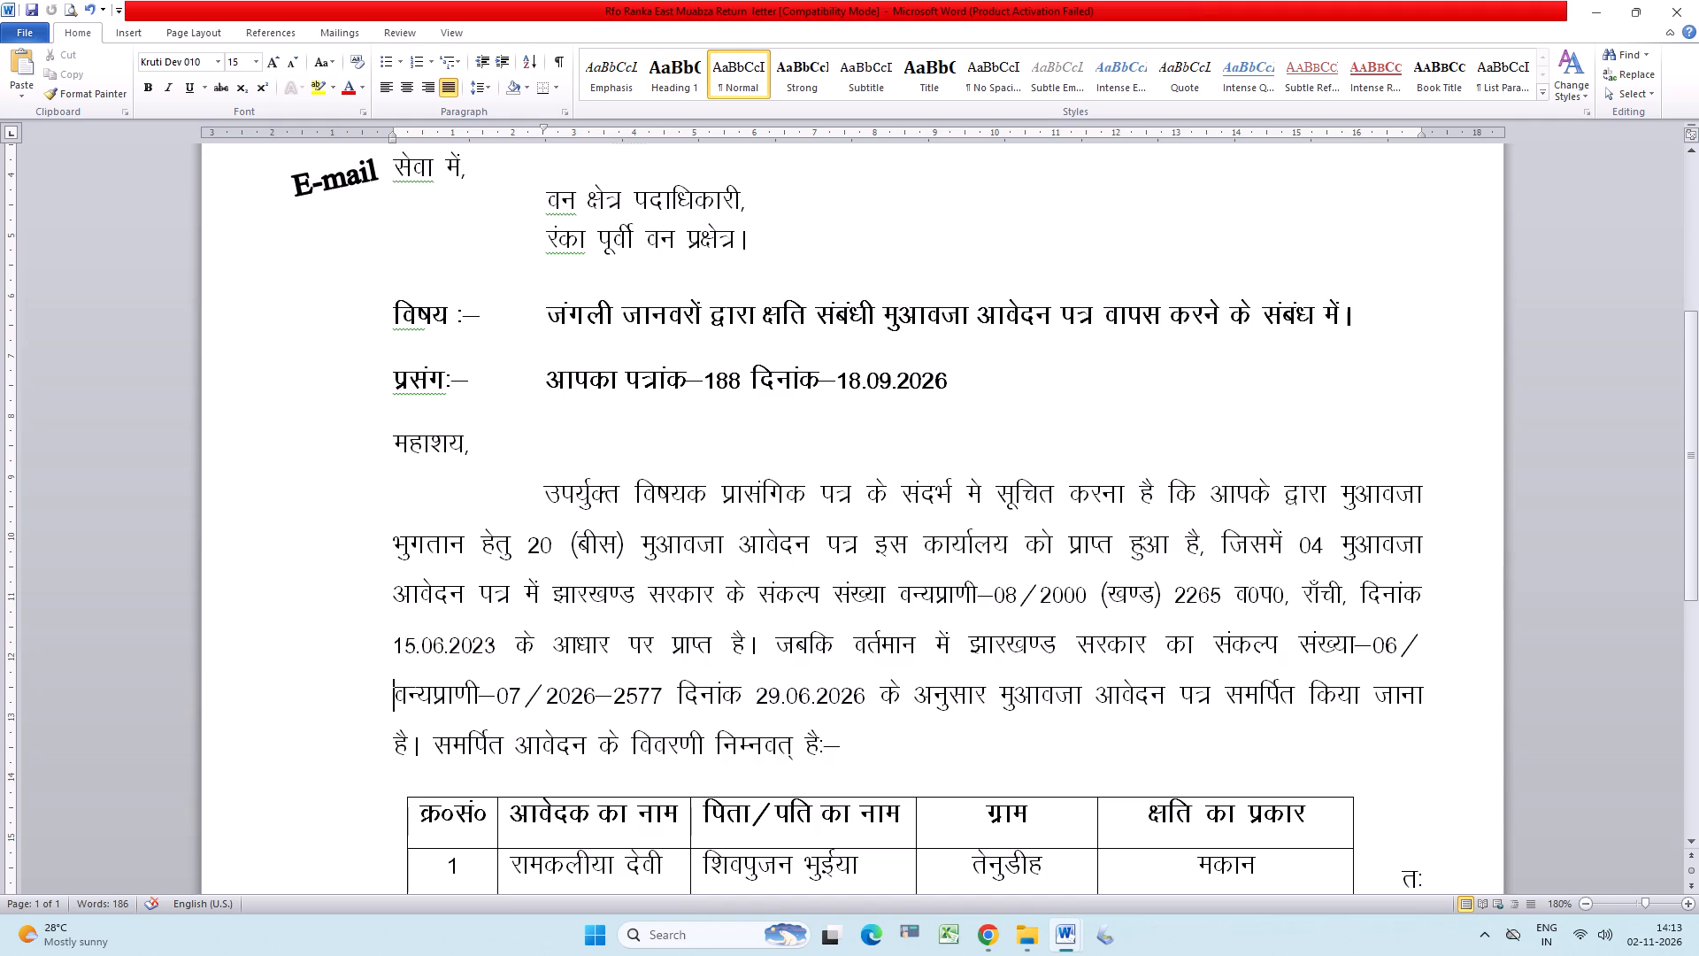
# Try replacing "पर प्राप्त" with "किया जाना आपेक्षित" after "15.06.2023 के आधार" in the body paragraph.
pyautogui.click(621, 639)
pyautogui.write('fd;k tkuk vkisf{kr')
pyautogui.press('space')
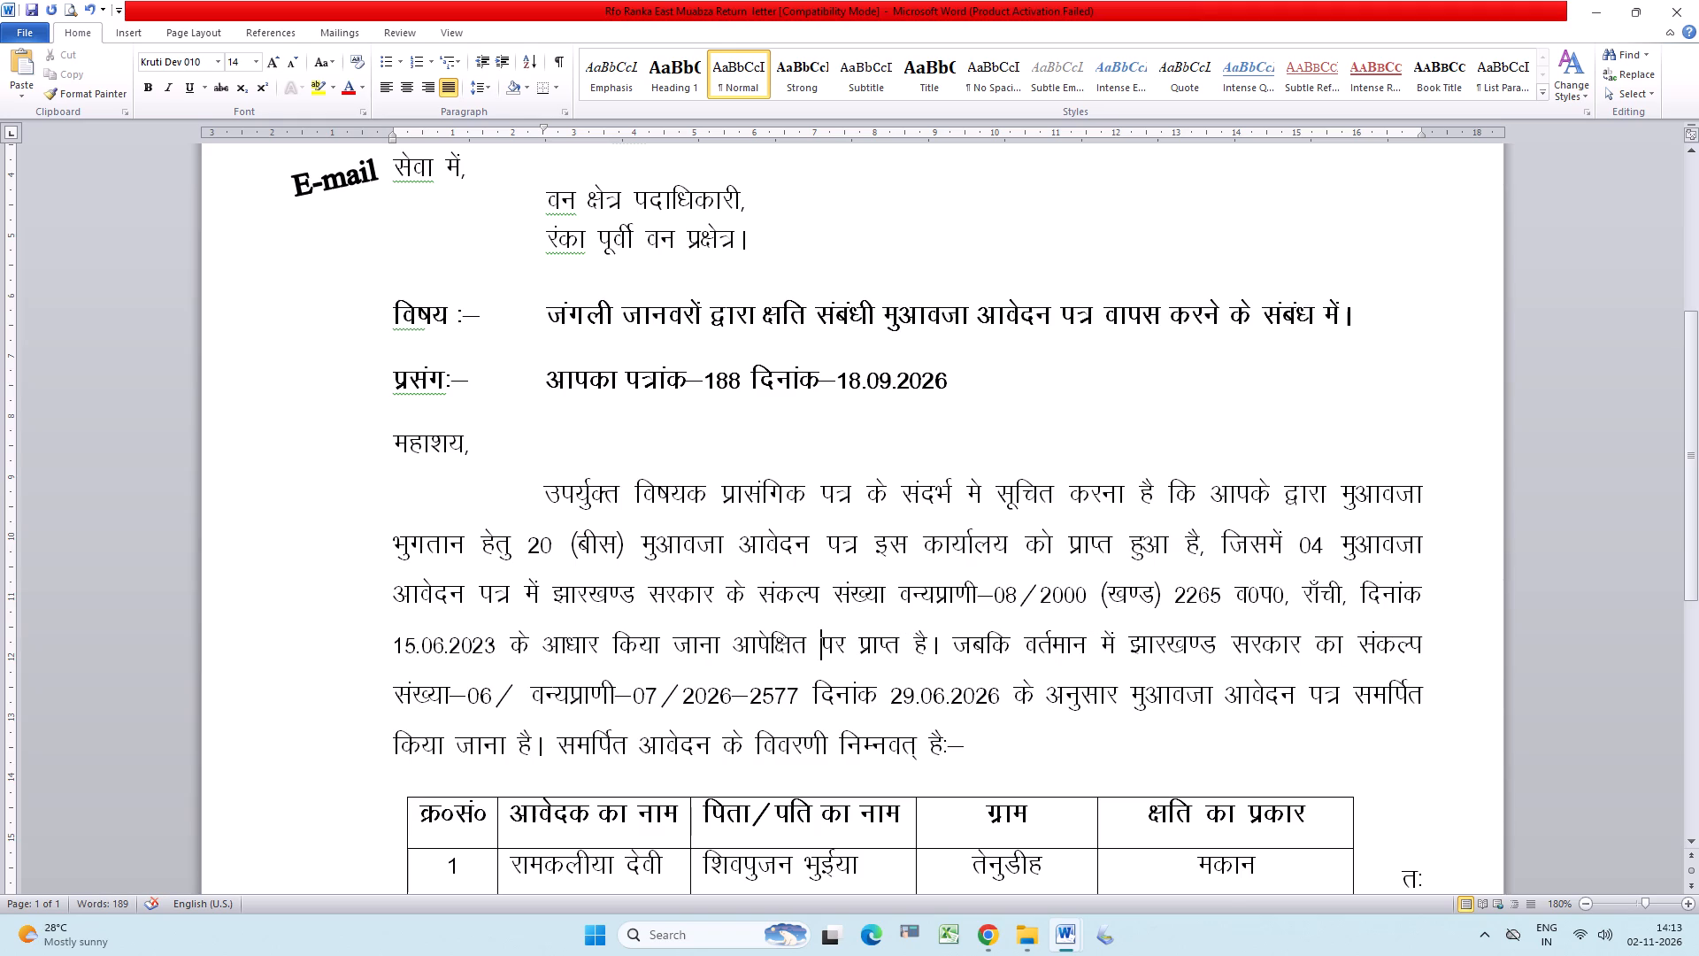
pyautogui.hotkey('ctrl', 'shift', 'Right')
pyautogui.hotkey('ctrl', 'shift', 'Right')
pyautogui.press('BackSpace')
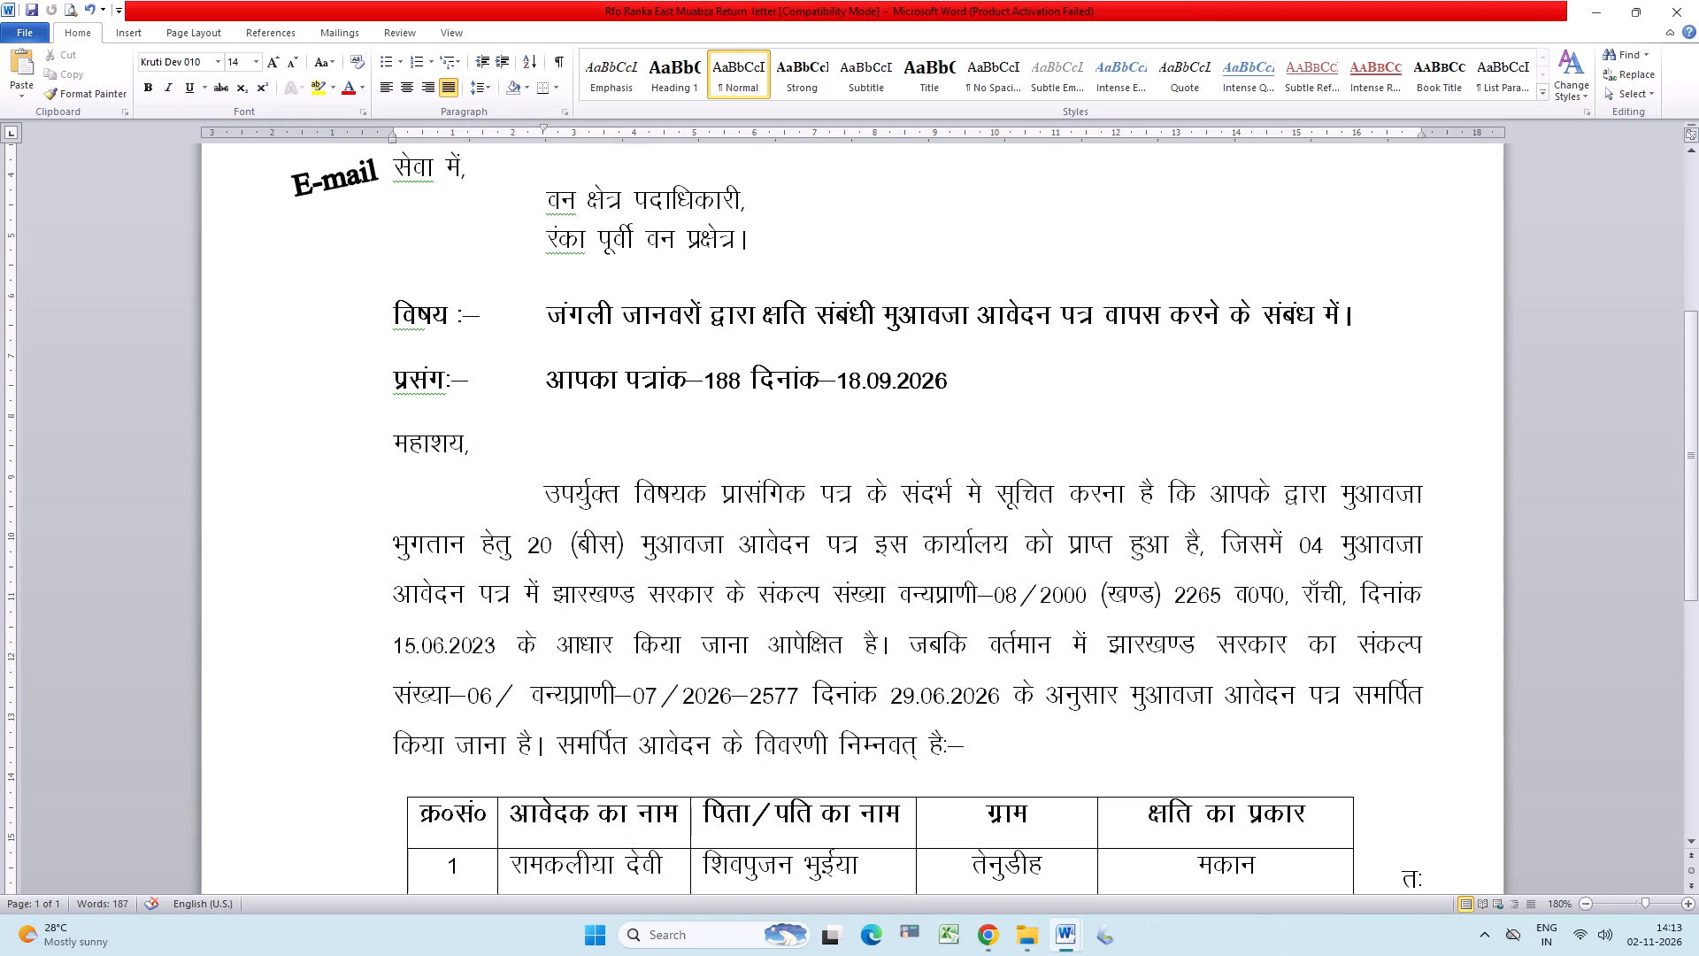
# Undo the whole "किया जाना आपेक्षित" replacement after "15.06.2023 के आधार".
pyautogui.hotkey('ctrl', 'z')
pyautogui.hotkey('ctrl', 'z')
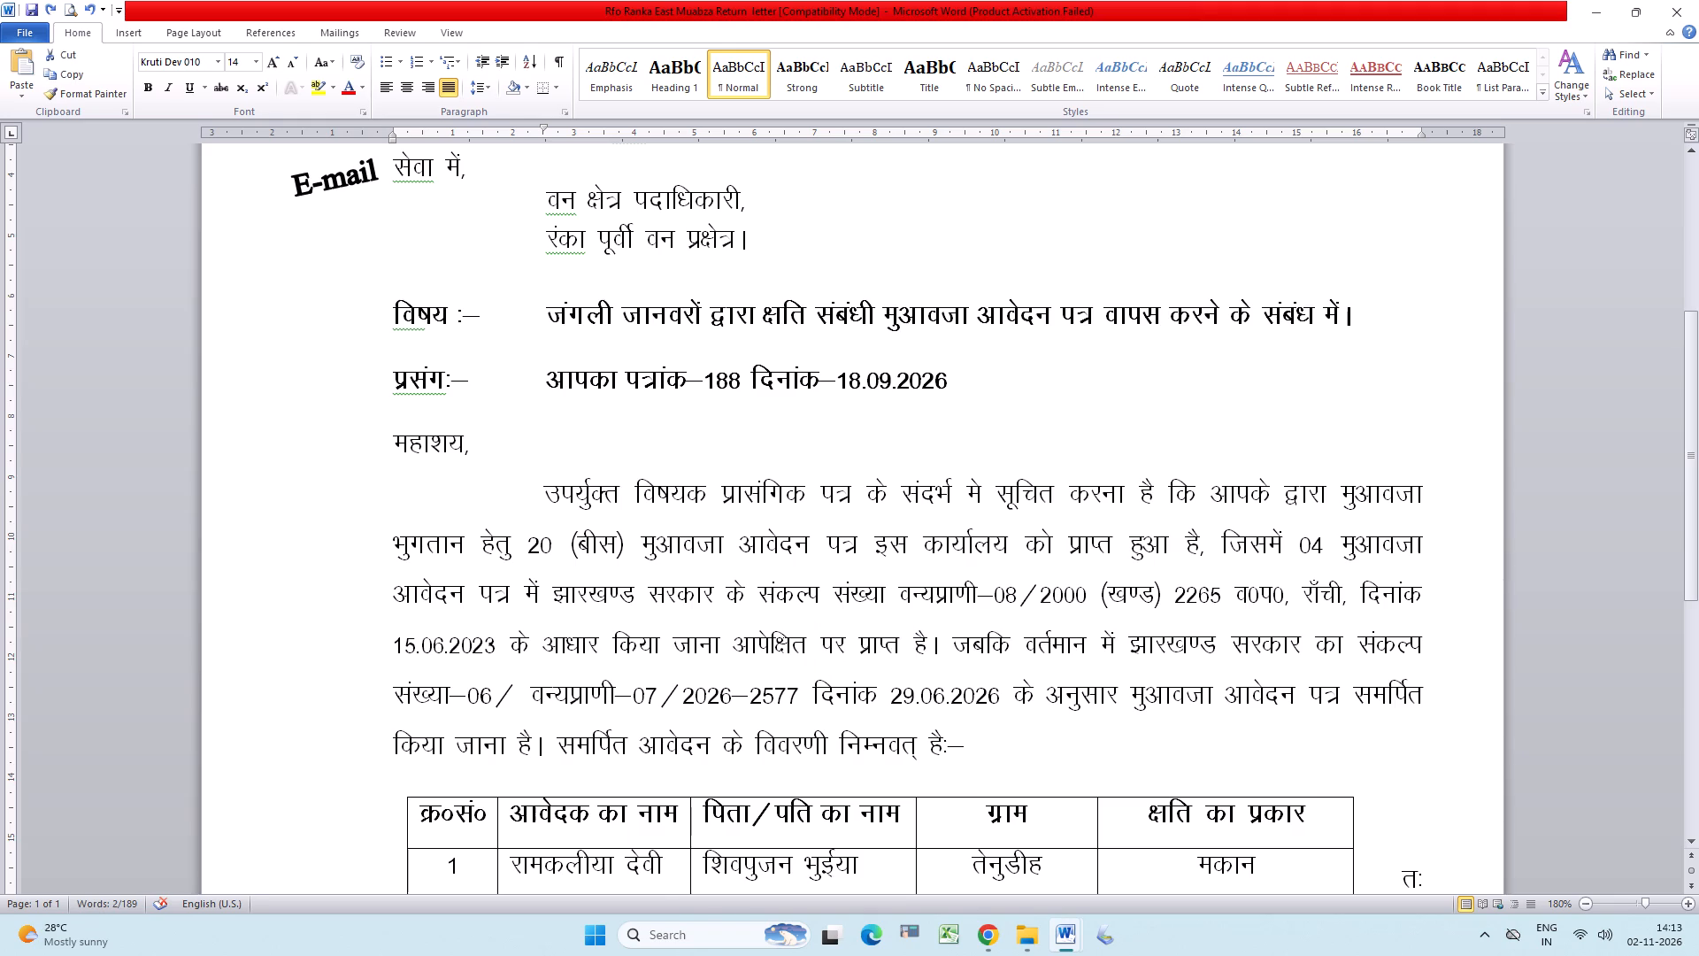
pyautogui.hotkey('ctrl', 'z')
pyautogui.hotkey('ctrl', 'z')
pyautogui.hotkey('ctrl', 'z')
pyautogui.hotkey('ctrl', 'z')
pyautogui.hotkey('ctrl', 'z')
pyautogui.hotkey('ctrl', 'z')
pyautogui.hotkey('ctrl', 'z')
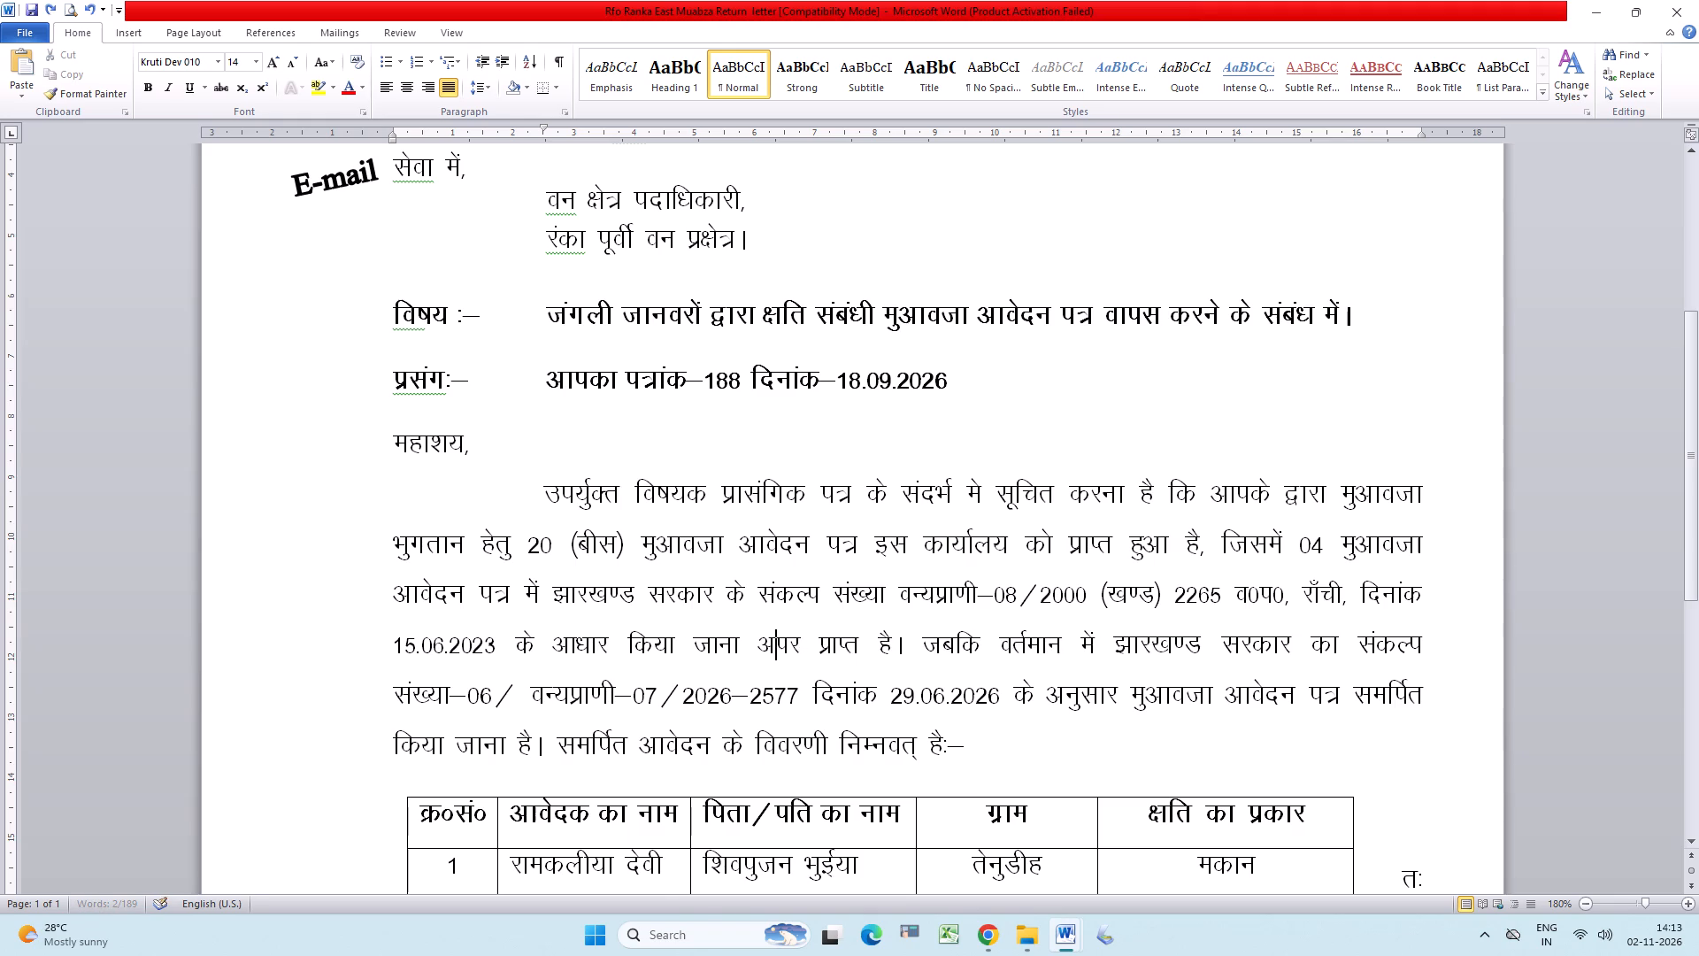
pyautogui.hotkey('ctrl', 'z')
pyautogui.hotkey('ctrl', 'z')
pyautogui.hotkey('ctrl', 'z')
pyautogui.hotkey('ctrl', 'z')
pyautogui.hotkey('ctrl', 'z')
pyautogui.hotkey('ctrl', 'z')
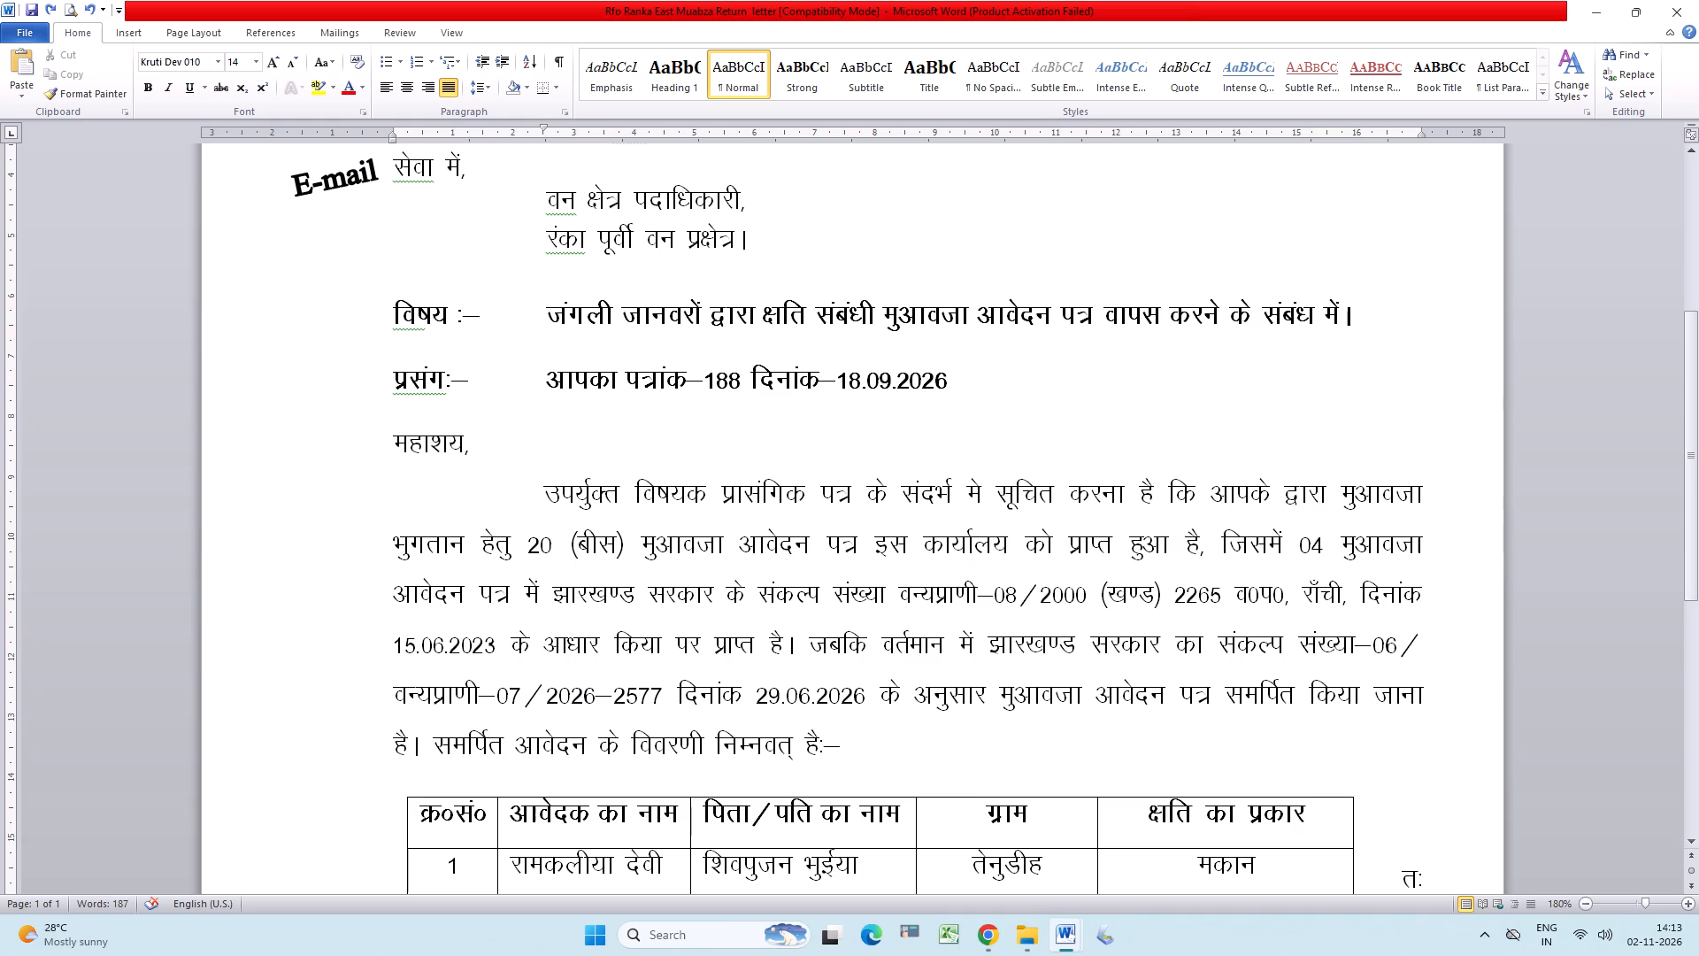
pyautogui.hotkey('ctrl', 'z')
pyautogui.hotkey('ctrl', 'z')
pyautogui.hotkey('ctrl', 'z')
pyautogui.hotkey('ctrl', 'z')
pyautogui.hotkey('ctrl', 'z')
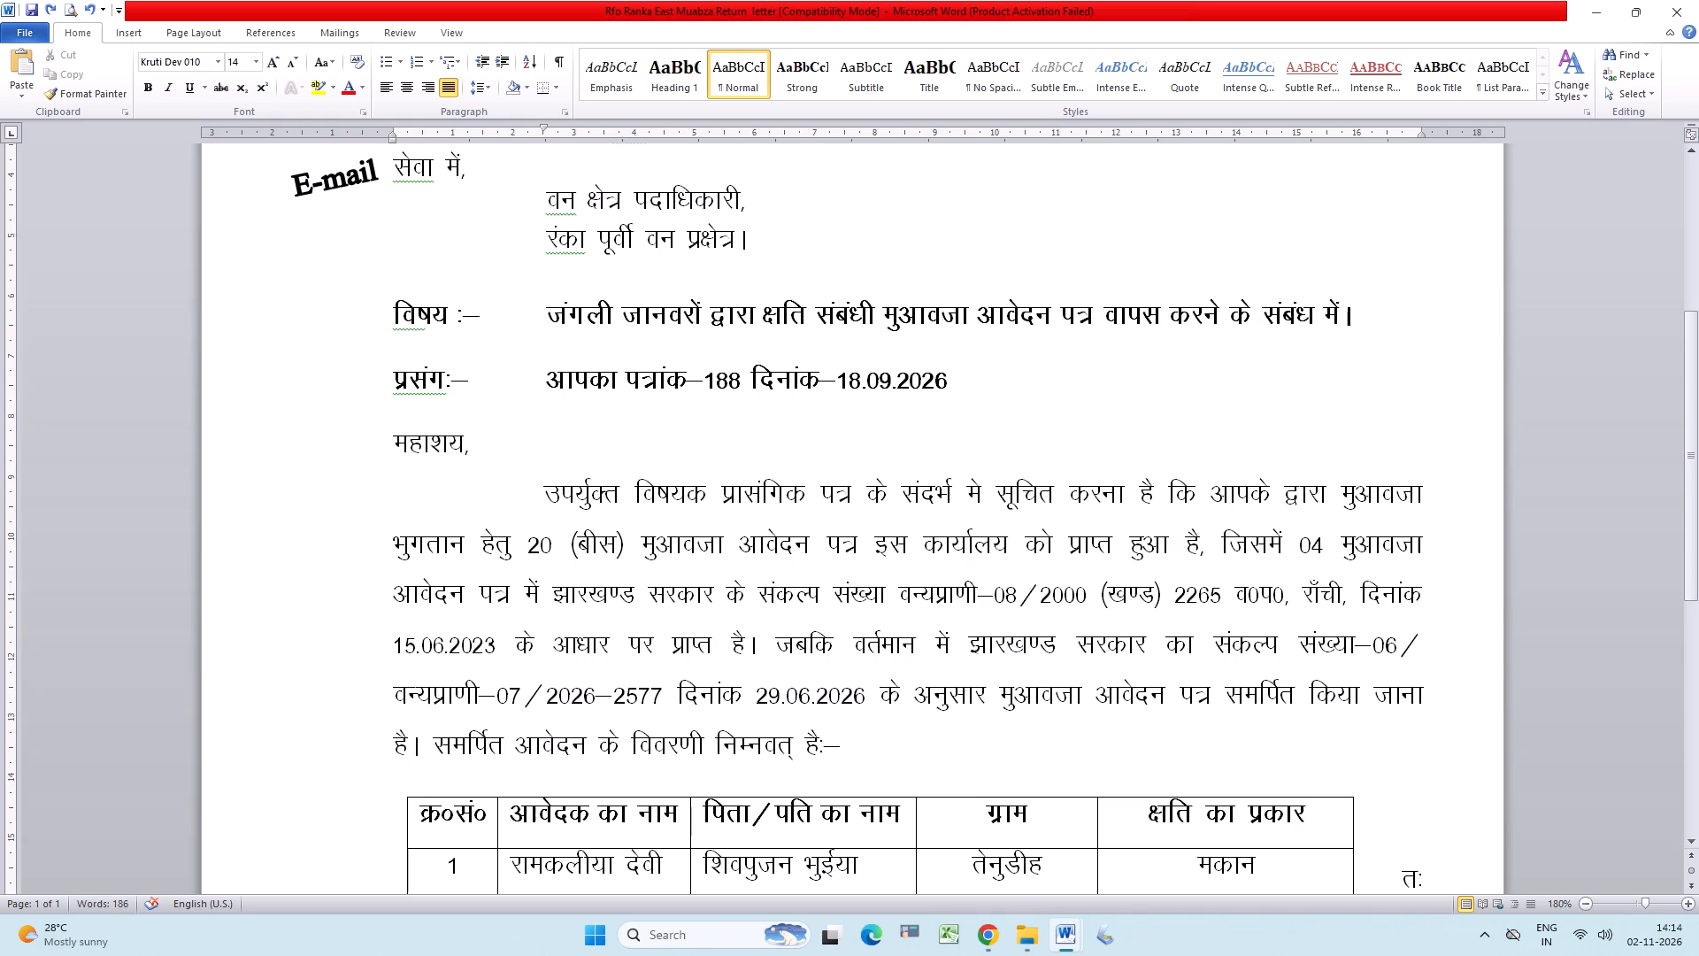
# Insert "आपेक्षित" before "है" in "आवेदन पत्र समर्पित किया जाना है" in the body paragraph.
pyautogui.click(396, 745)
pyautogui.write('kv')
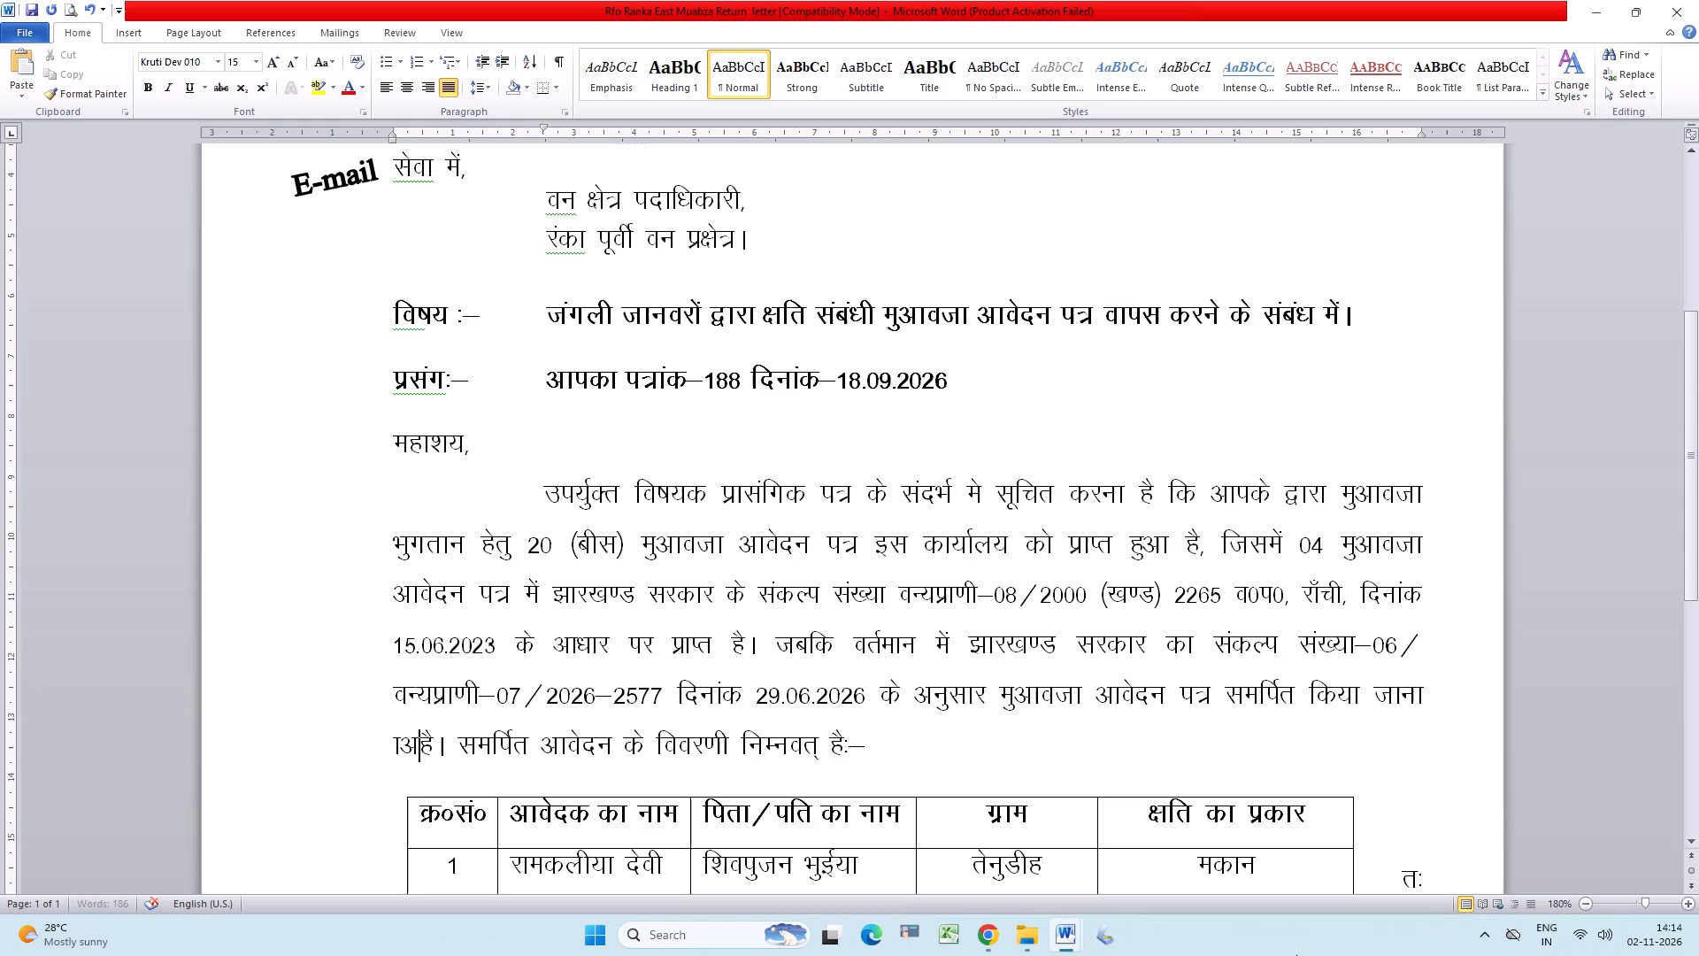
pyautogui.press('BackSpace')
pyautogui.press('BackSpace')
pyautogui.write('vkisf{kr')
pyautogui.press('space')
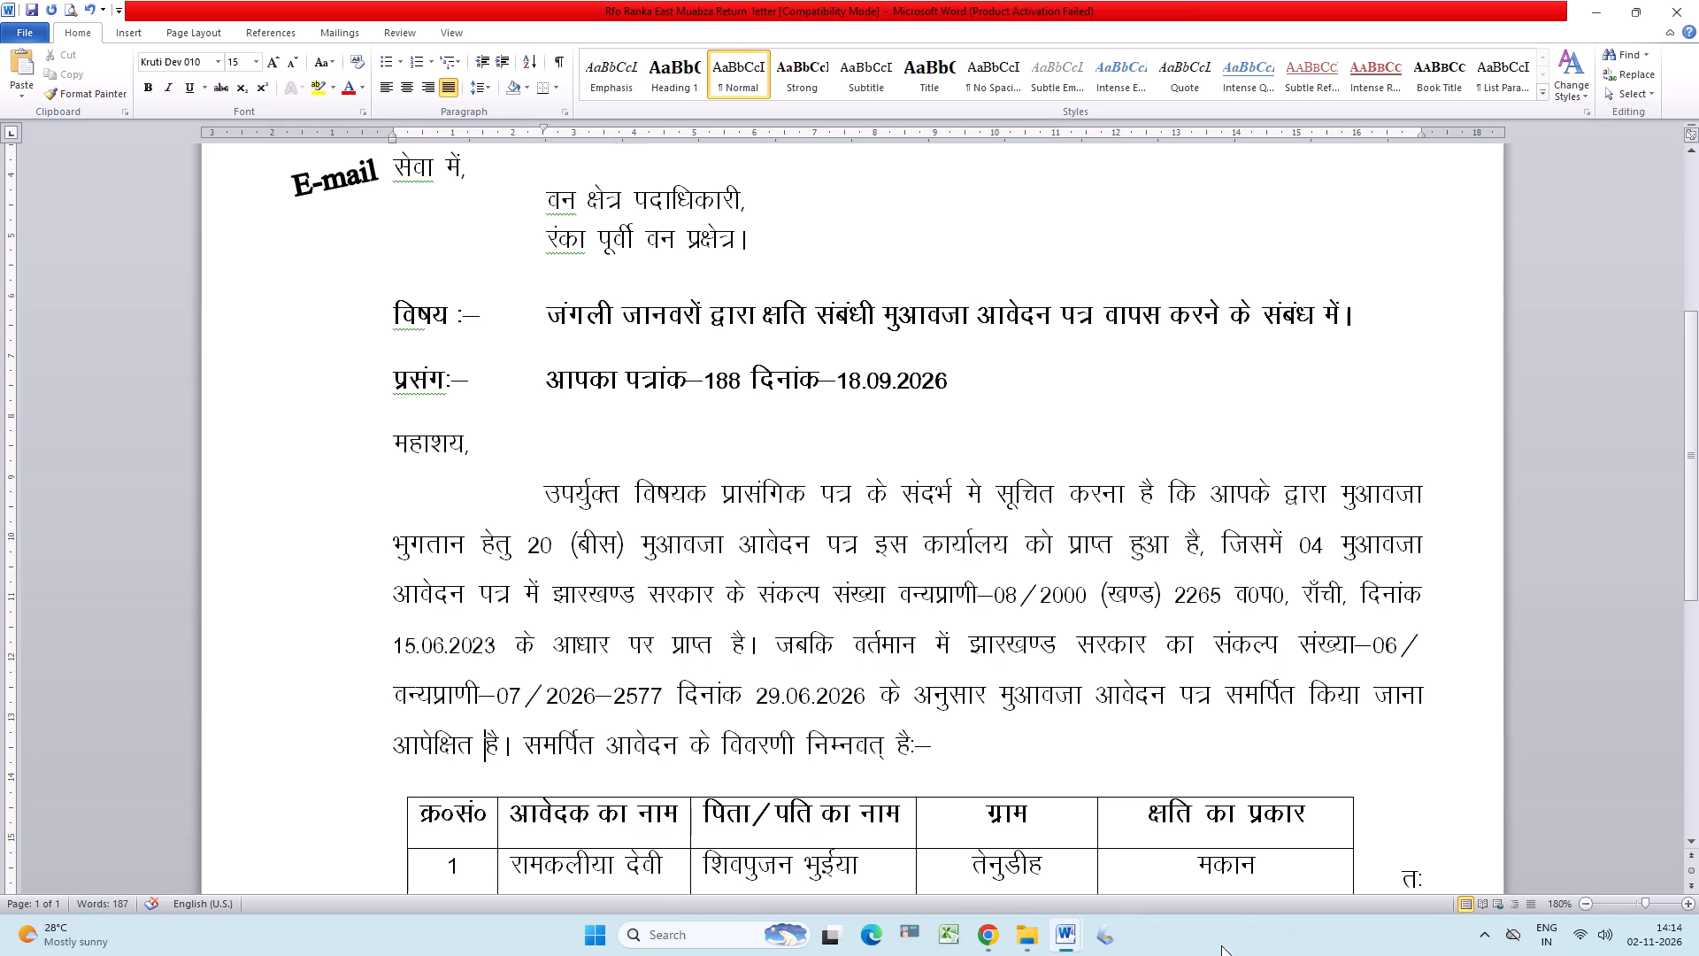
pyautogui.click(525, 735)
# Insert a space between "है" and ":–" after "निम्नवत्" in the line above the applicant table, and save the letter.
pyautogui.click(908, 744)
pyautogui.press('space')
pyautogui.press('BackSpace')
pyautogui.press('Right')
pyautogui.press('space')
pyautogui.hotkey('ctrl', 's')
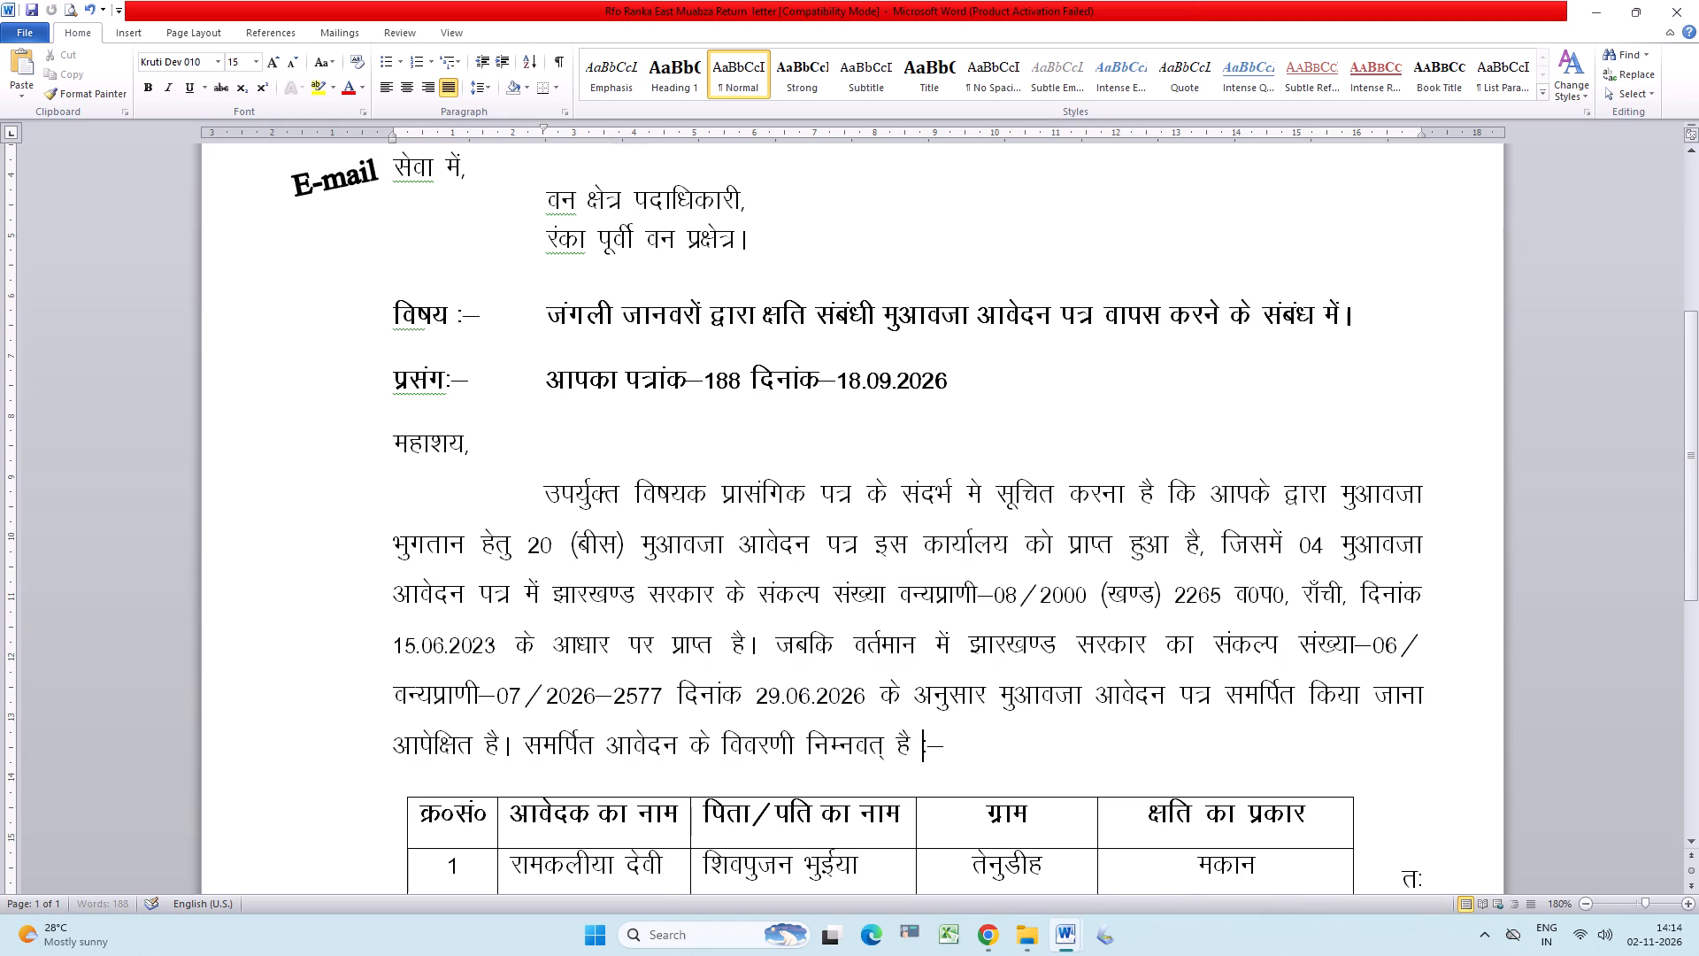
# Move the closing paragraph wrapped beside the applicant table fully below it by inserting five line breaks before its text.
pyautogui.scroll(-1, 962, 783)
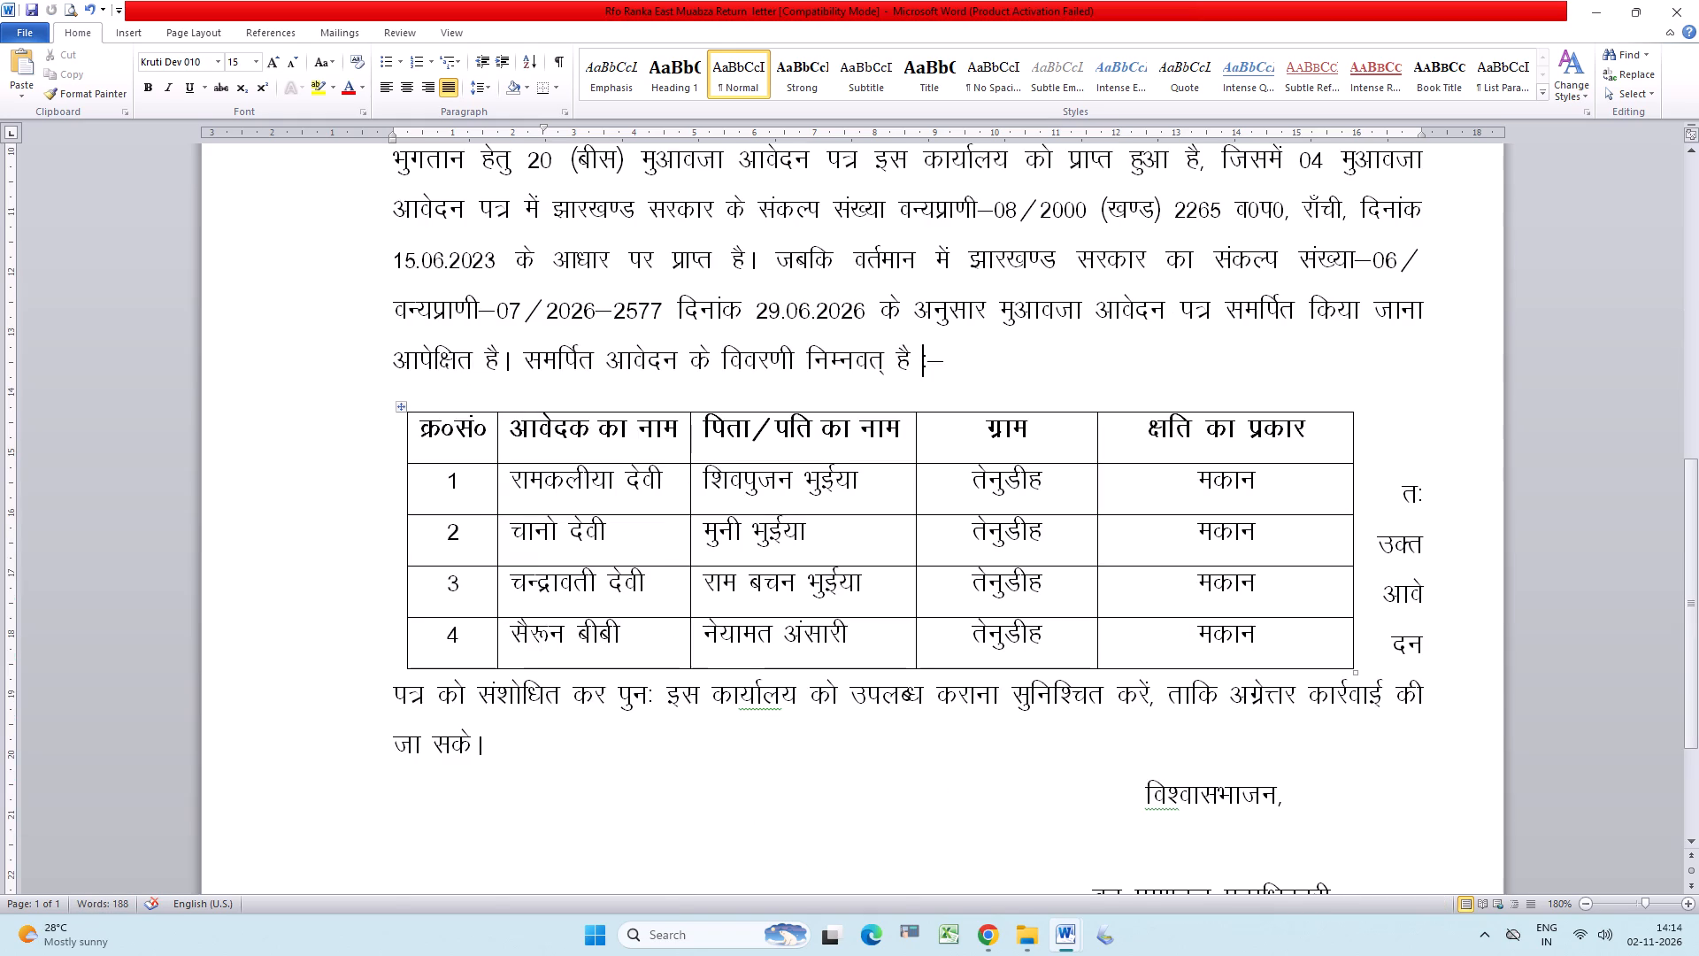
pyautogui.click(1380, 492)
pyautogui.press('Return')
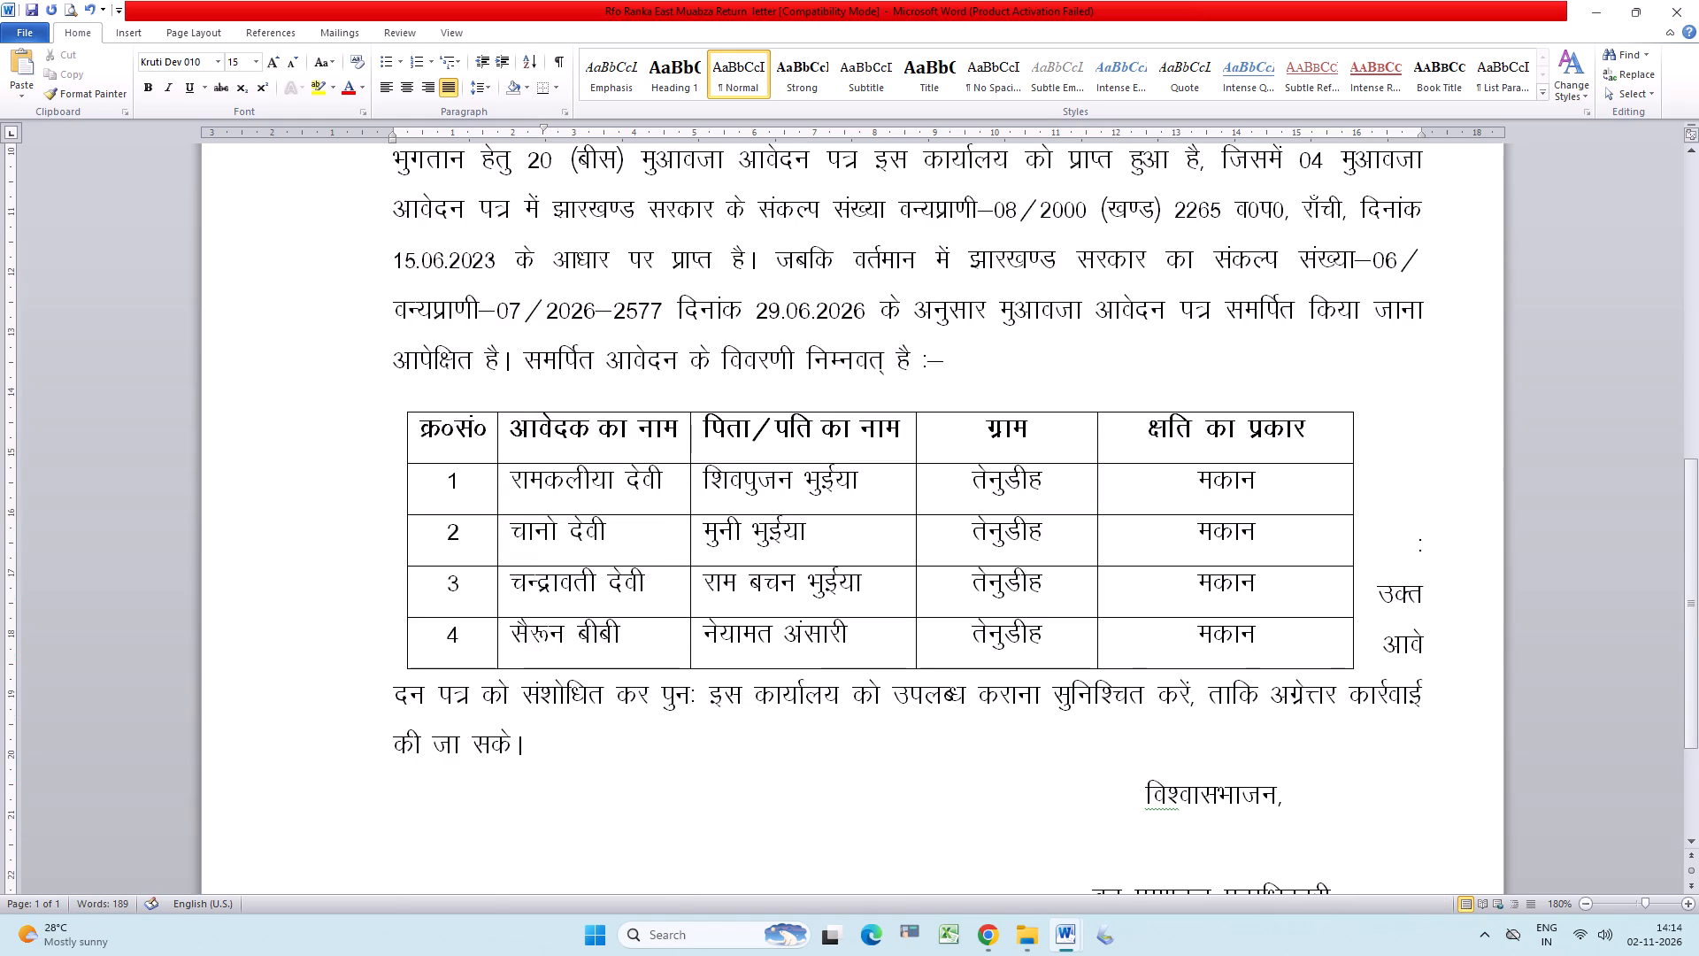
pyautogui.press('Return')
pyautogui.press('Return')
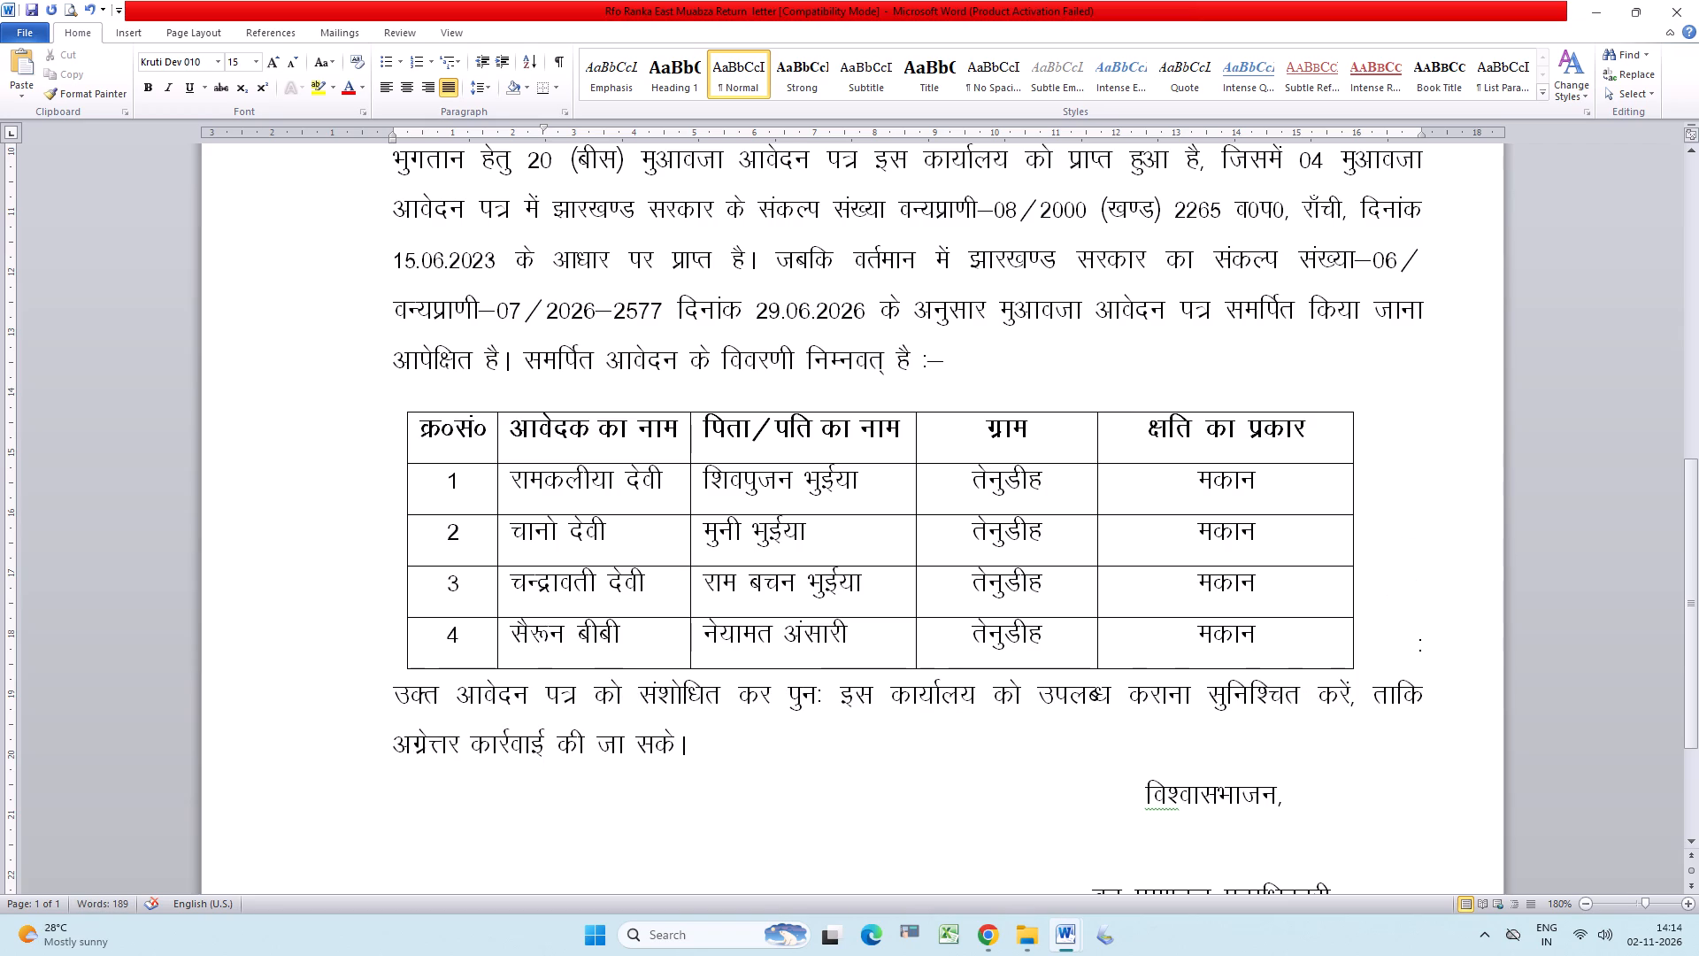
pyautogui.press('Return')
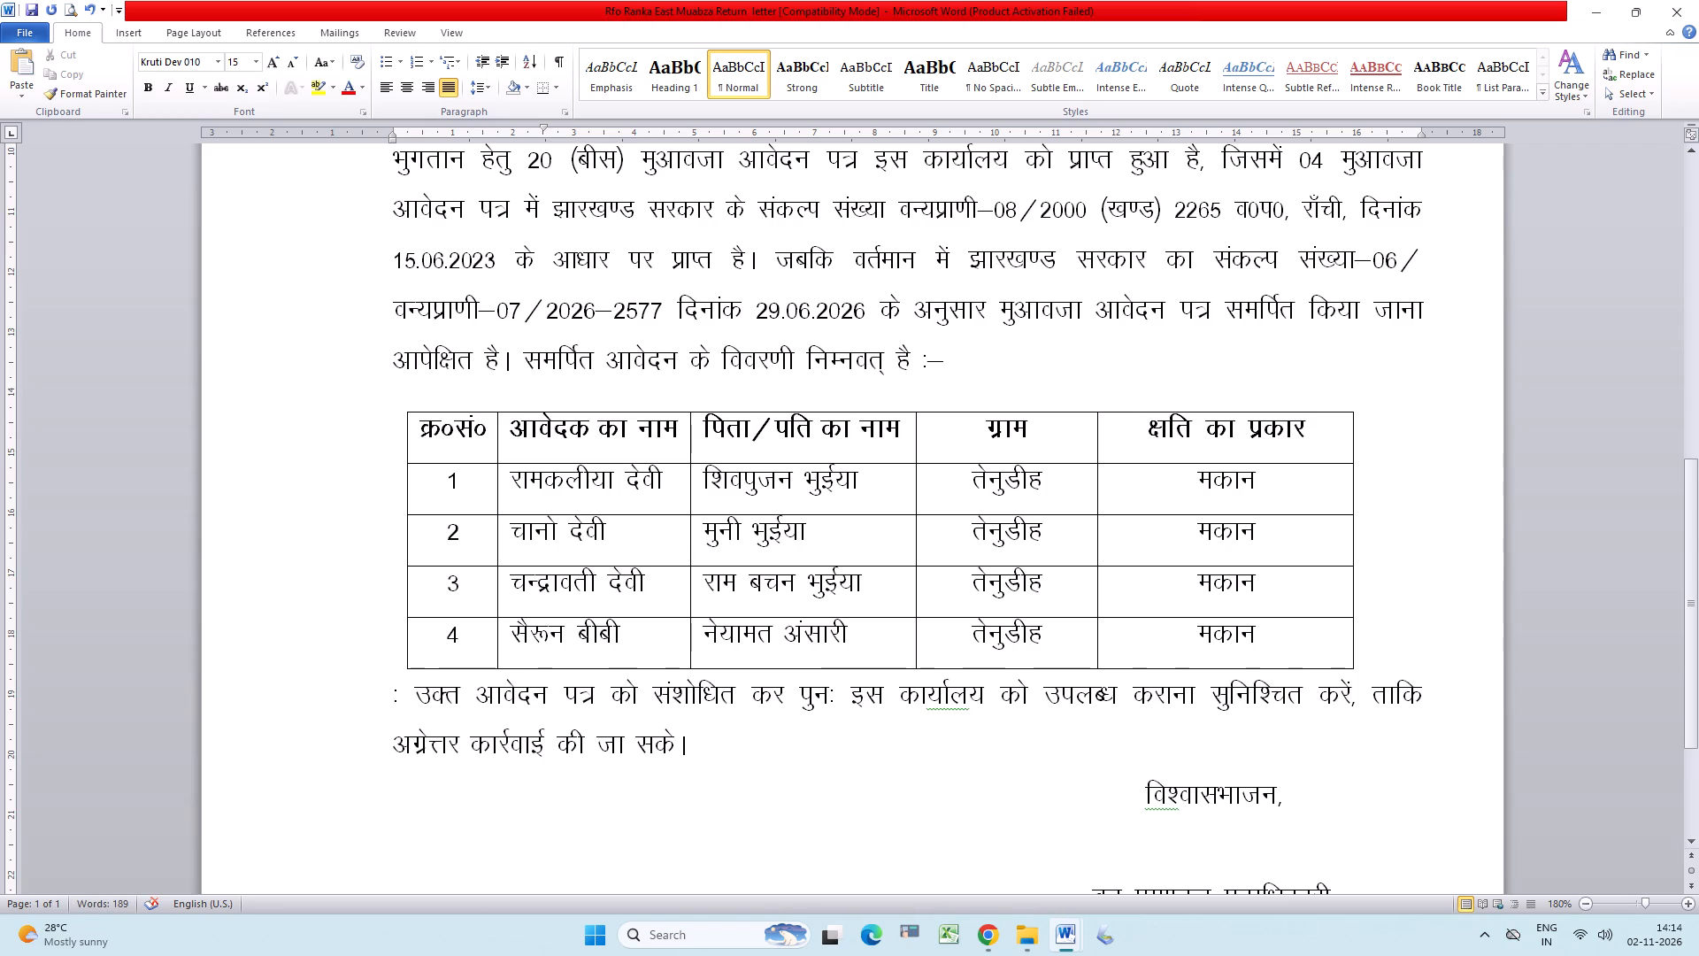
pyautogui.press('Return')
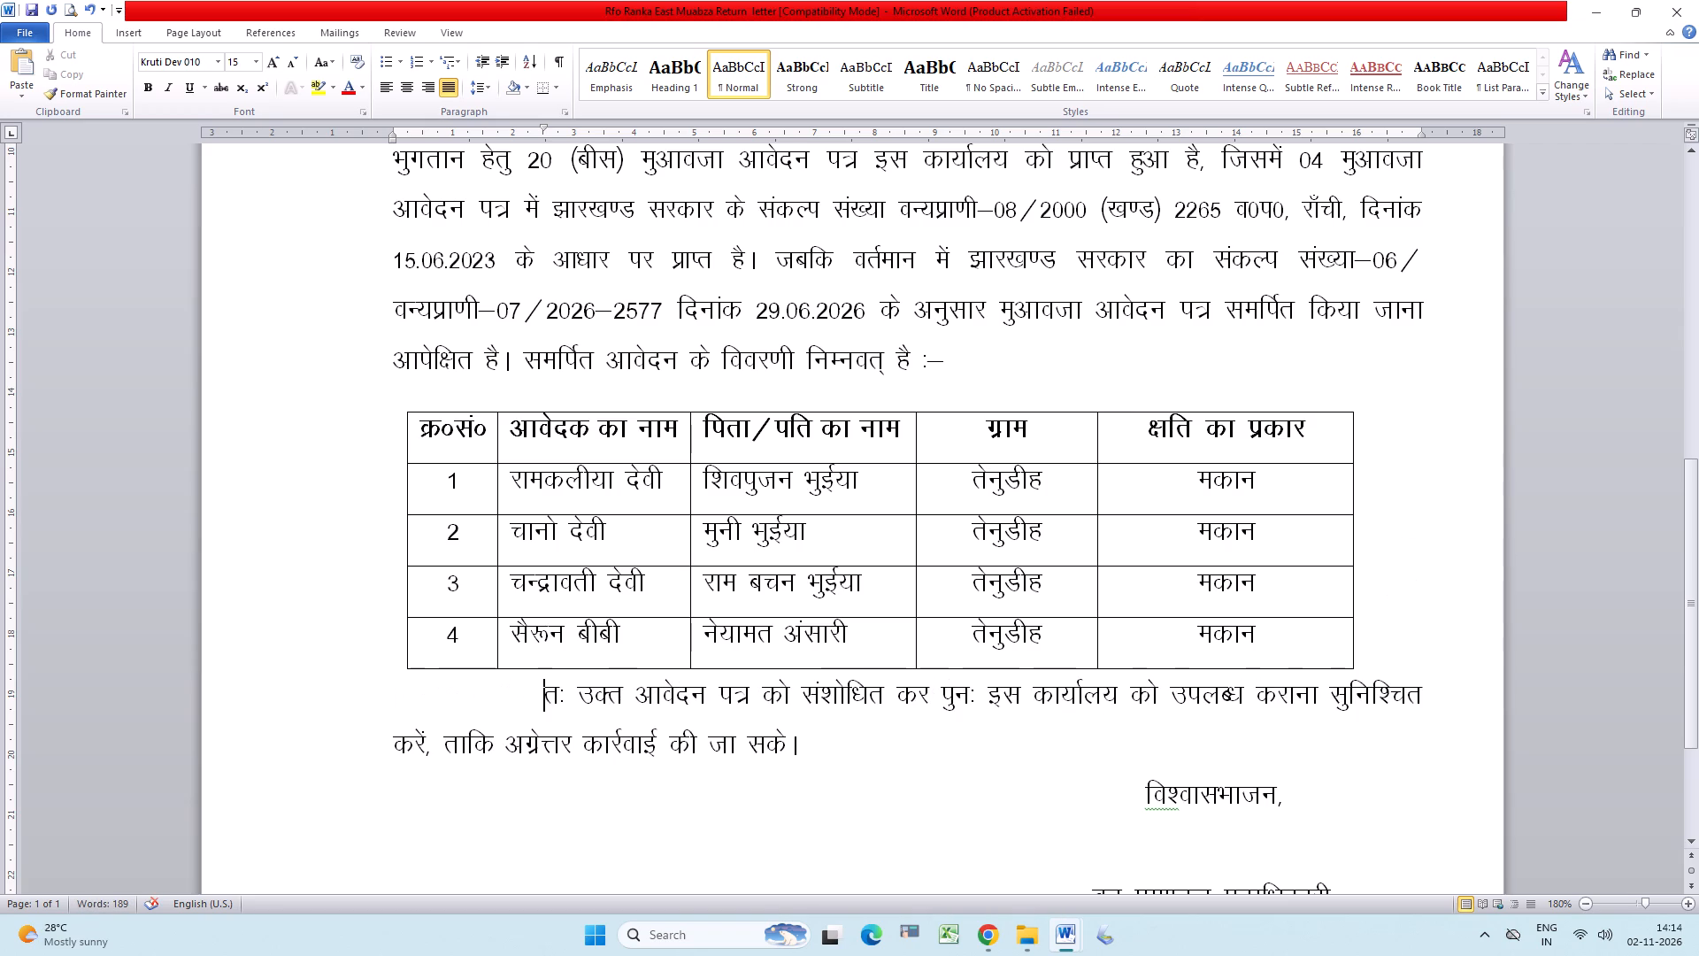
# Complete the closing paragraph's first word as "अतः" by adding the missing "अ", and save the letter.
pyautogui.press('v')
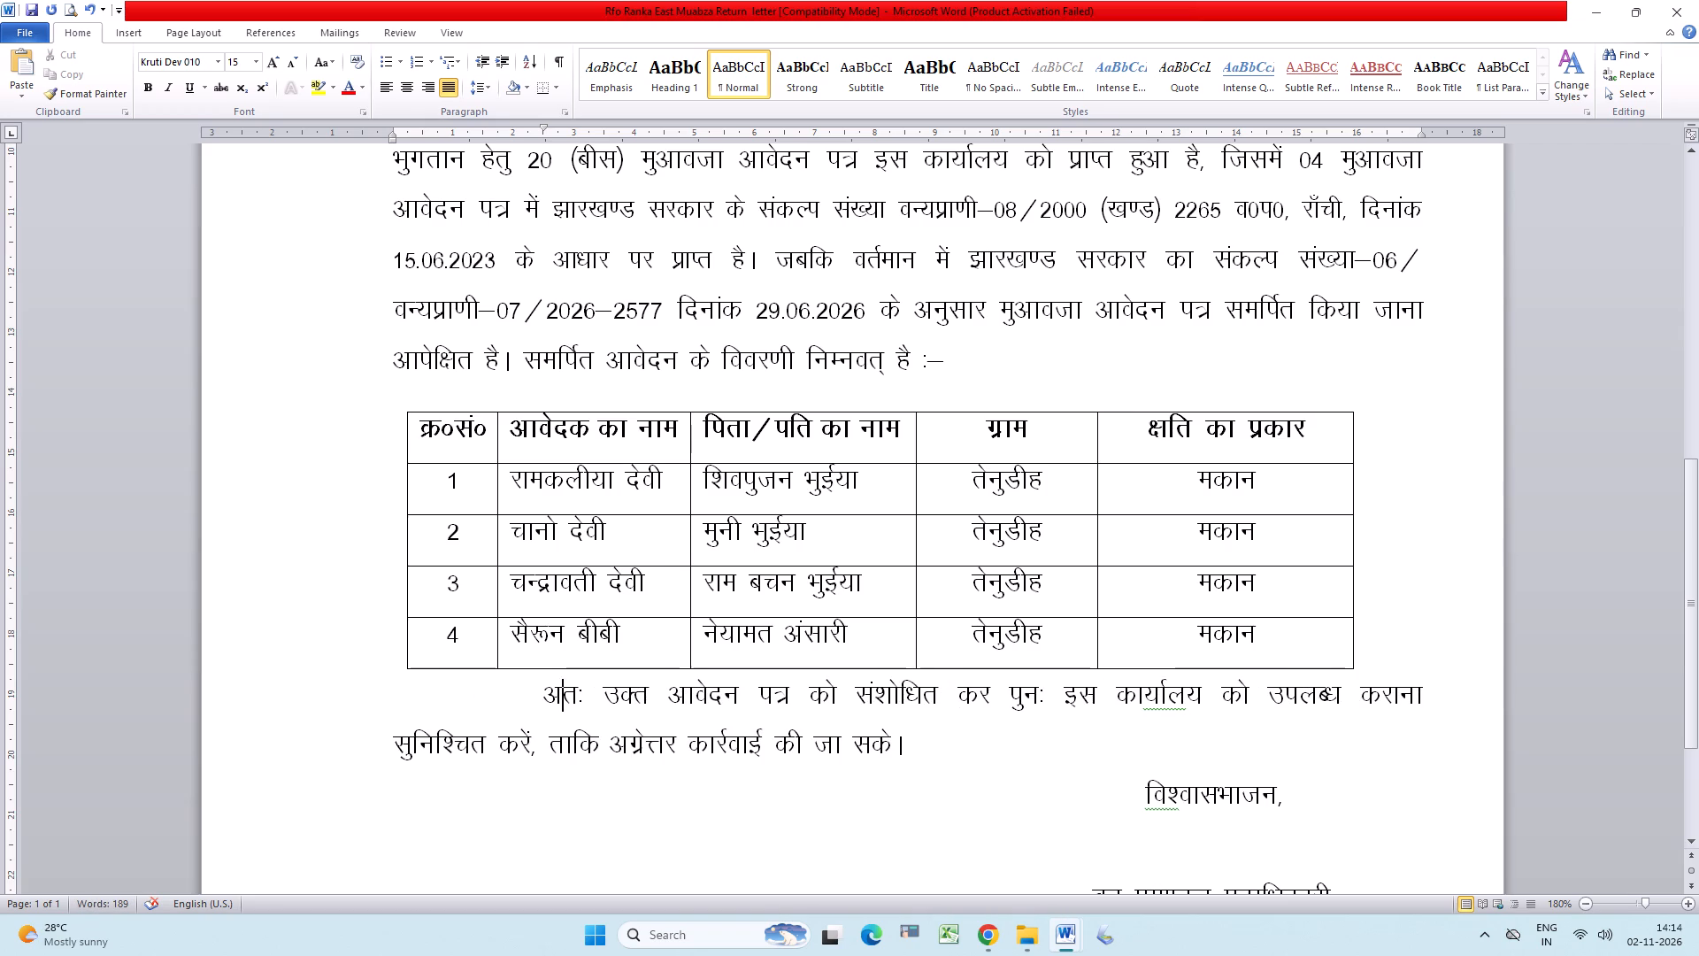
pyautogui.hotkey('ctrl', 's')
pyautogui.hotkey('ctrl', 's')
pyautogui.scroll(-1, 1072, 677)
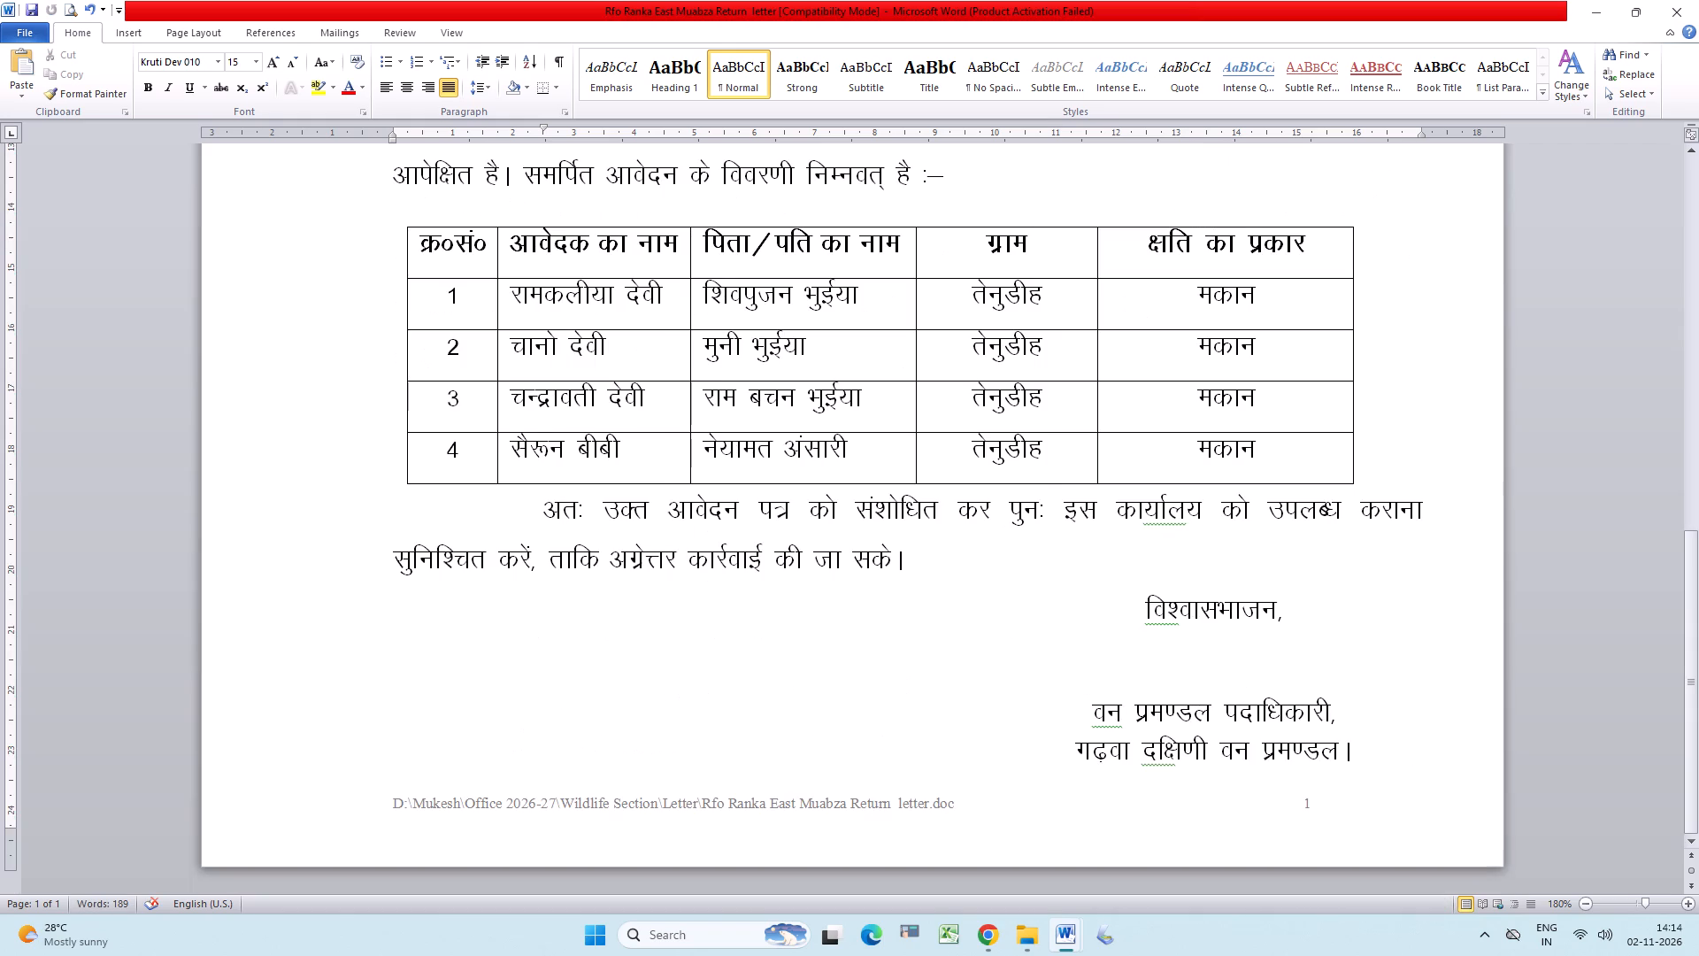
pyautogui.hotkey('ctrl', 's')
pyautogui.hotkey('ctrl', 's')
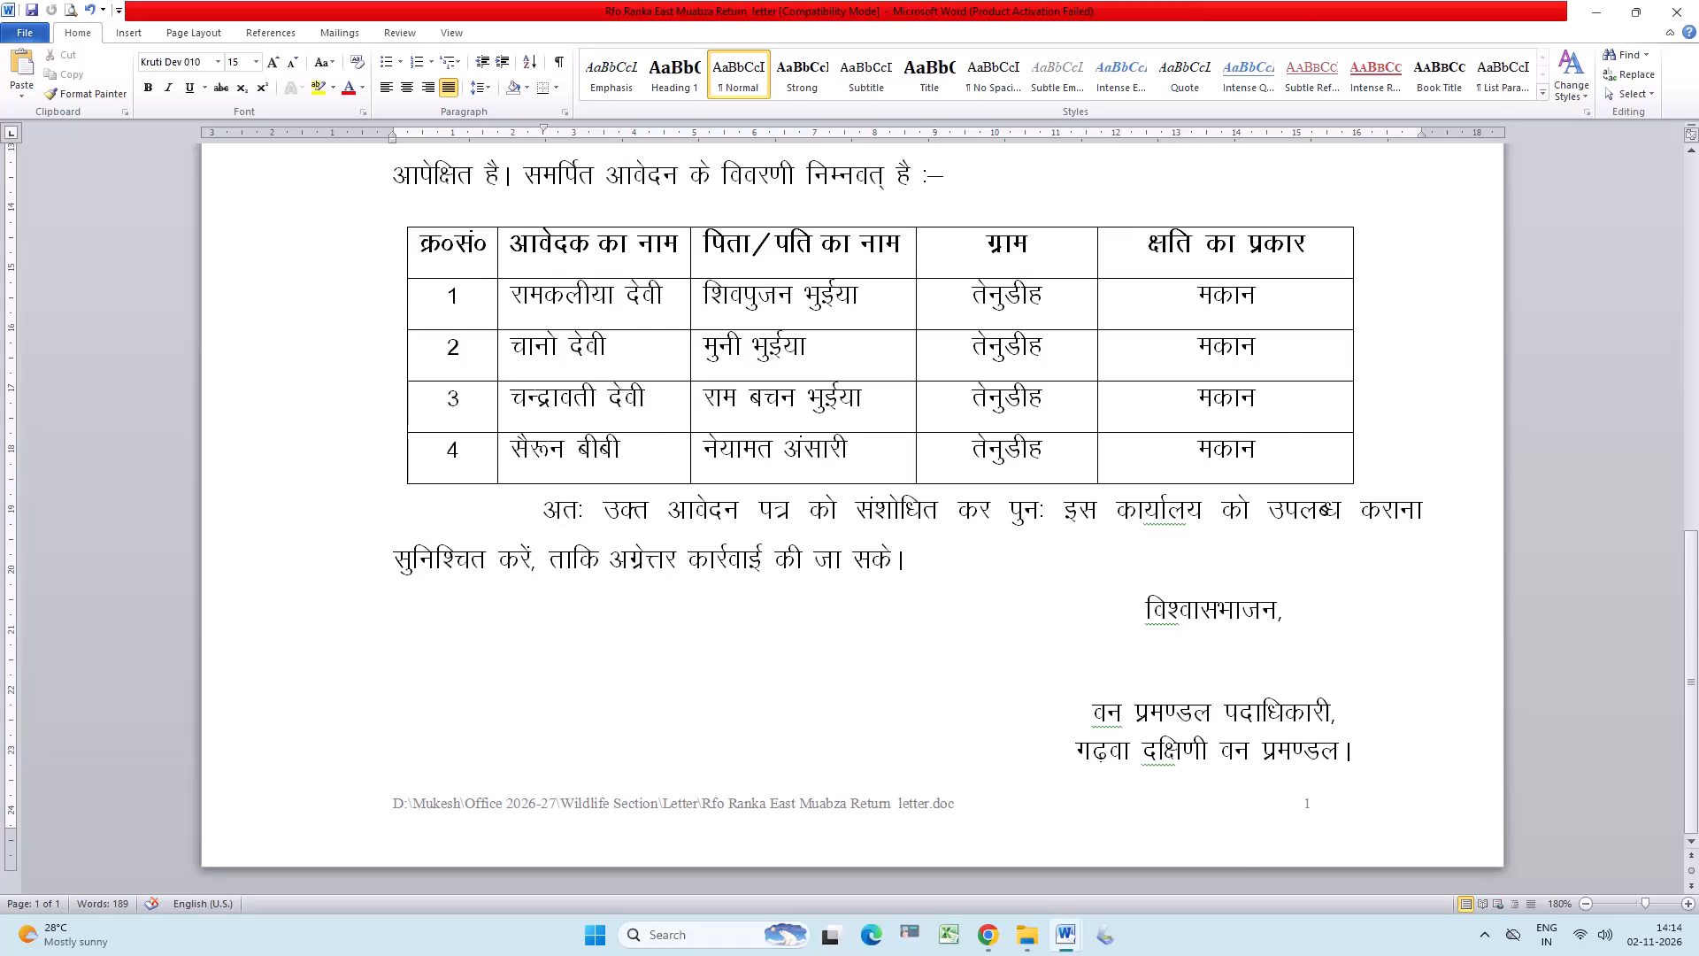
# Check the letter's layout and text from letterhead to closing in the print preview, then return to editing.
pyautogui.hotkey('ctrl', 'F2')
pyautogui.scroll(-2, 1238, 698)
pyautogui.scroll(2, 1234, 690)
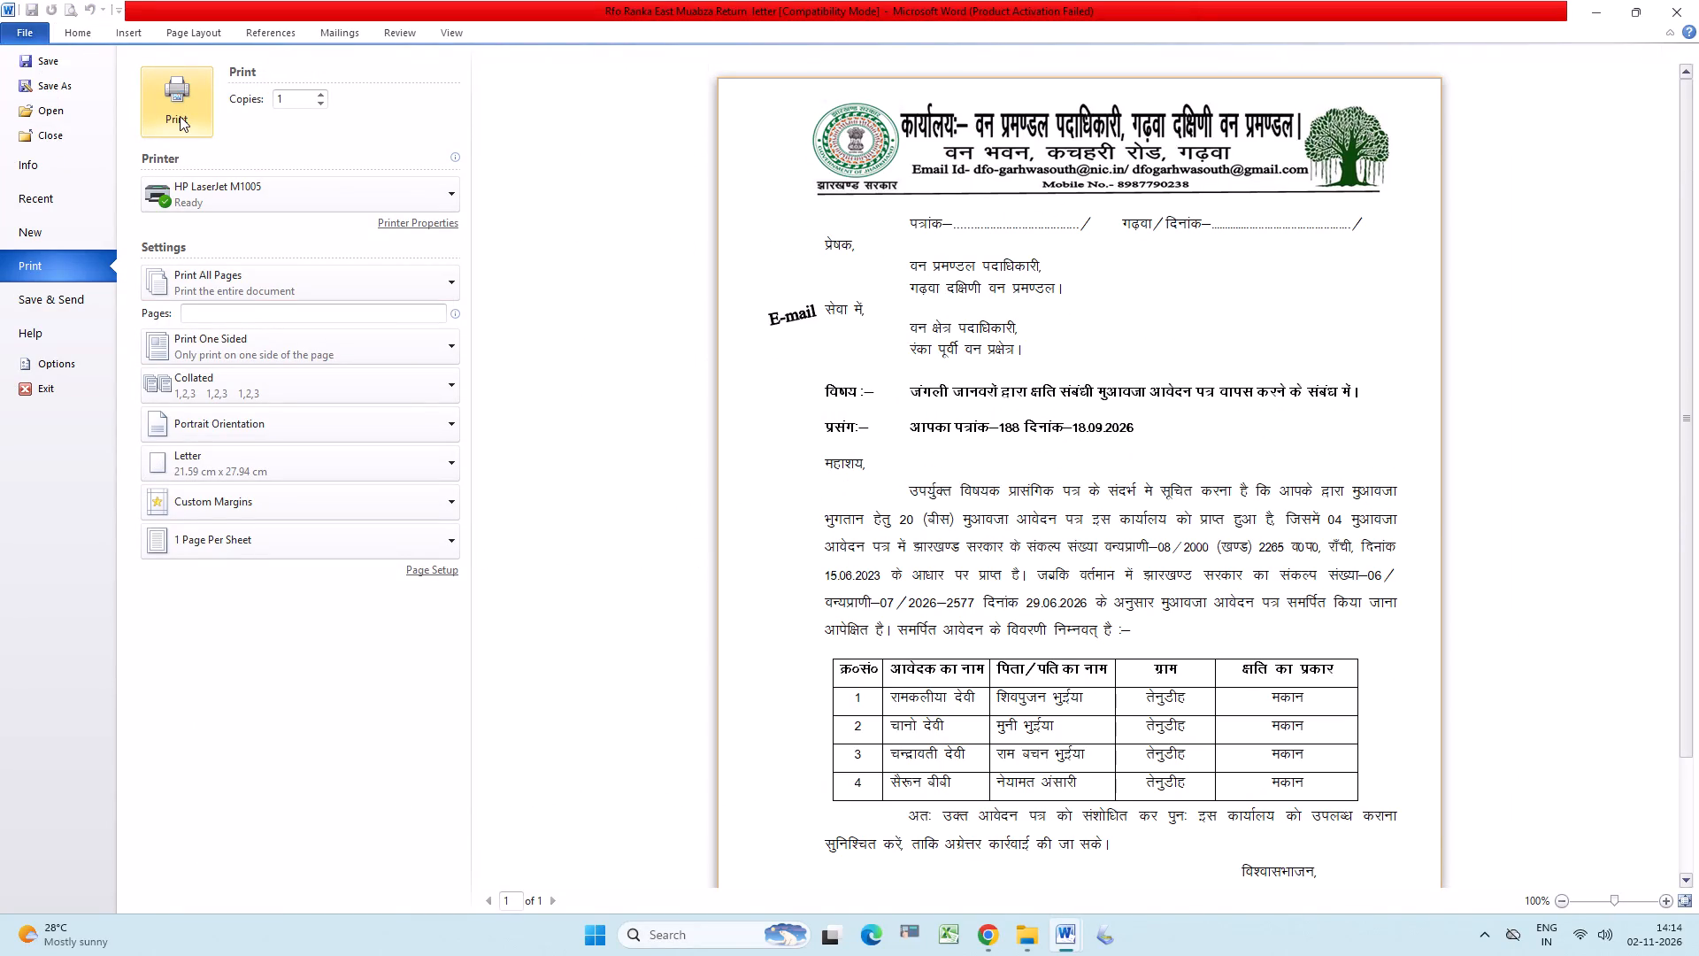
pyautogui.scroll(-2, 936, 364)
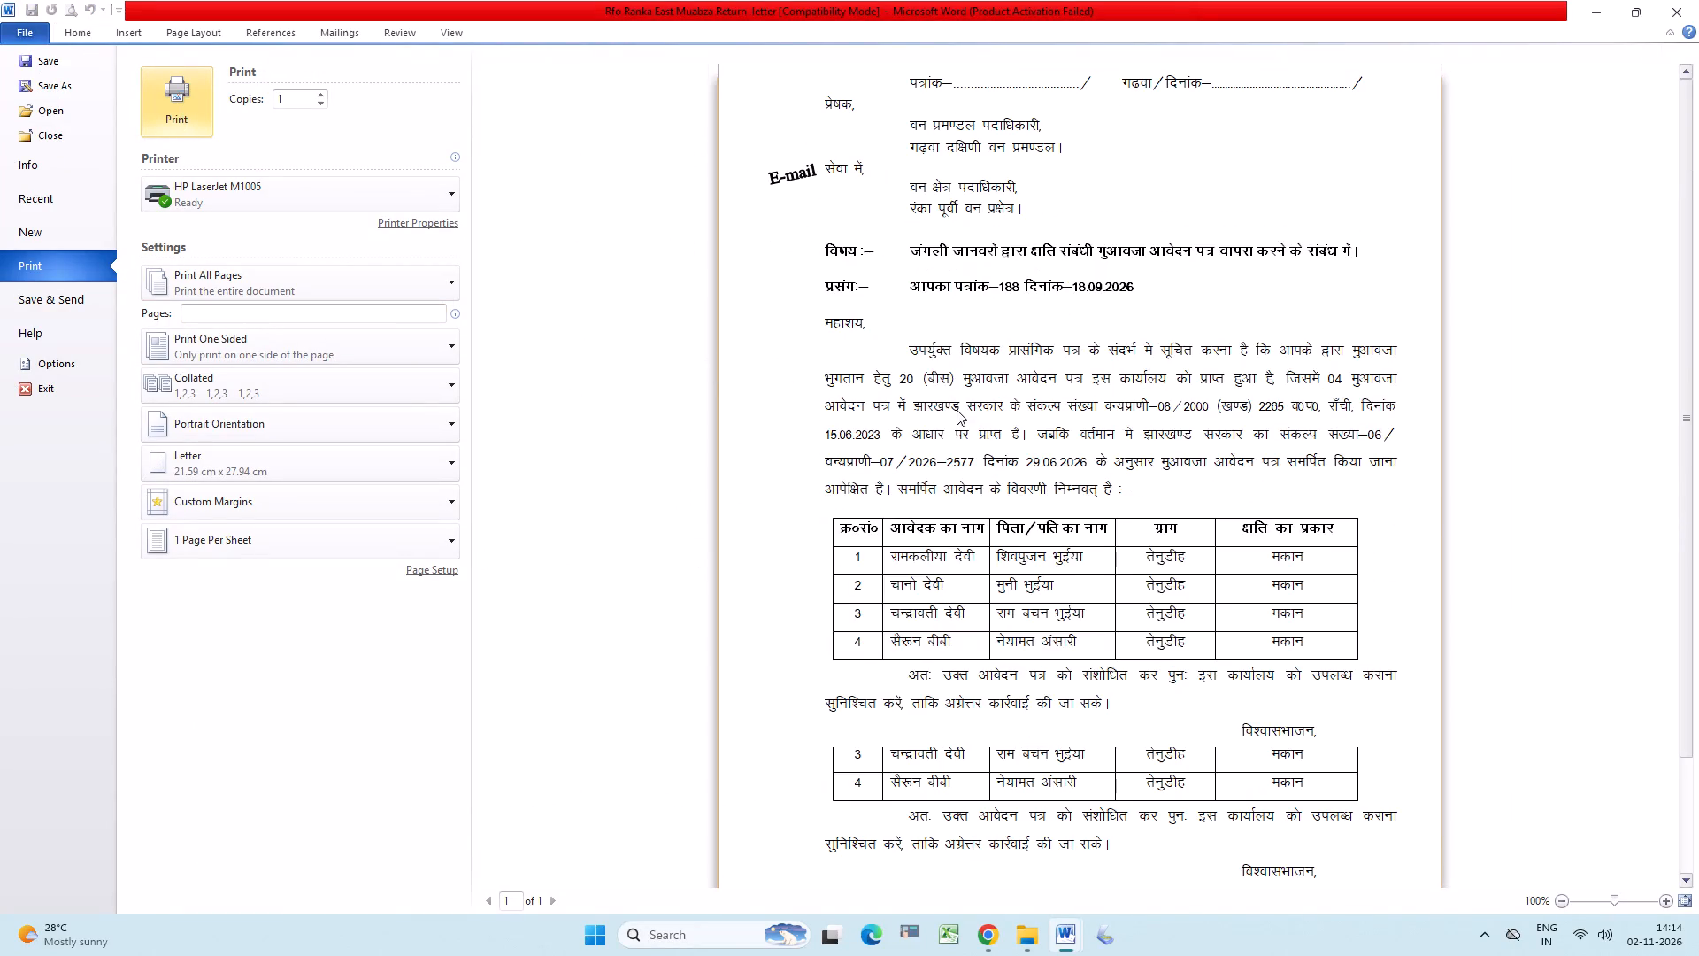
pyautogui.scroll(2, 957, 410)
pyautogui.scroll(-1, 977, 482)
pyautogui.scroll(1, 1093, 648)
pyautogui.scroll(-2, 1093, 646)
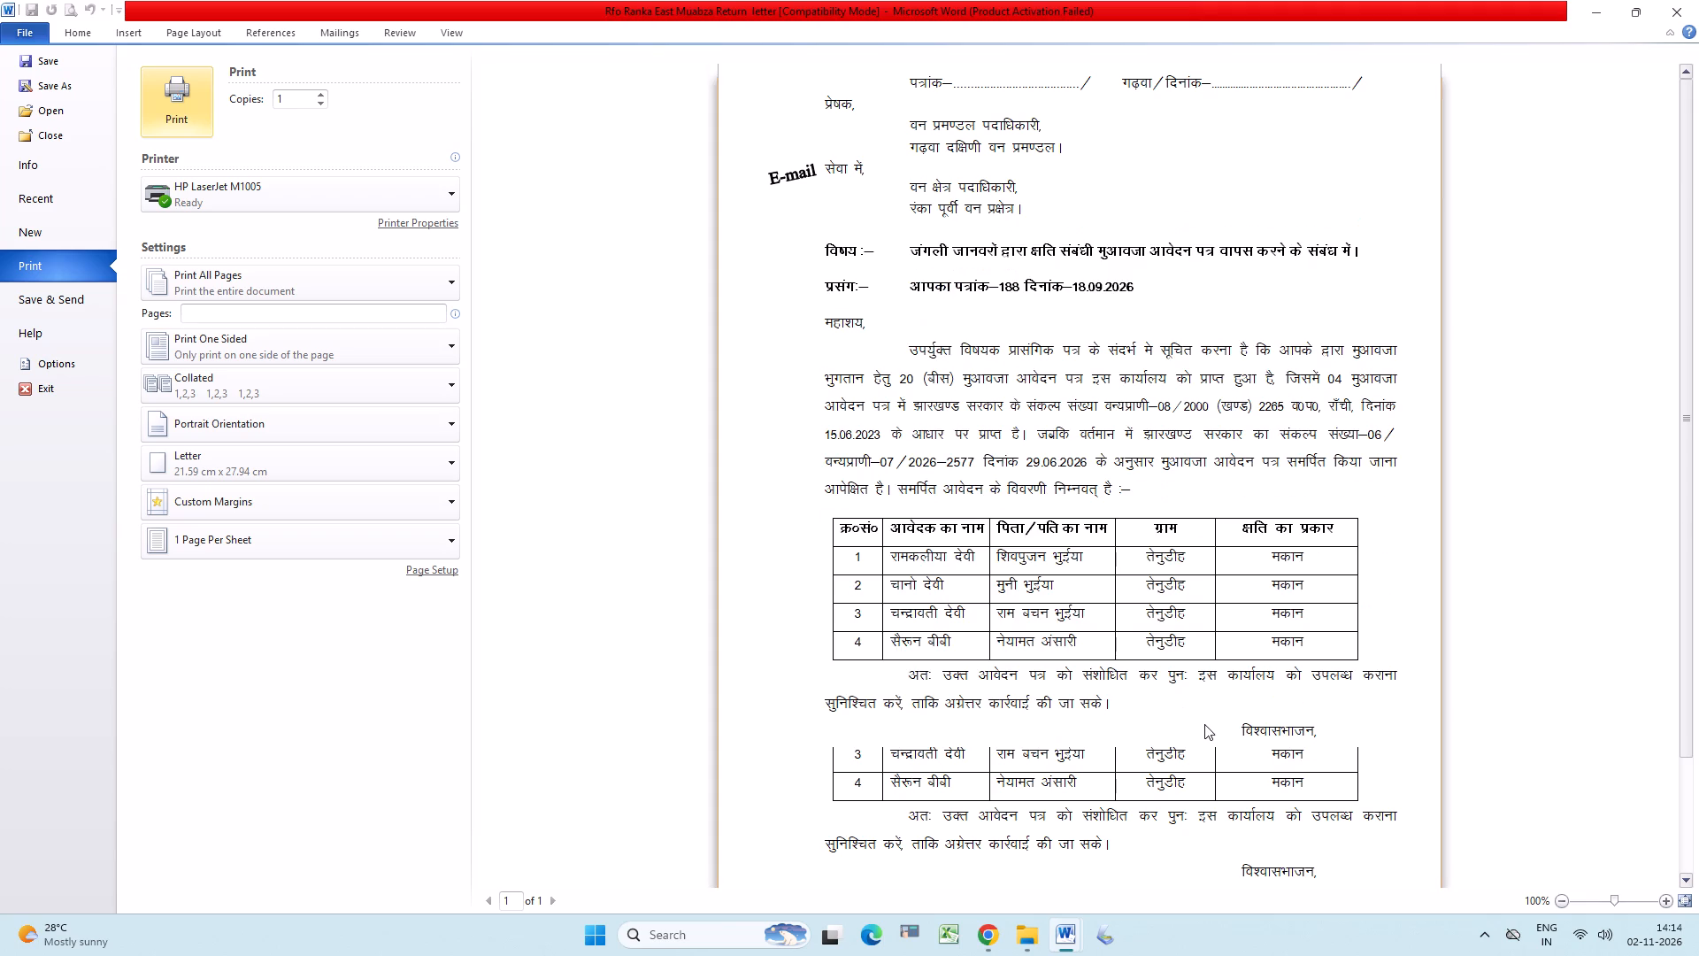
pyautogui.scroll(2, 1080, 483)
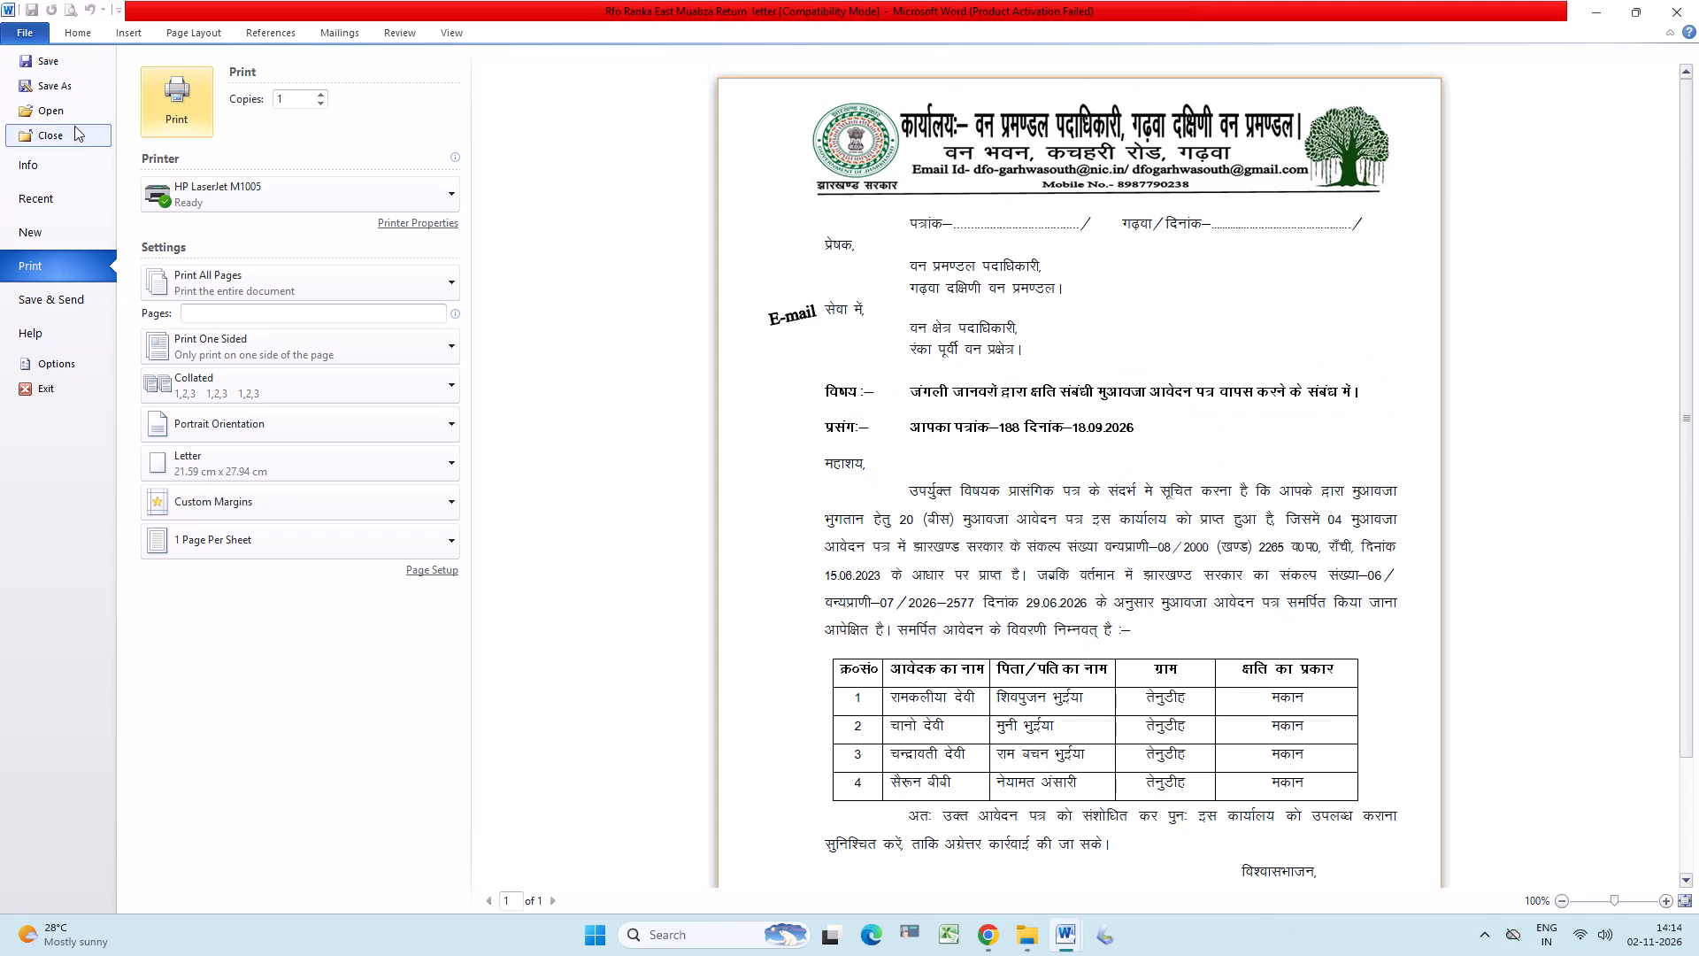
pyautogui.click(90, 30)
# Add the enclosure line "अनु0–आवेदन पत्र की मूलप्रति।" at the left margin below the closing paragraph, and save the letter.
pyautogui.scroll(3, 1390, 850)
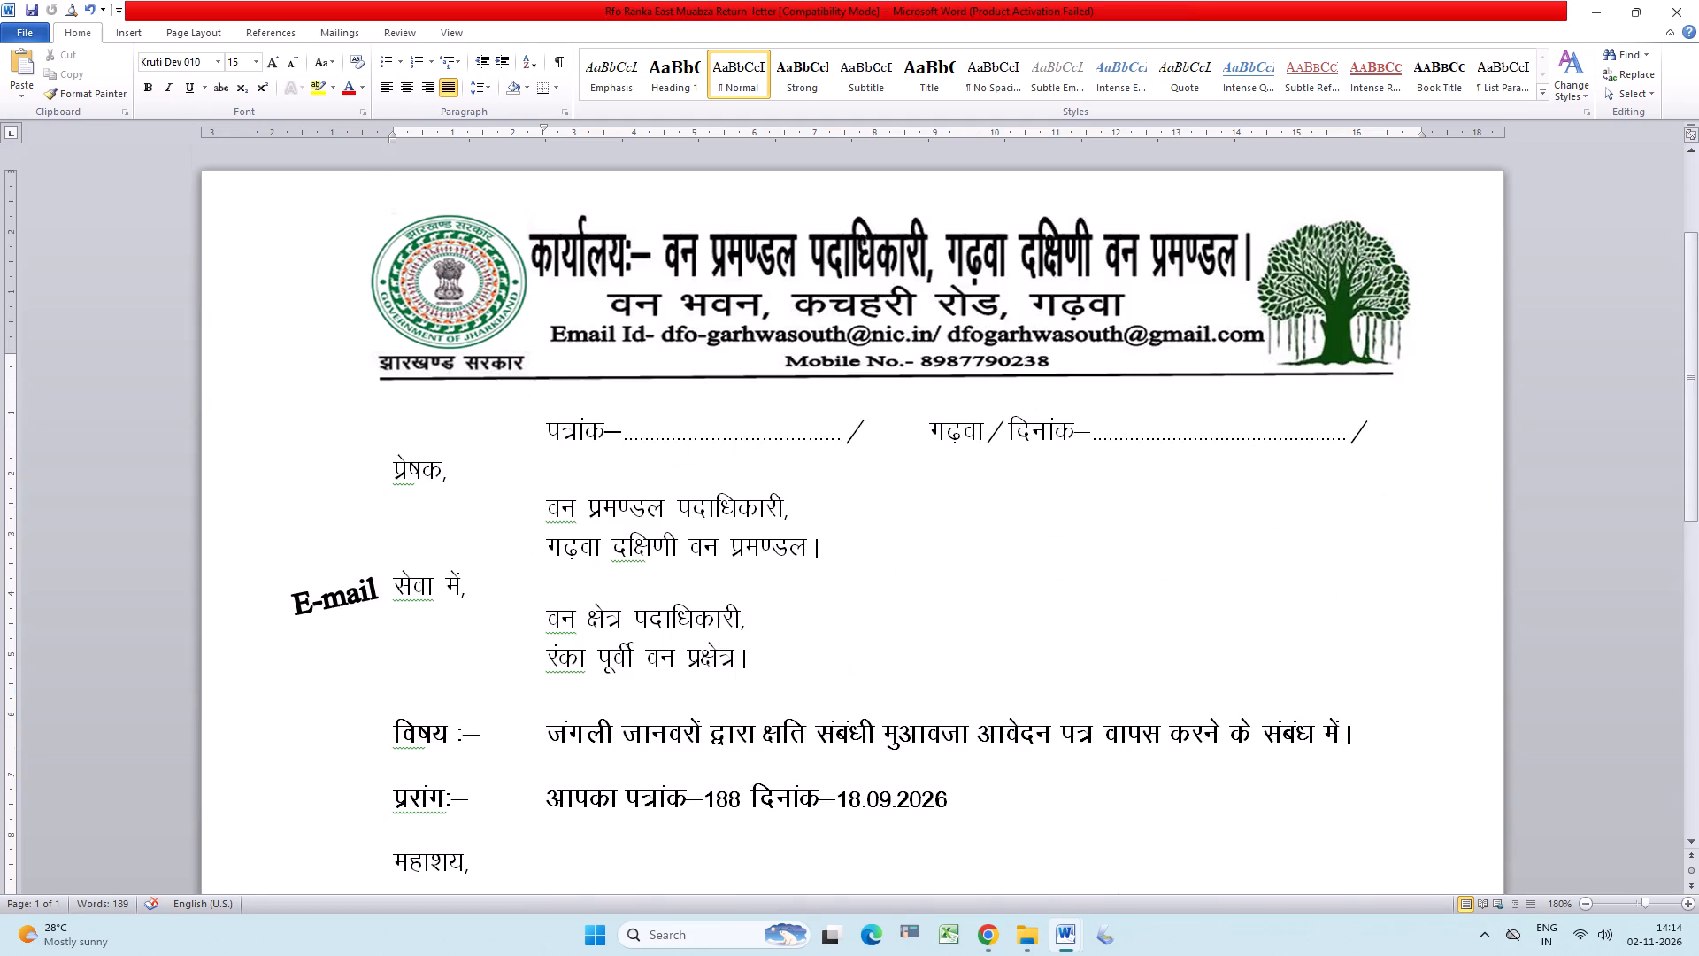
pyautogui.scroll(-2, 1051, 742)
pyautogui.scroll(1, 1024, 686)
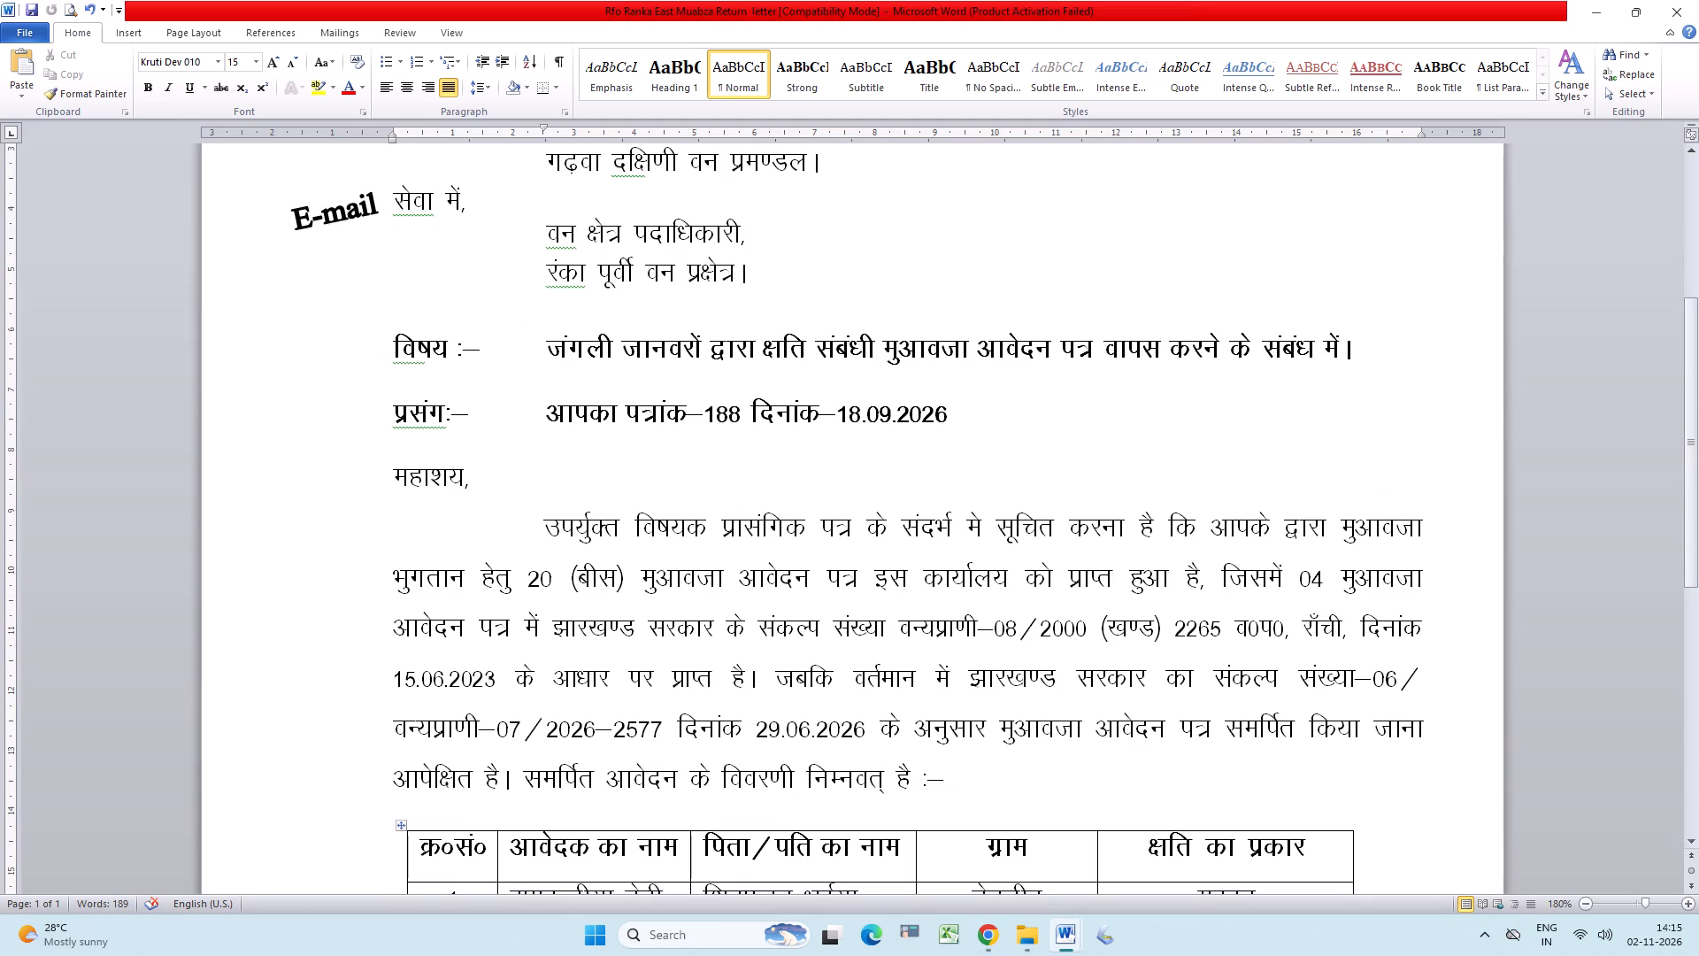
pyautogui.scroll(-1, 704, 798)
pyautogui.click(907, 783)
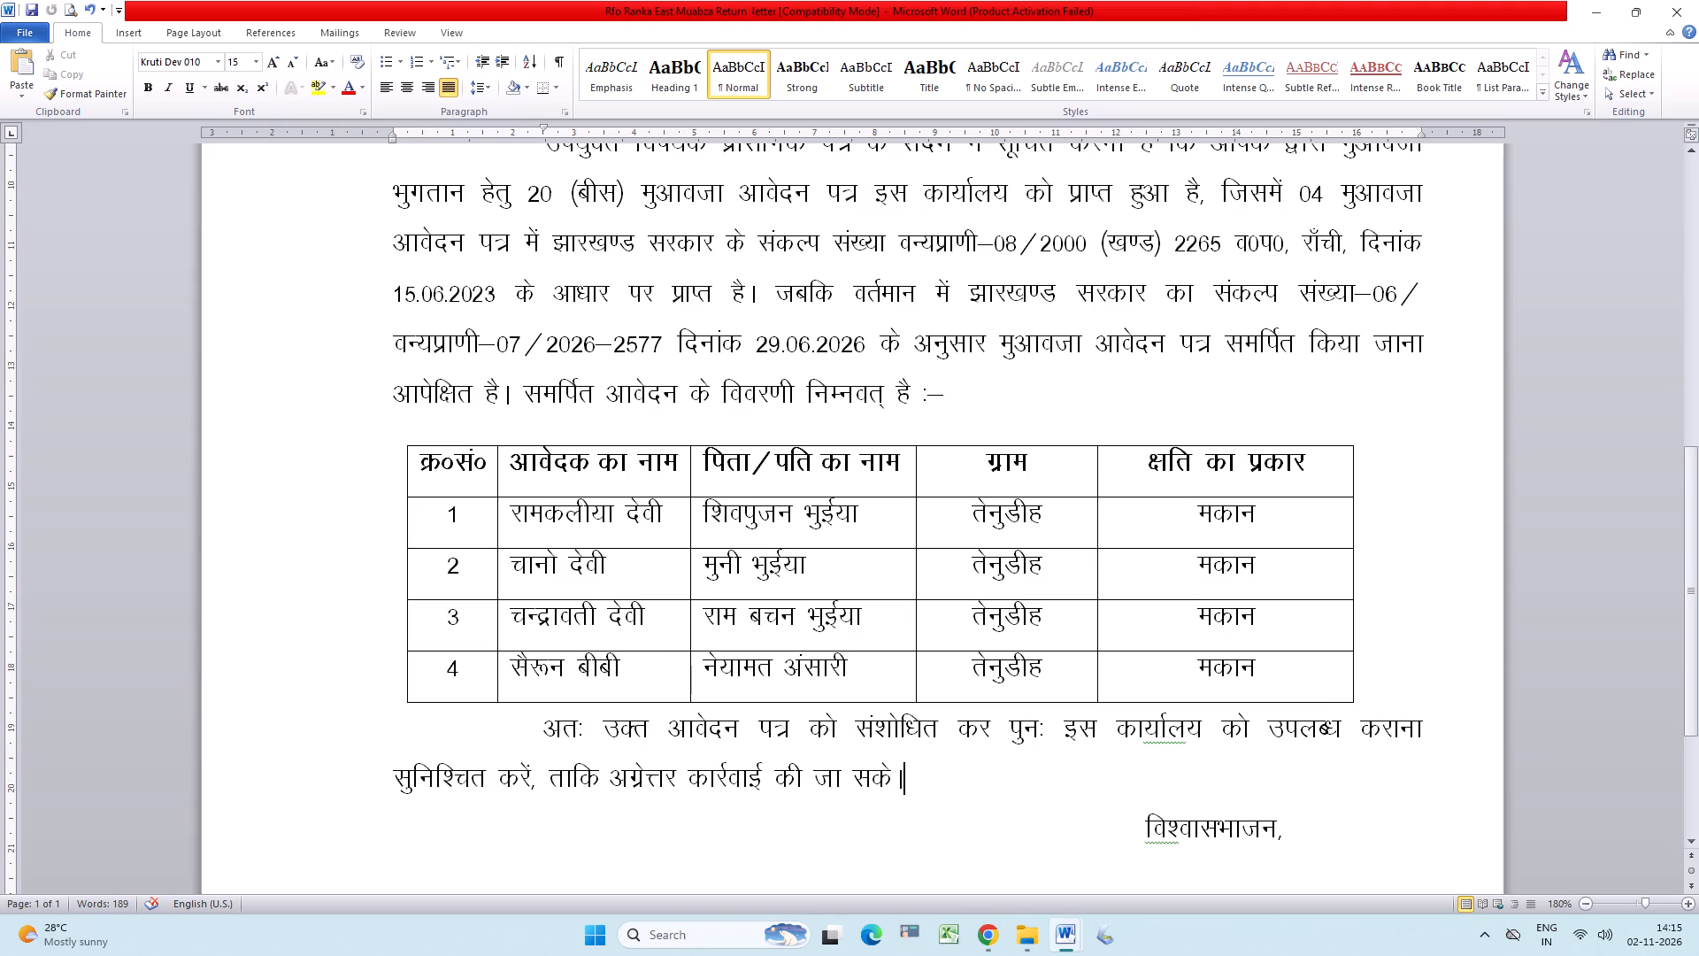
pyautogui.press('Return')
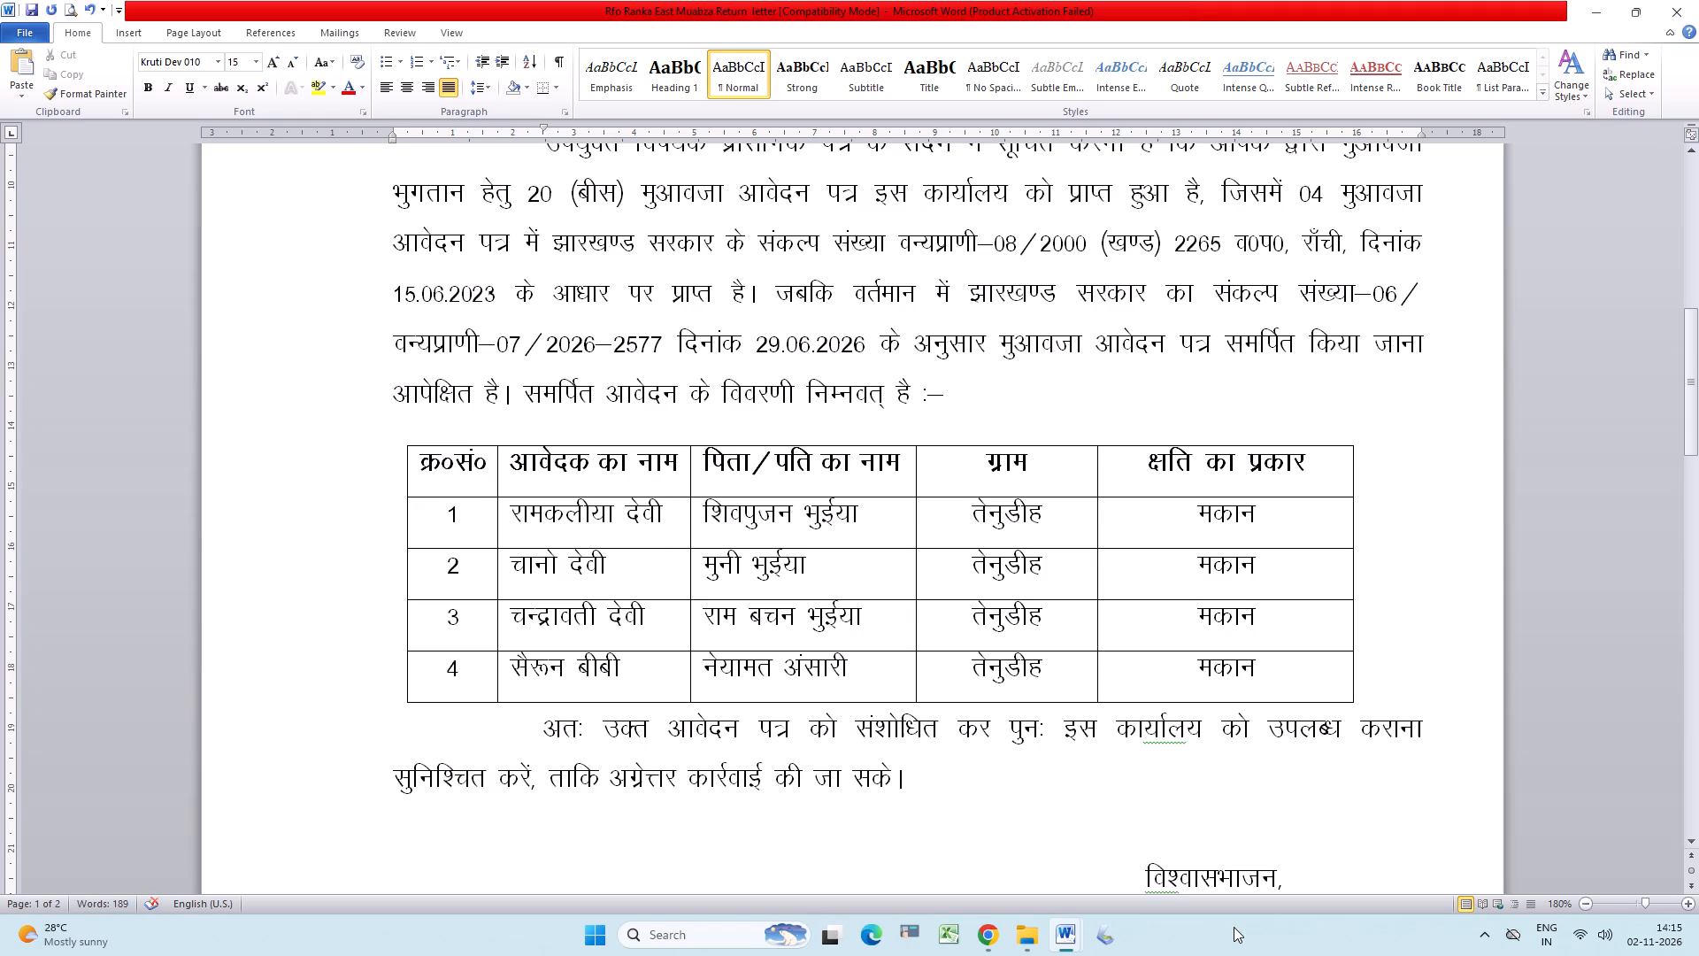
pyautogui.press('BackSpace')
pyautogui.write('vuq')
pyautogui.write('0&vkosnu d')
pyautogui.press('BackSpace')
pyautogui.press('i')
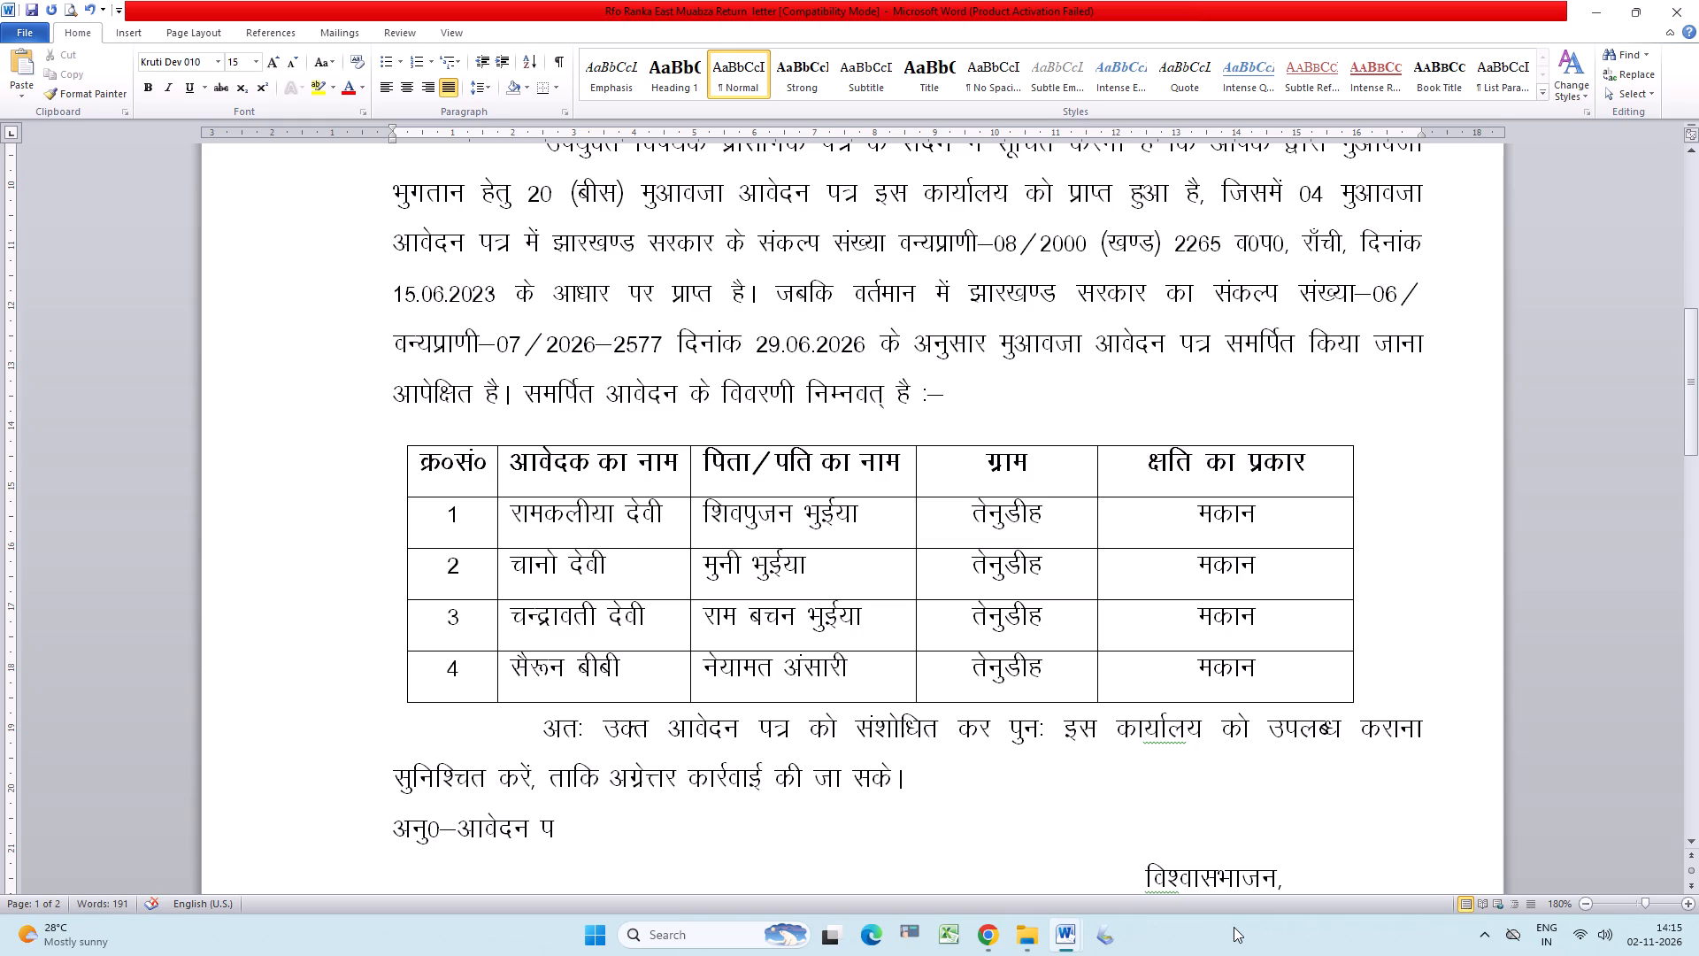
pyautogui.write('= dh ewy')
pyautogui.write('izfrA')
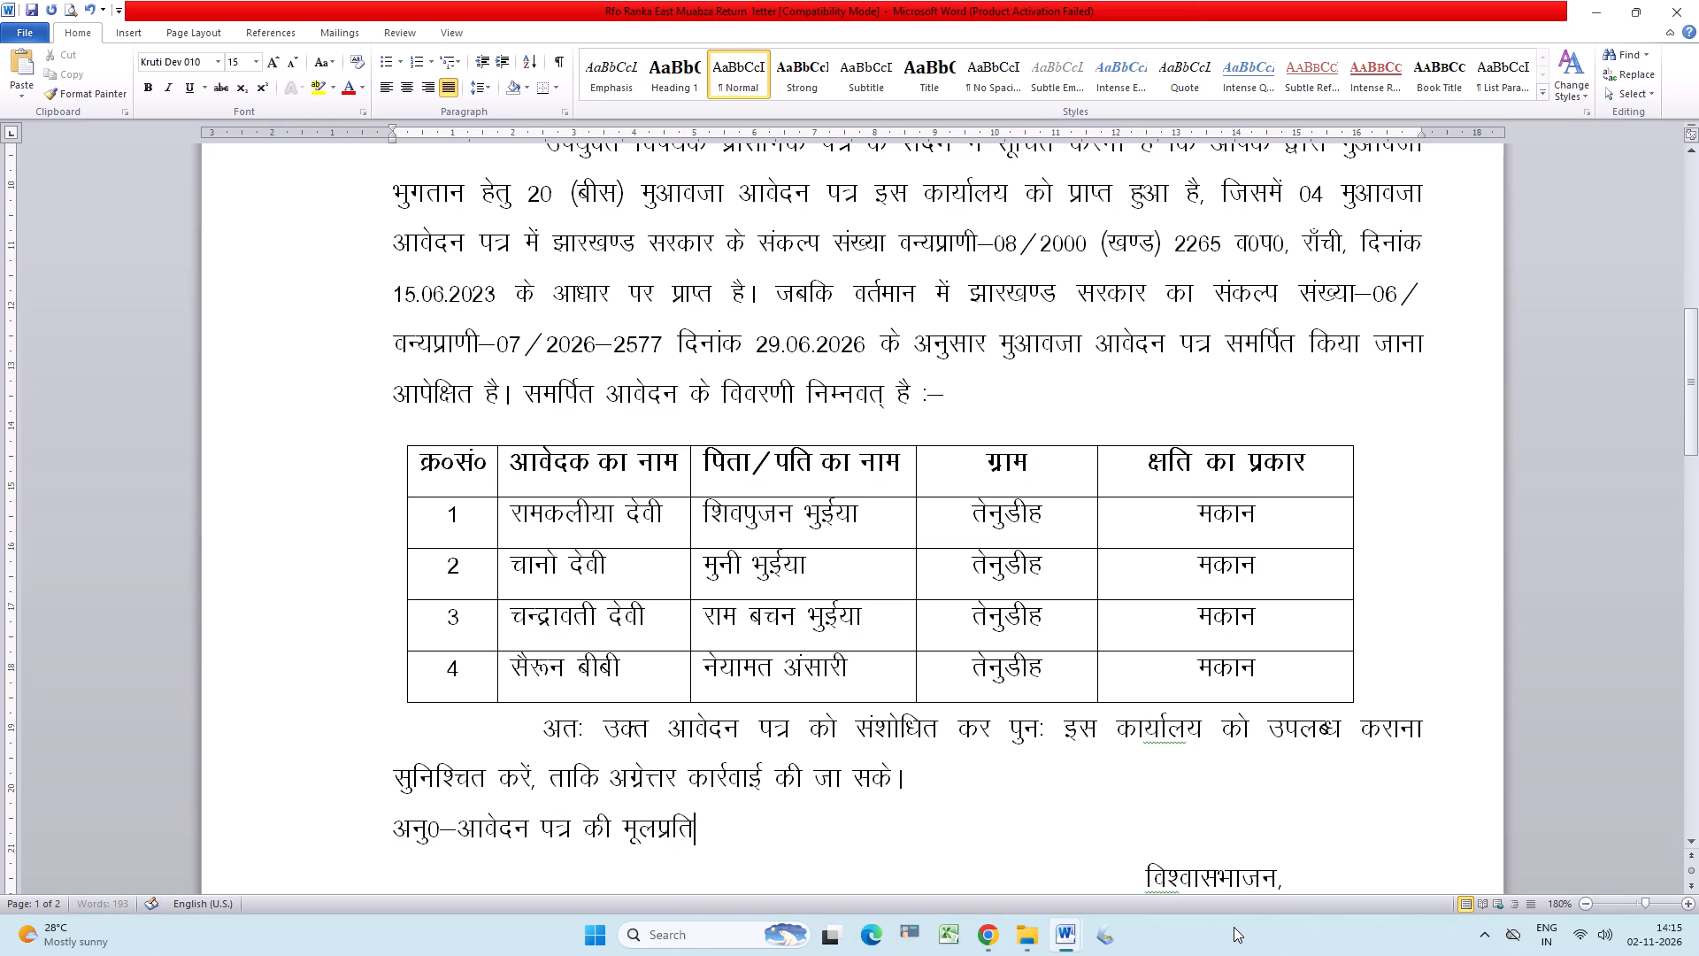
pyautogui.hotkey('ctrl', 's')
# Make the enclosure line "अनु0–आवेदन पत्र की मूलप्रति।" bold and save the letter.
pyautogui.moveTo(393, 825); pyautogui.dragTo(689, 827)
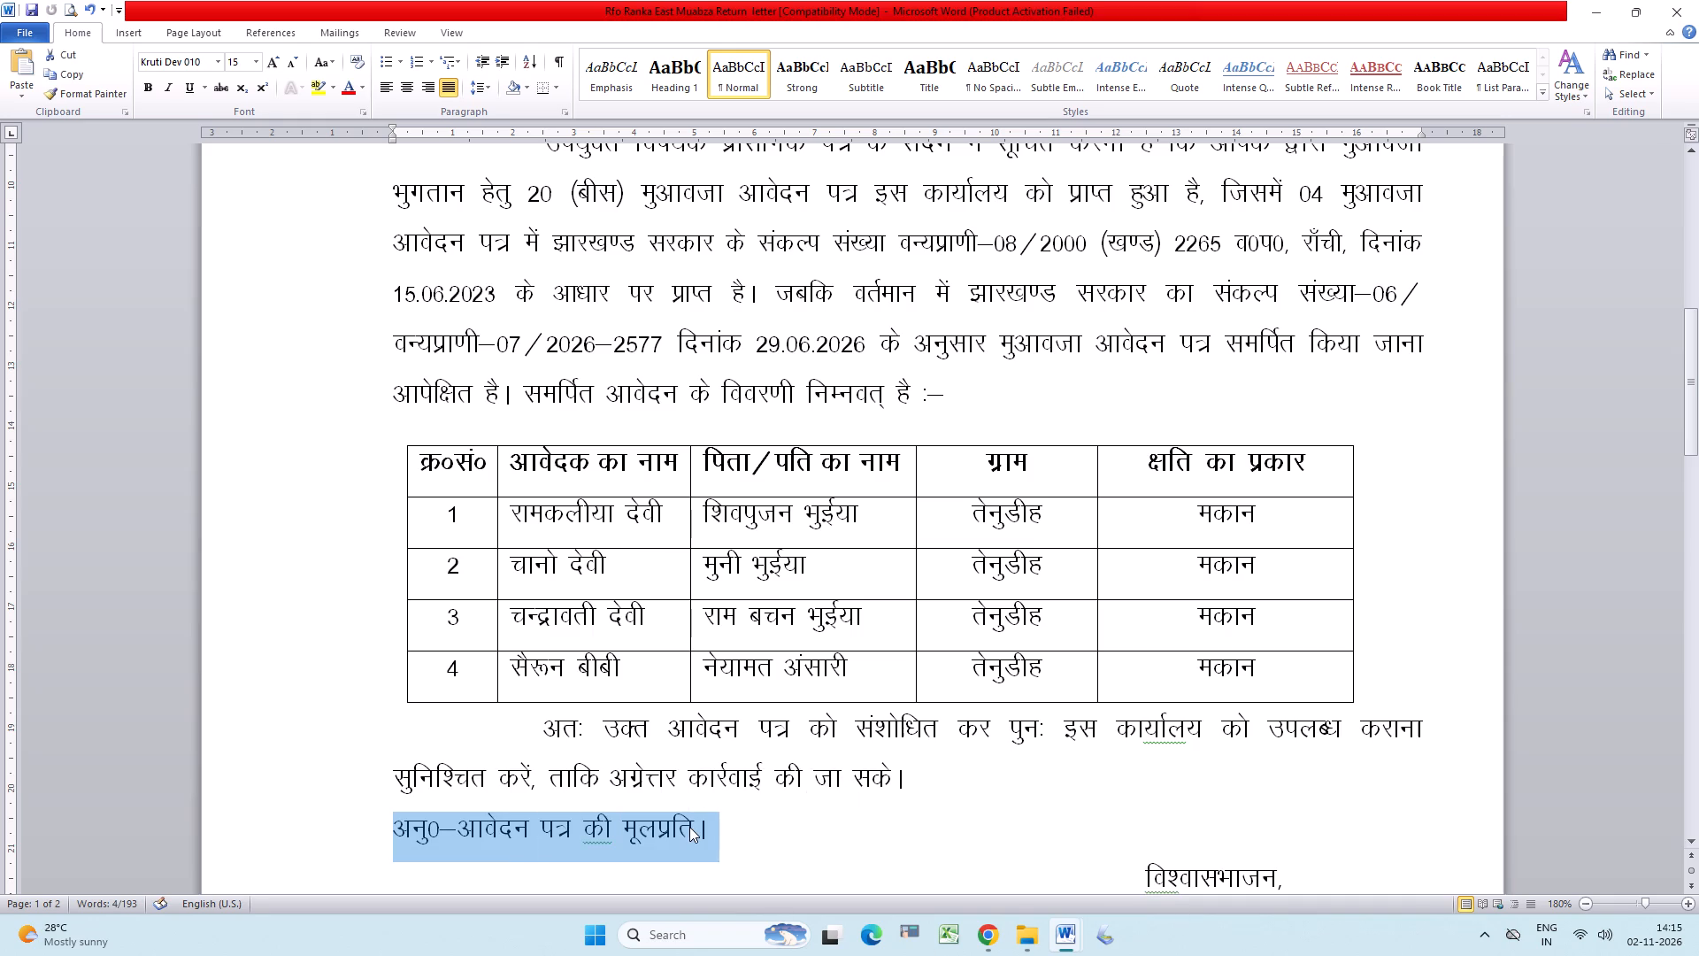
pyautogui.hotkey('ctrl', 'b')
pyautogui.hotkey('ctrl', 's')
pyautogui.click(971, 806)
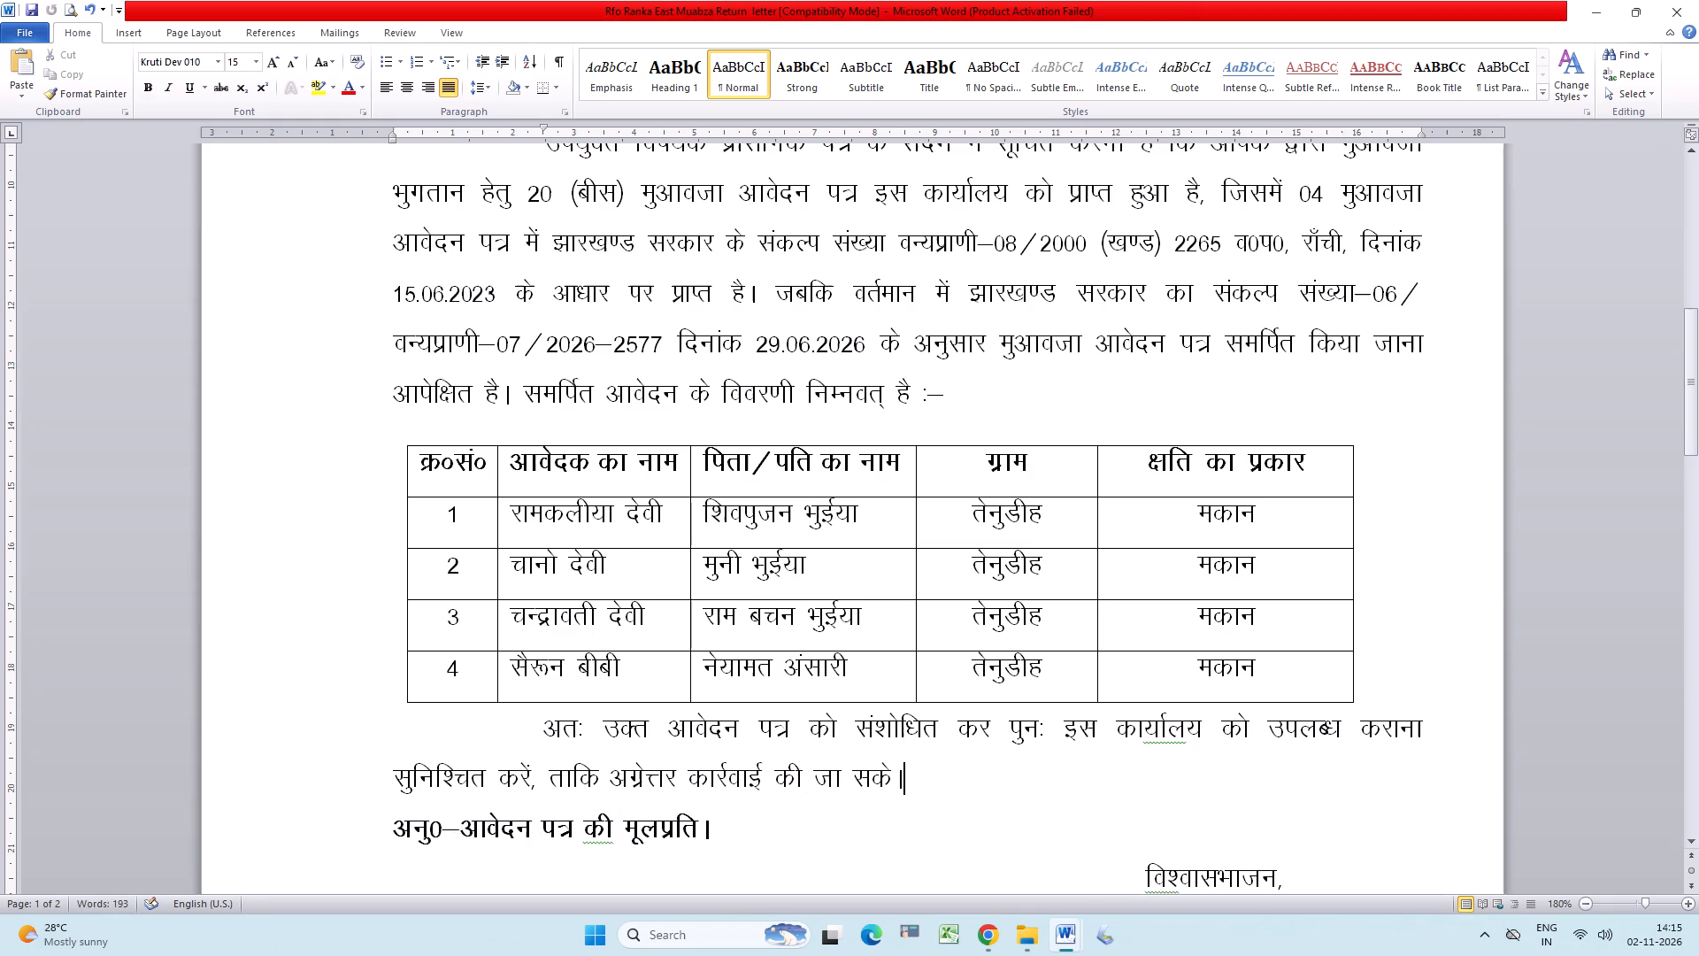
# Review the letter's text and page layout in the document and the print preview, then return to editing.
pyautogui.scroll(-2, 1036, 834)
pyautogui.scroll(1, 1090, 763)
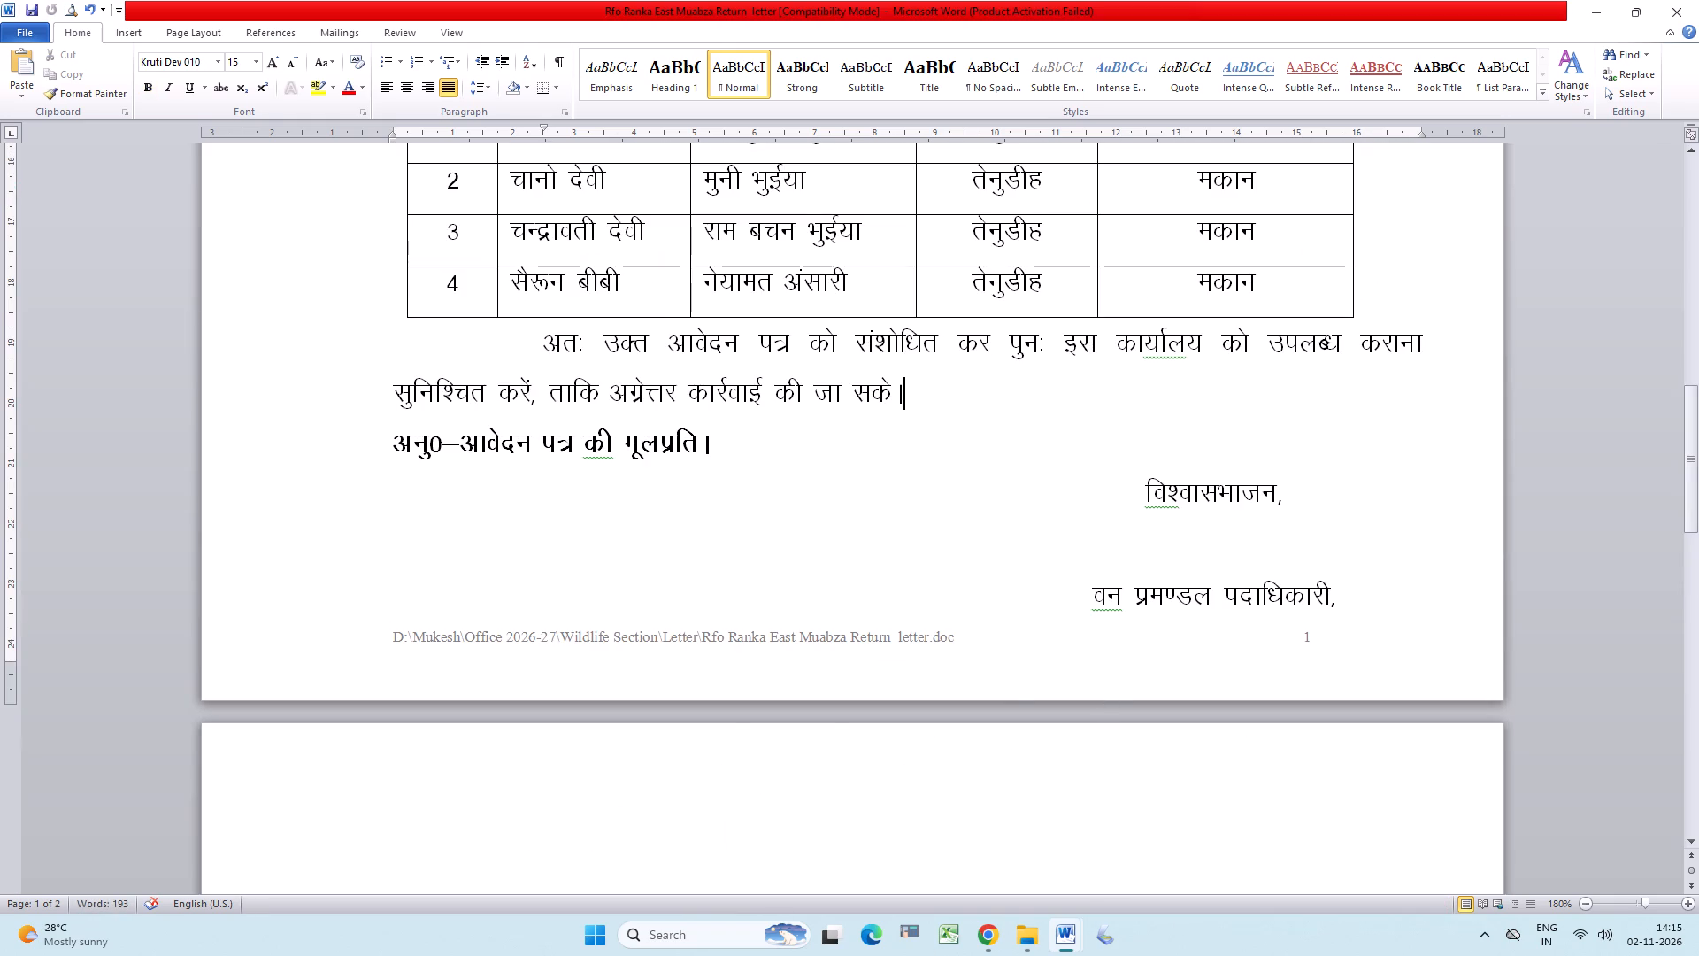
pyautogui.scroll(2, 1039, 752)
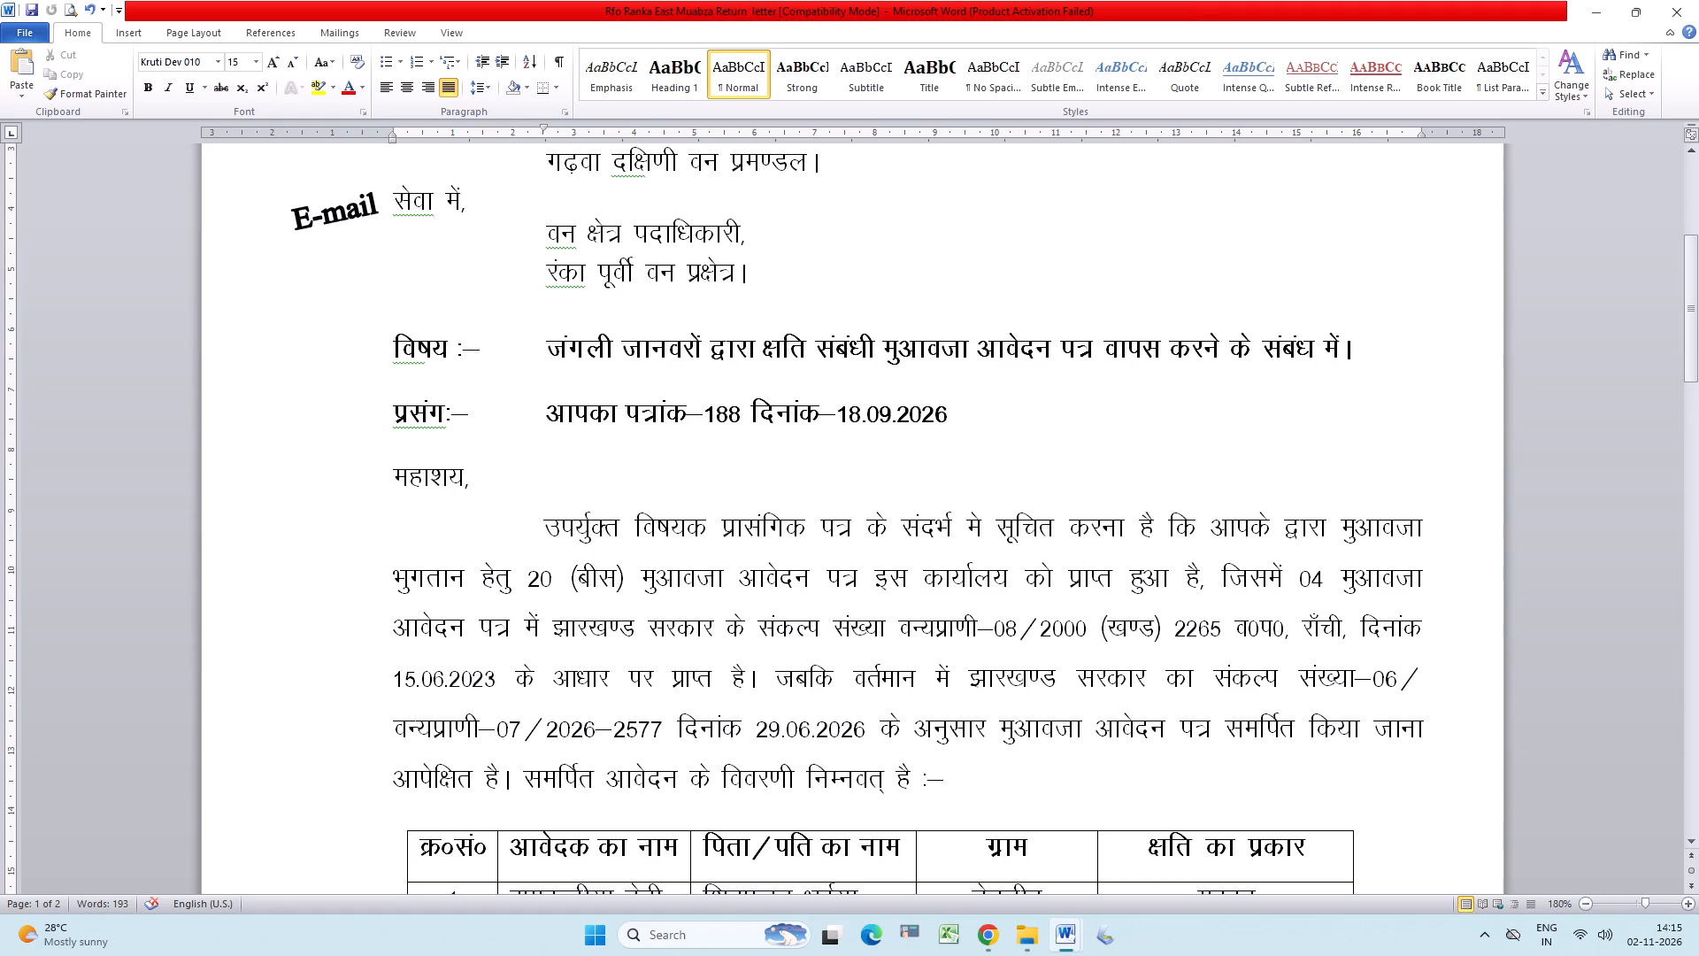
pyautogui.hotkey('ctrl', 'F2')
pyautogui.scroll(-1, 995, 720)
pyautogui.scroll(-2, 1210, 797)
pyautogui.scroll(3, 1234, 766)
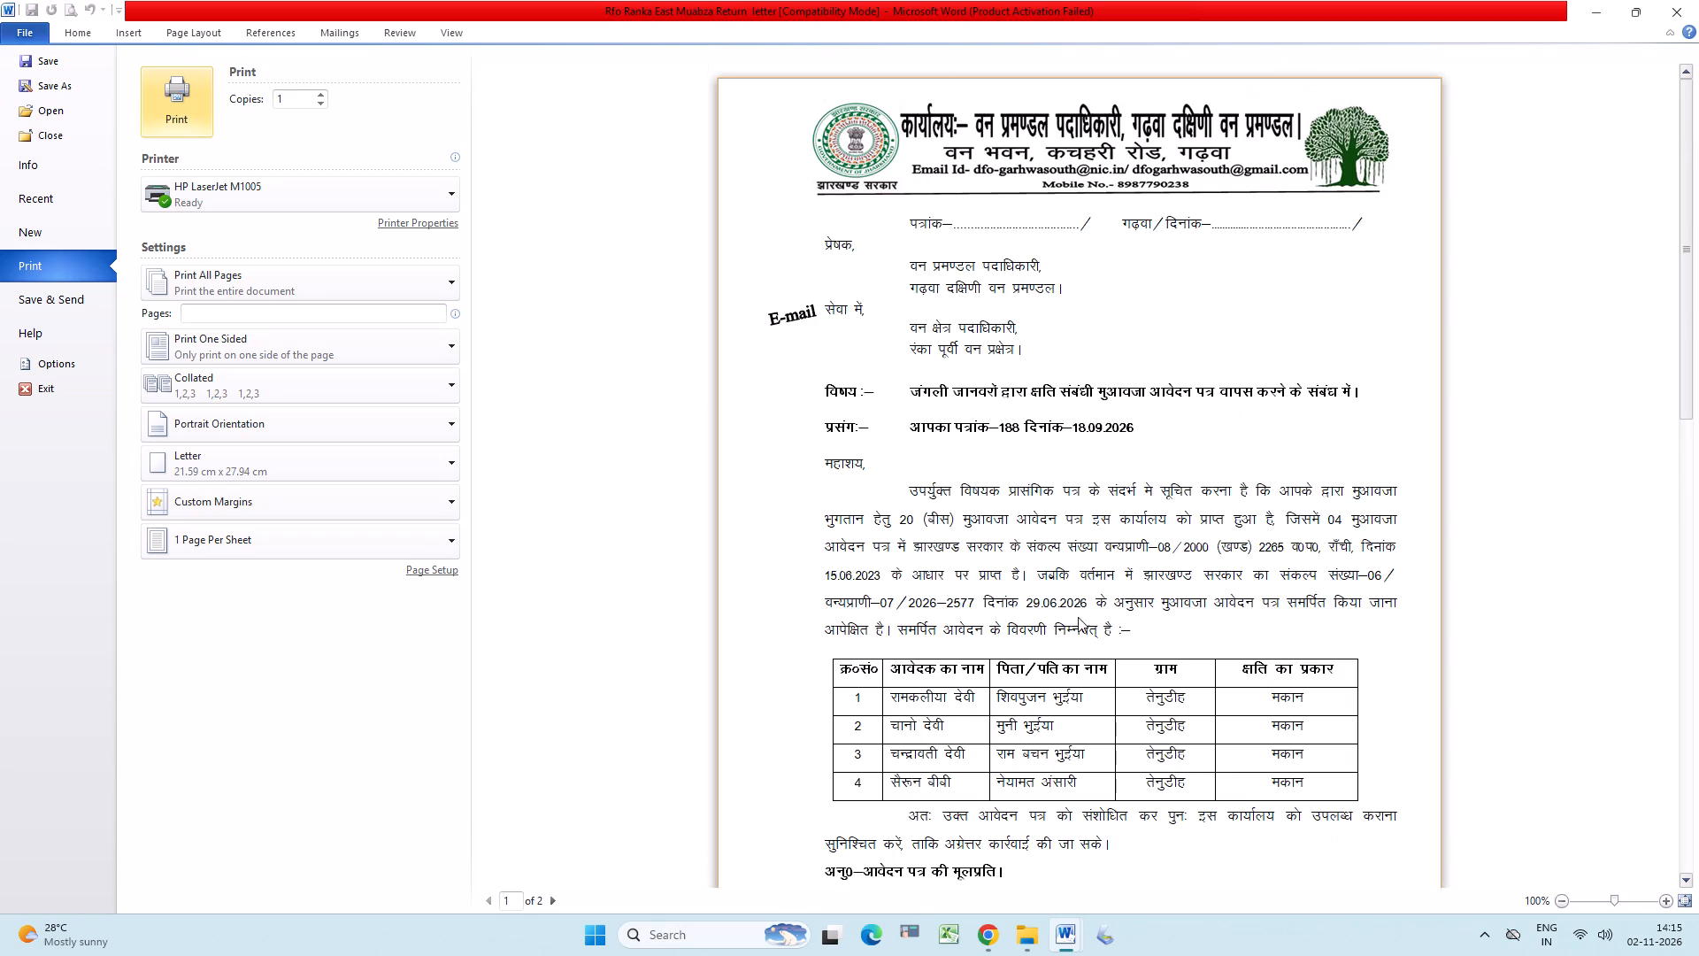
pyautogui.click(66, 31)
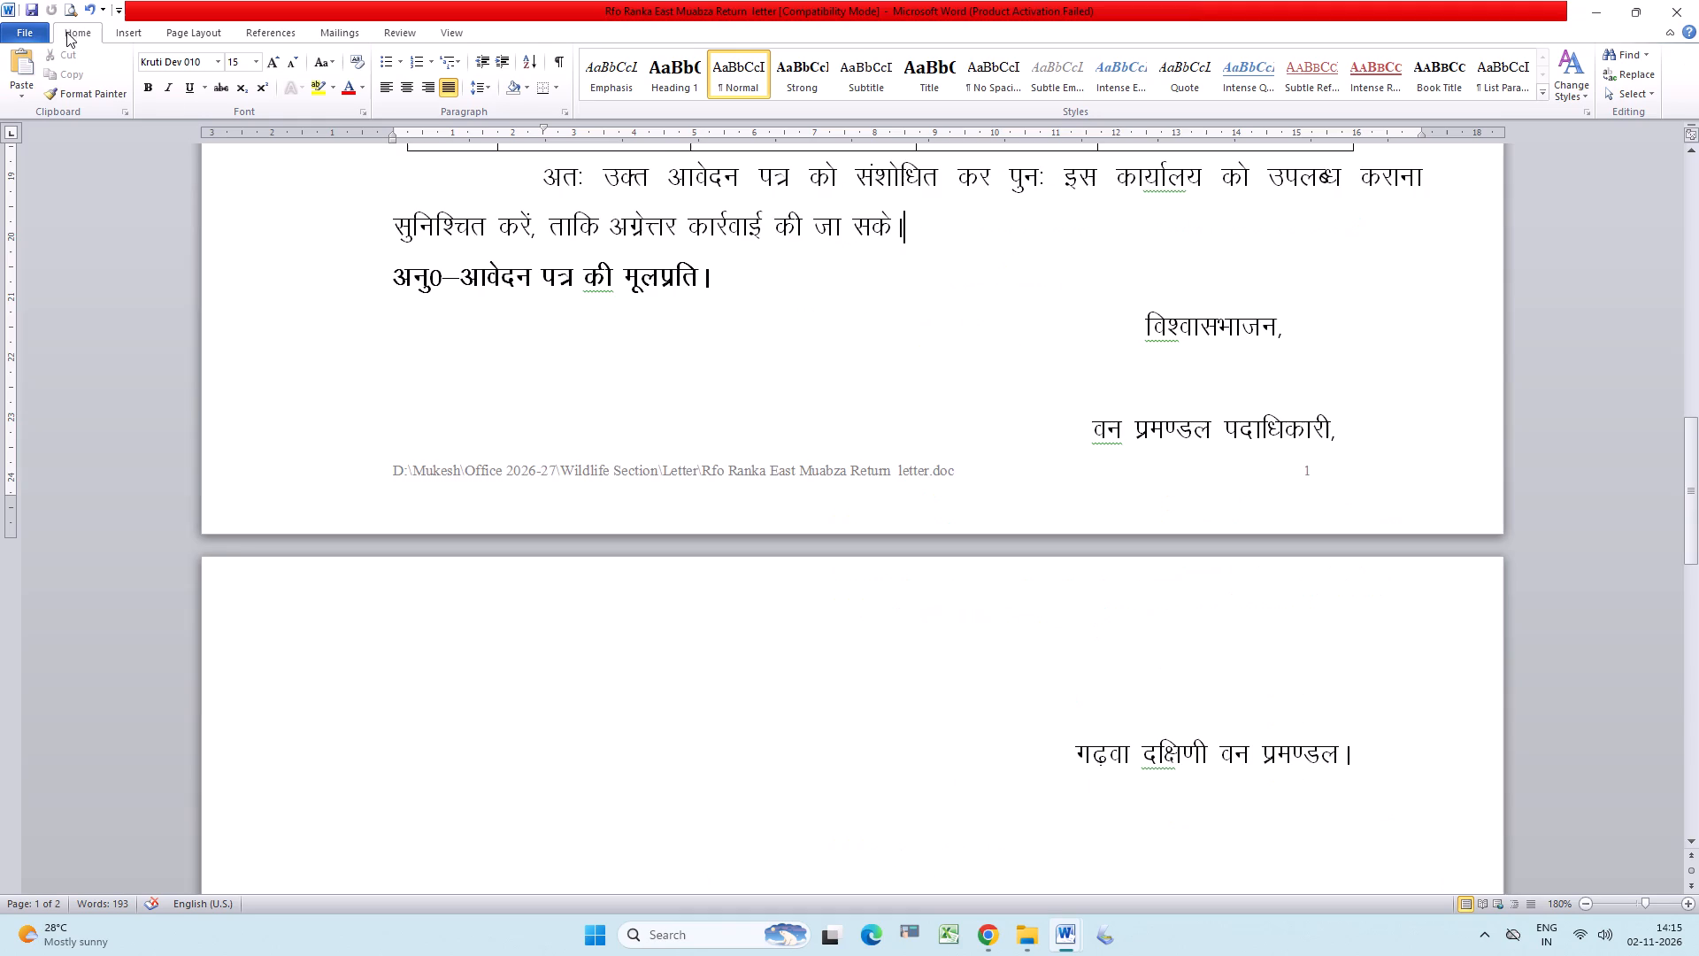
# Set the line spacing of the salutation line "महाशय," to 1.15.
pyautogui.scroll(2, 679, 588)
pyautogui.scroll(2, 533, 403)
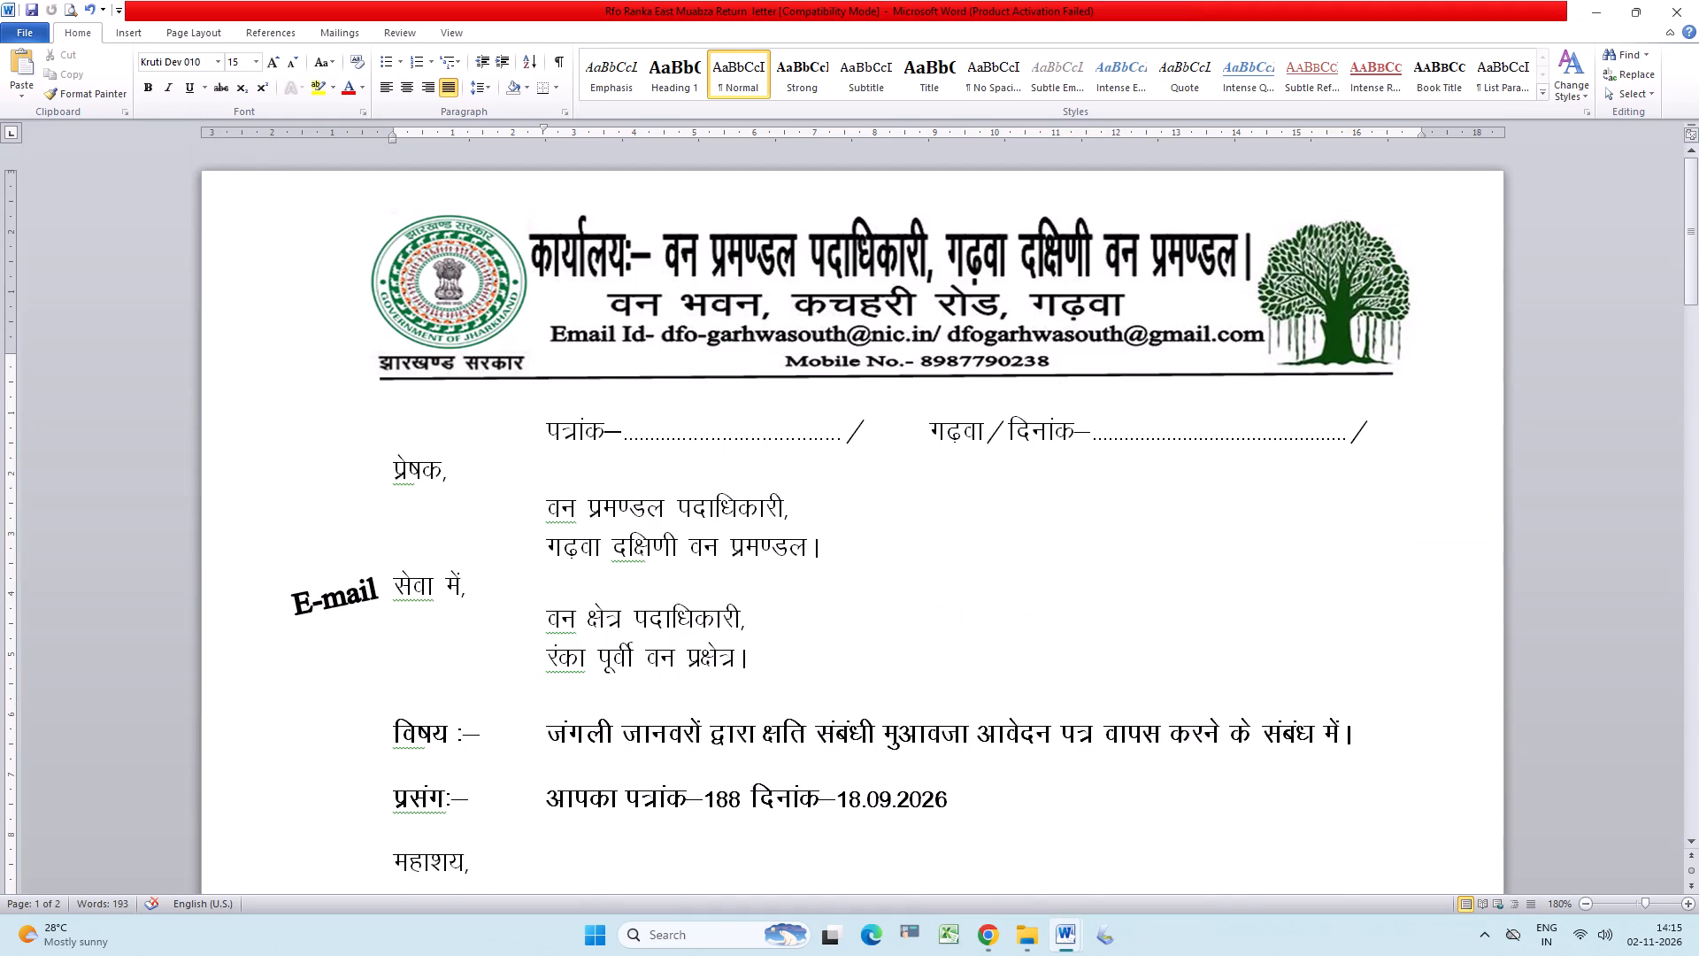
pyautogui.click(476, 868)
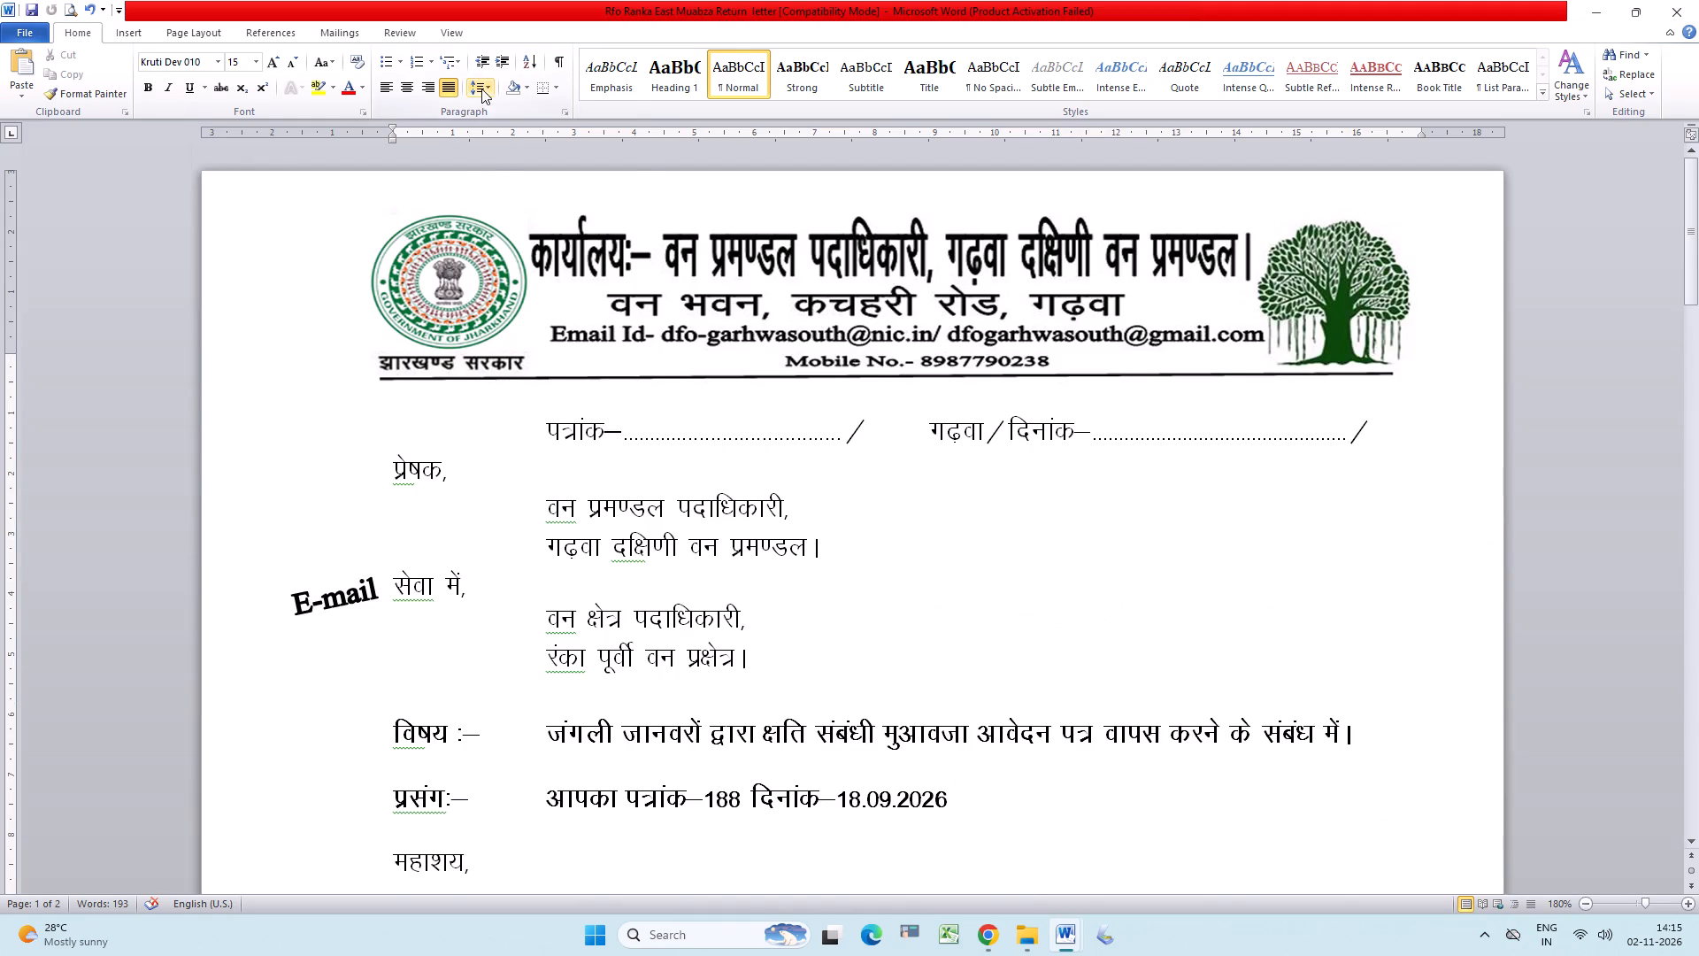
pyautogui.click(481, 89)
pyautogui.click(519, 128)
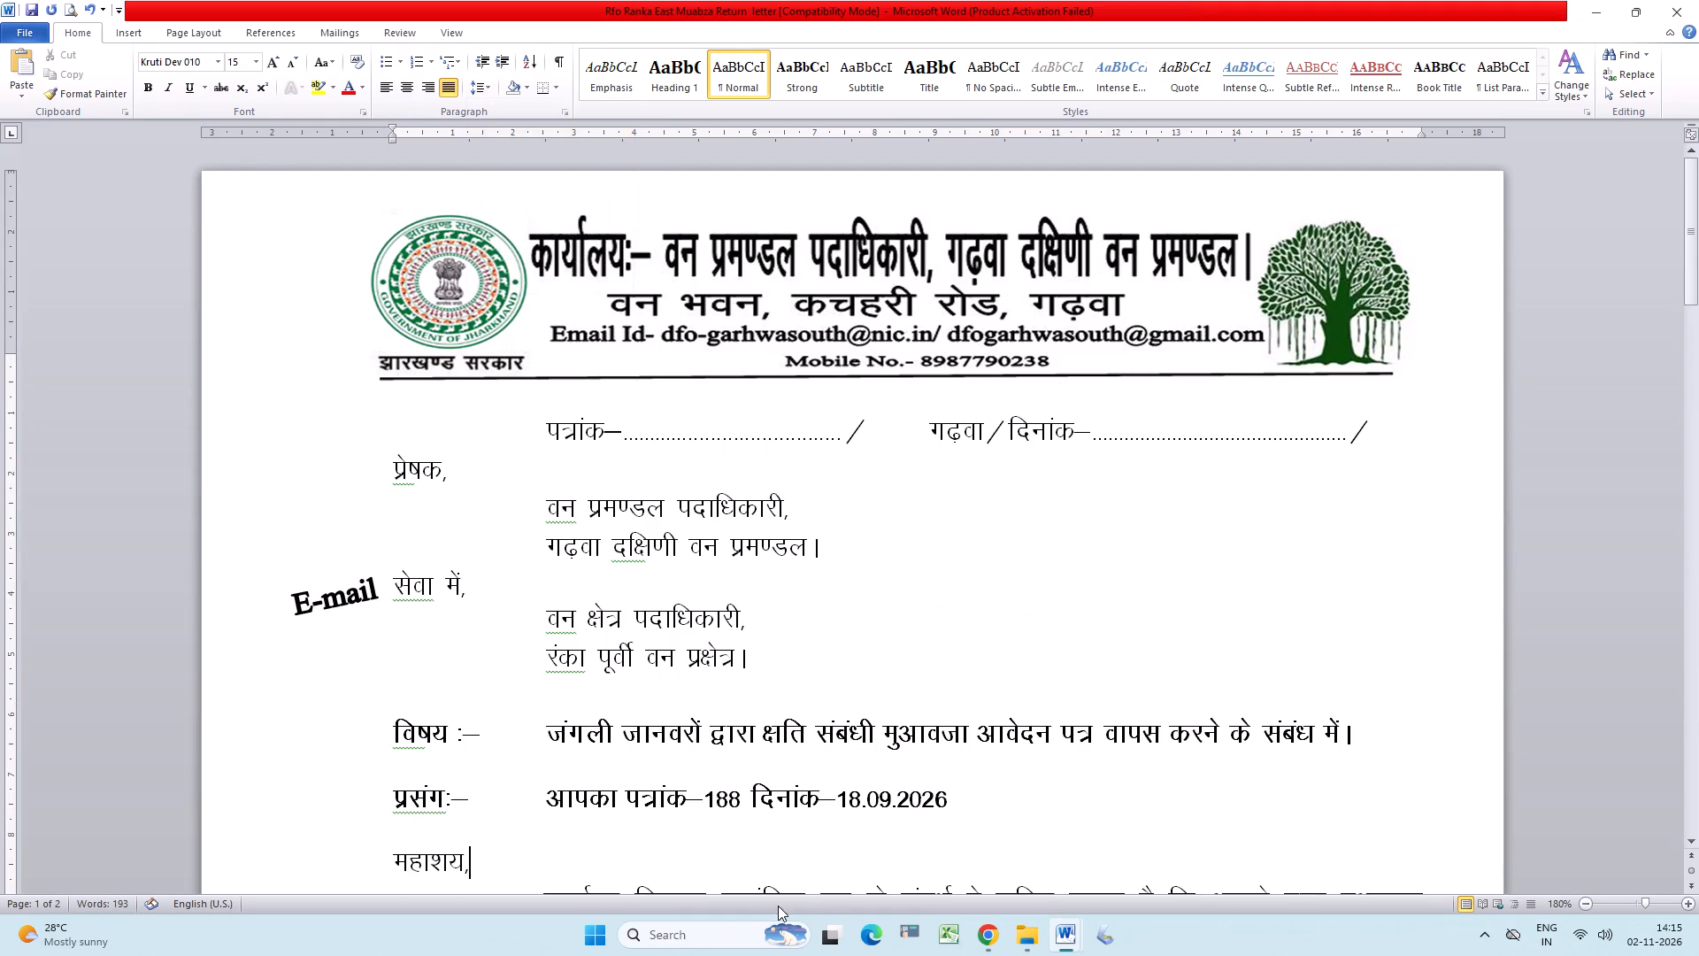
pyautogui.click(778, 906)
pyautogui.click(858, 687)
# Set the line spacing of the bold enclosure line below the closing paragraph to 1.0.
pyautogui.scroll(-3, 866, 690)
pyautogui.scroll(1, 885, 686)
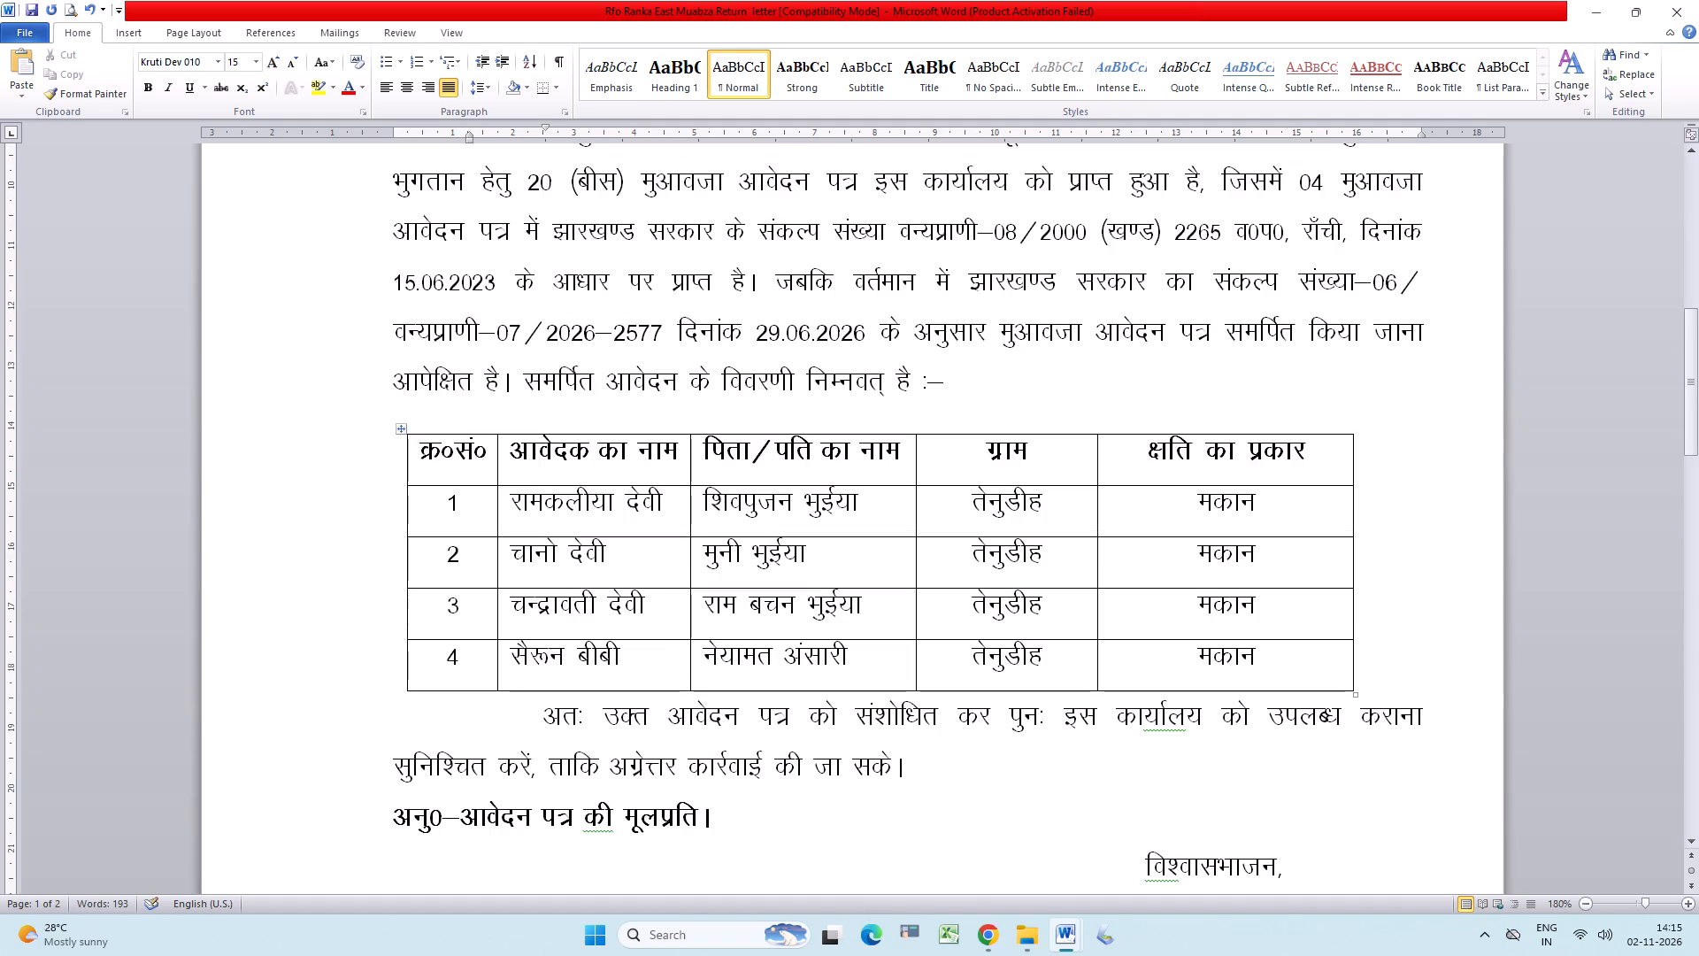
pyautogui.scroll(-1, 885, 686)
pyautogui.click(1164, 523)
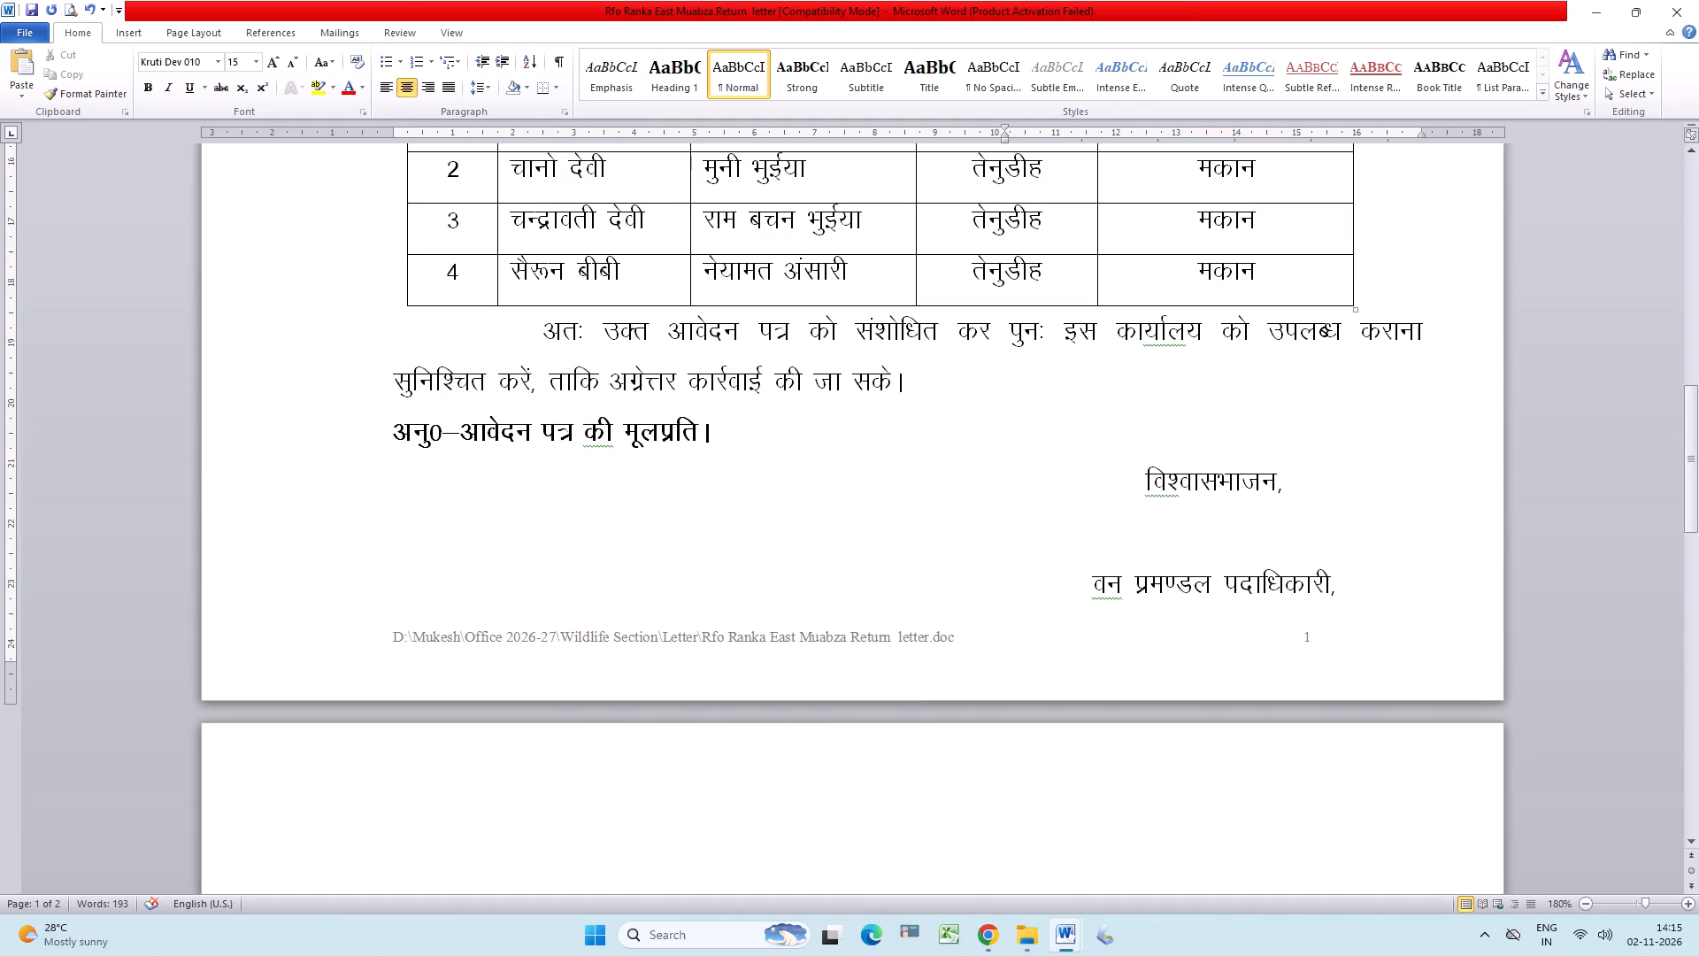
pyautogui.click(723, 429)
pyautogui.click(488, 92)
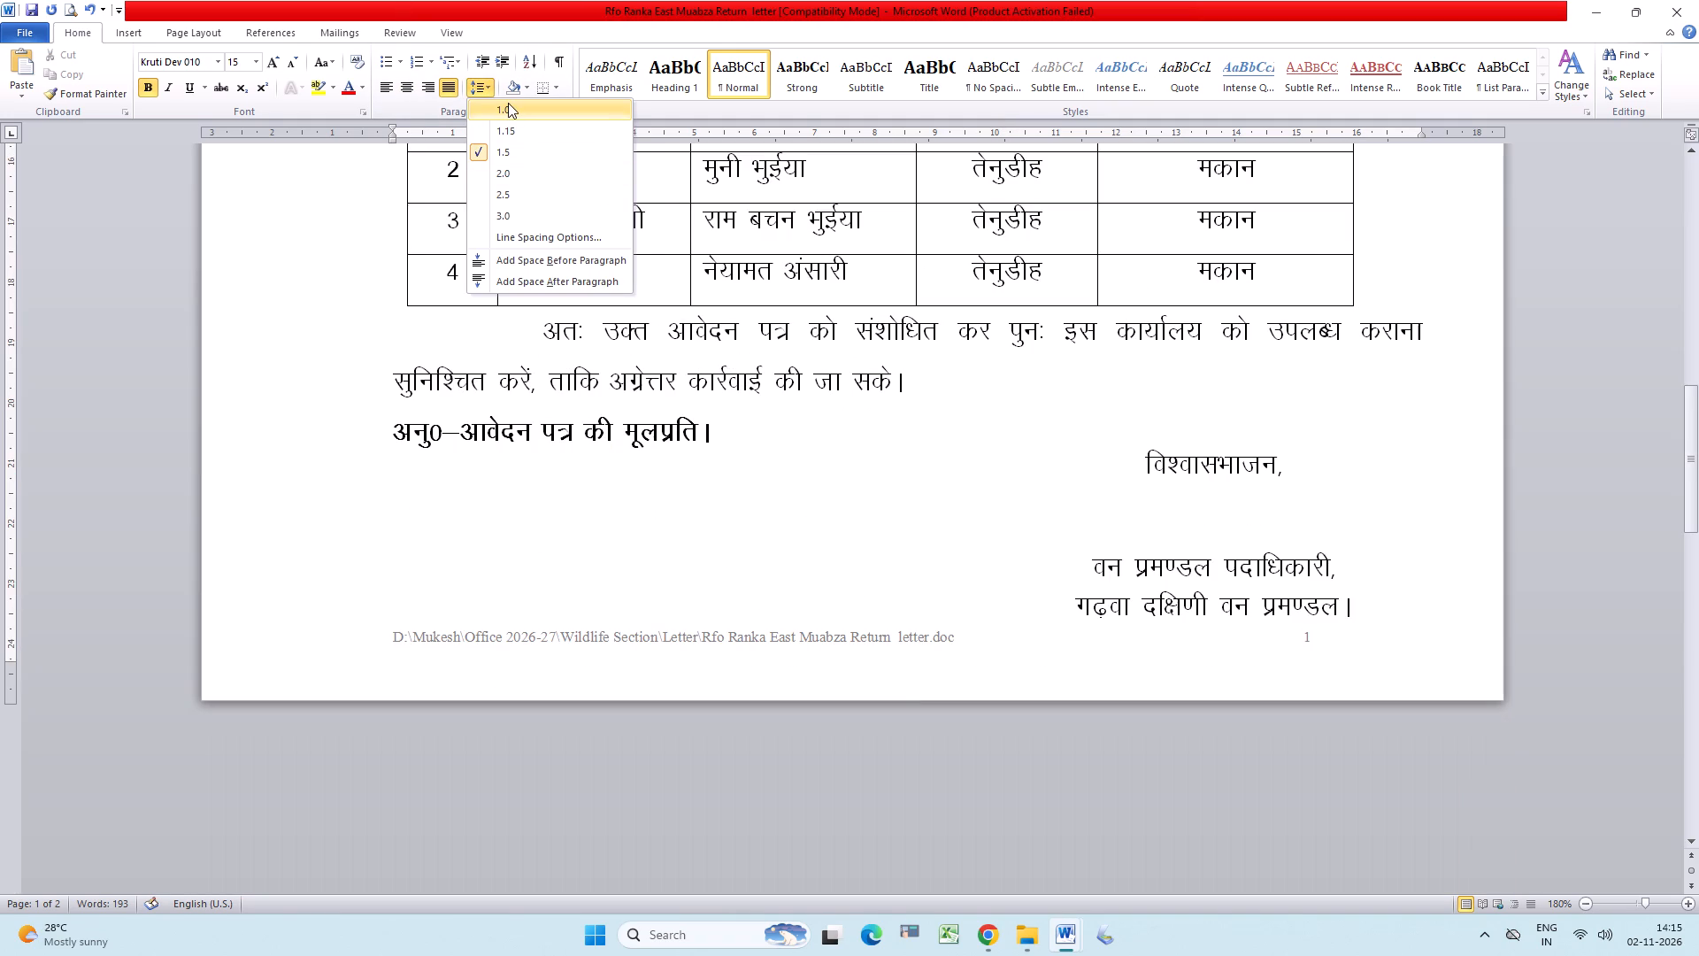
pyautogui.click(508, 103)
pyautogui.click(896, 549)
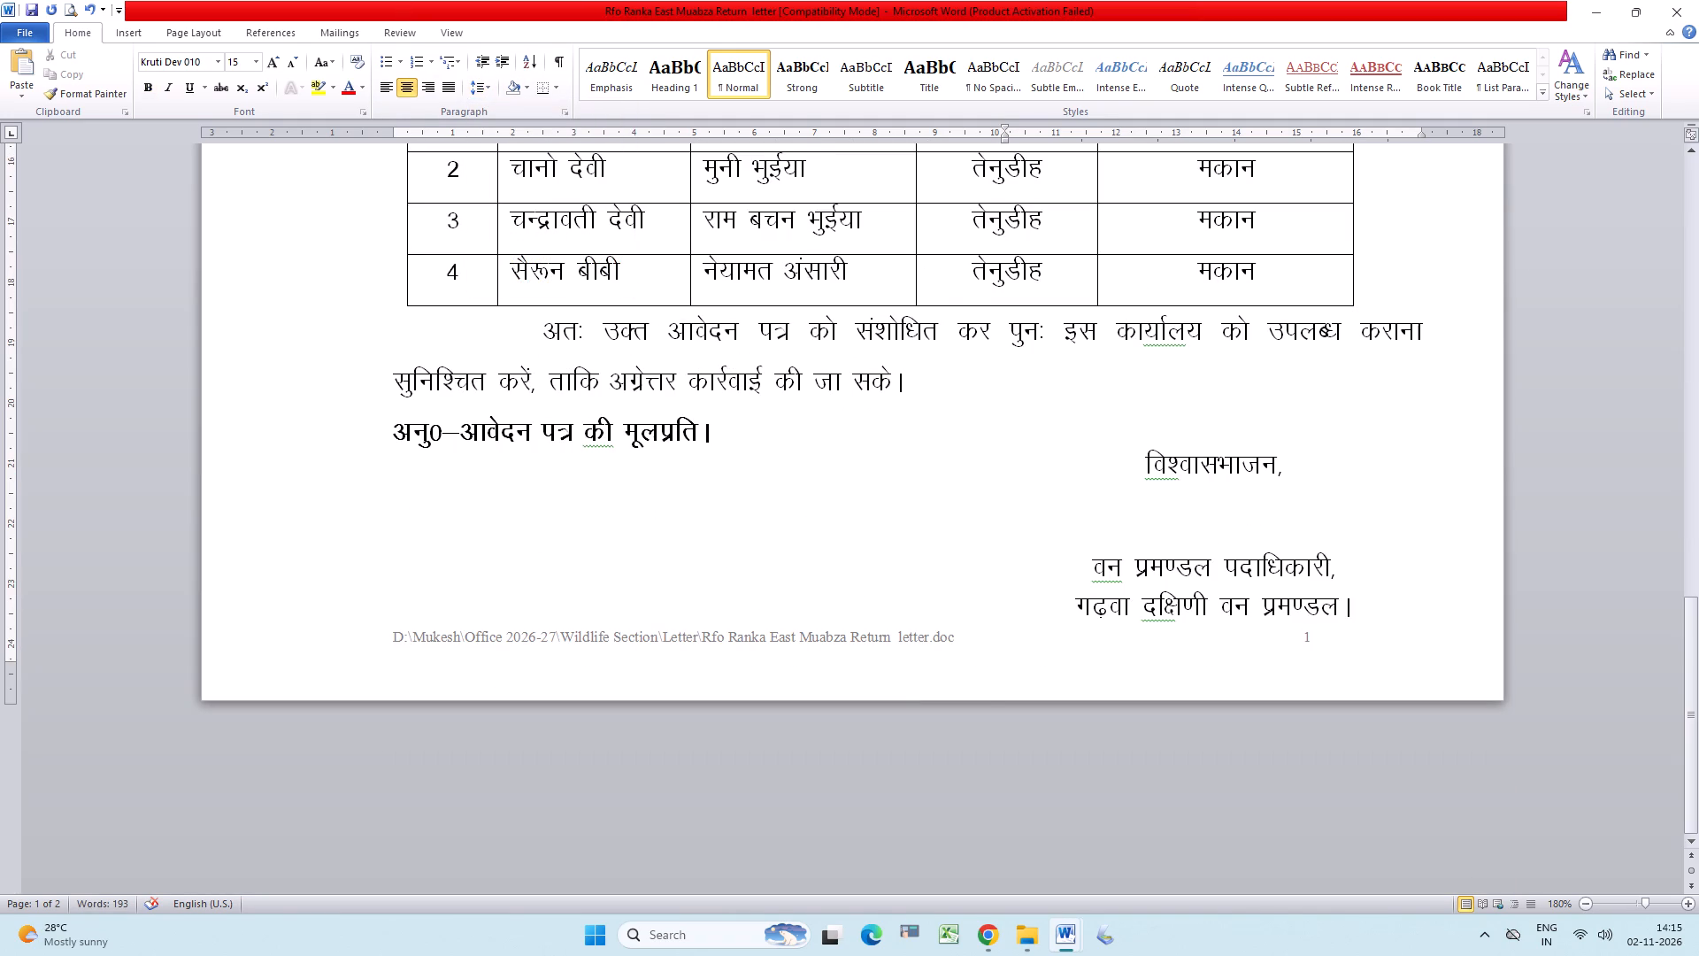
# Check in the print preview how the letter's closing and signature block fit on the page.
pyautogui.hotkey('ctrl', 'F2')
pyautogui.scroll(-2, 1049, 708)
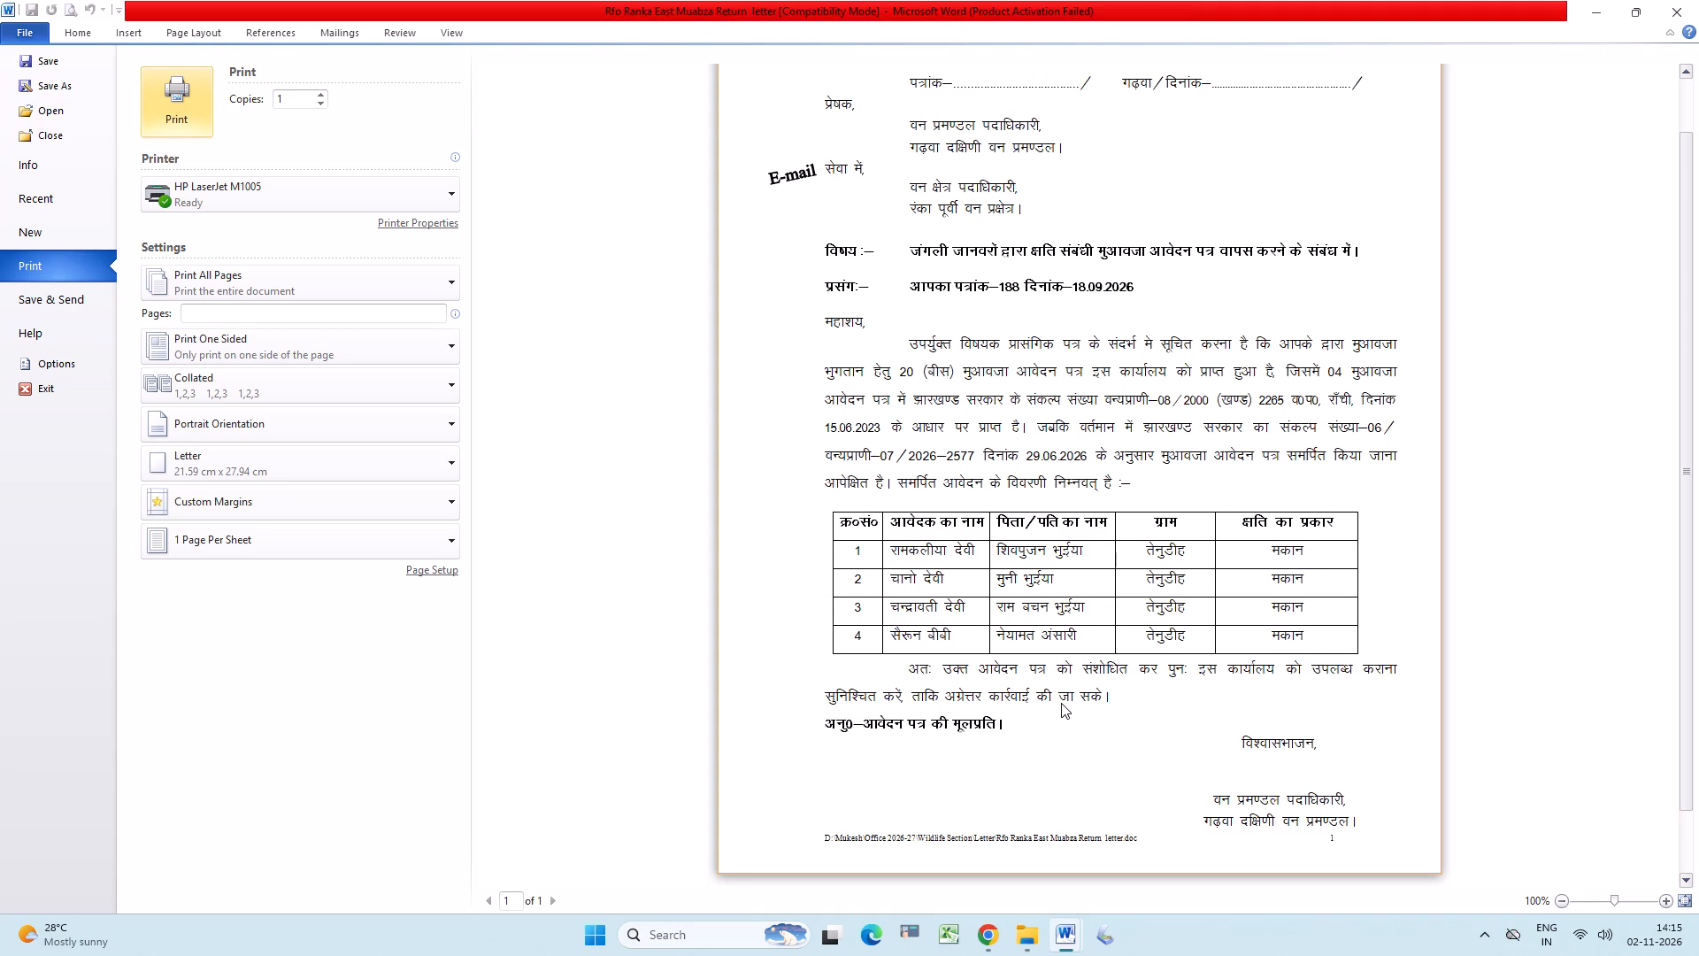
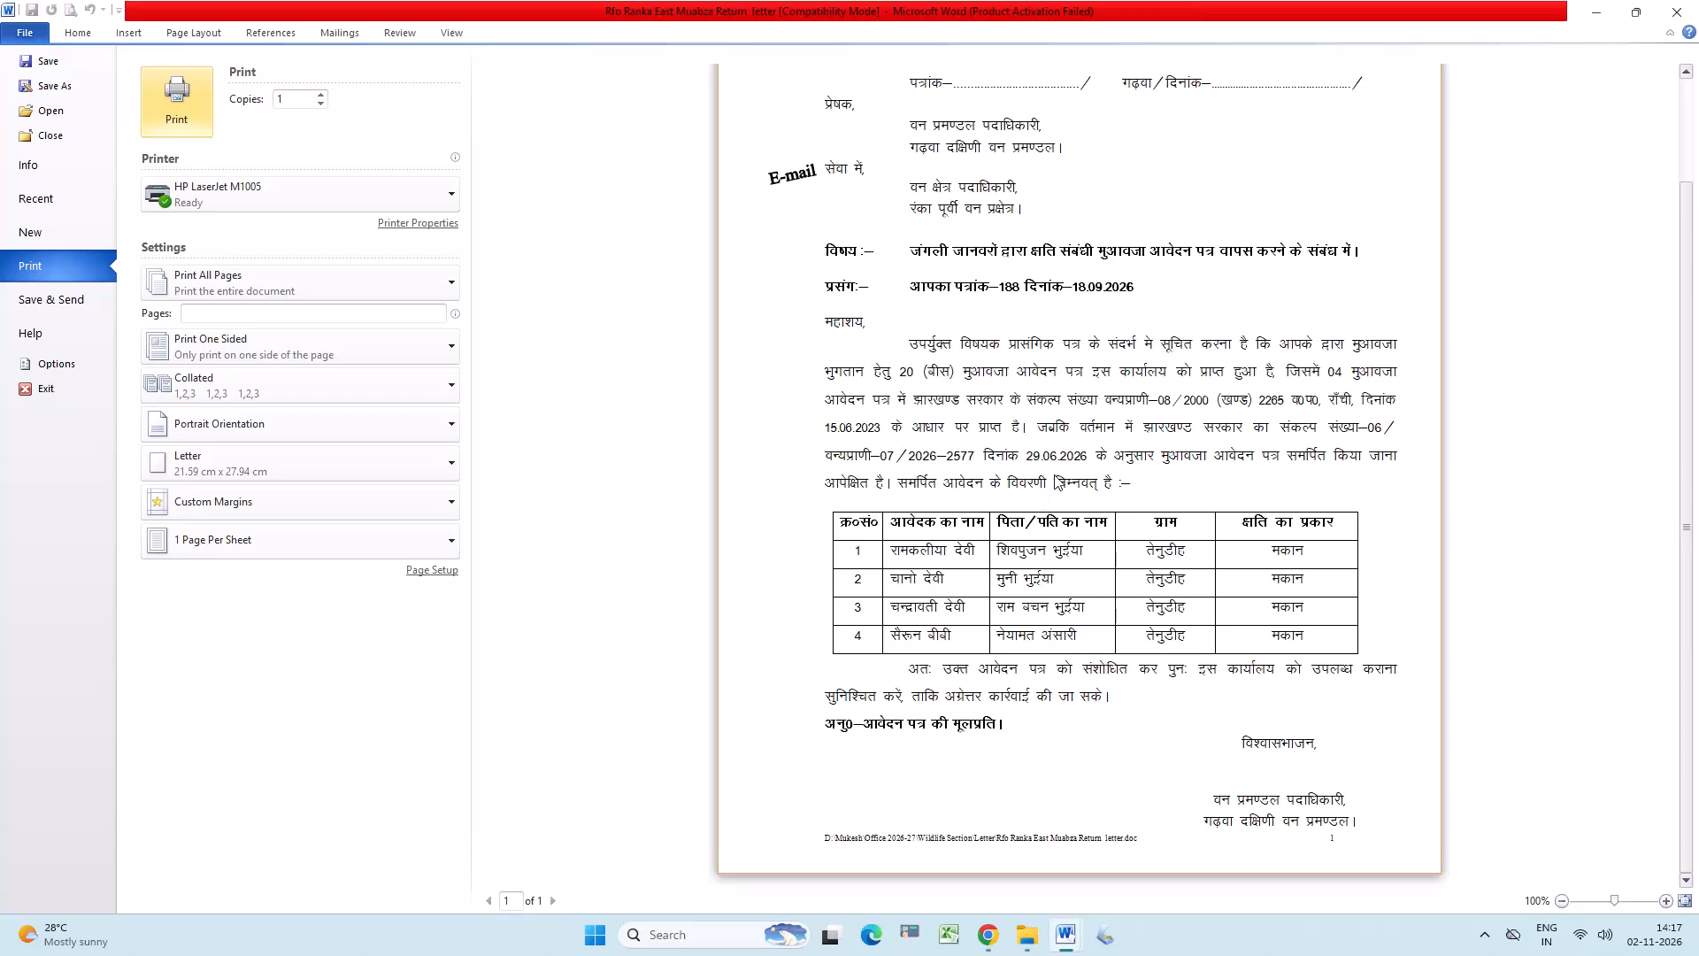
# Return from the print preview to the letter and place the cursor at the word "जबकि" in the body paragraph.
pyautogui.click(1080, 417)
pyautogui.click(1081, 423)
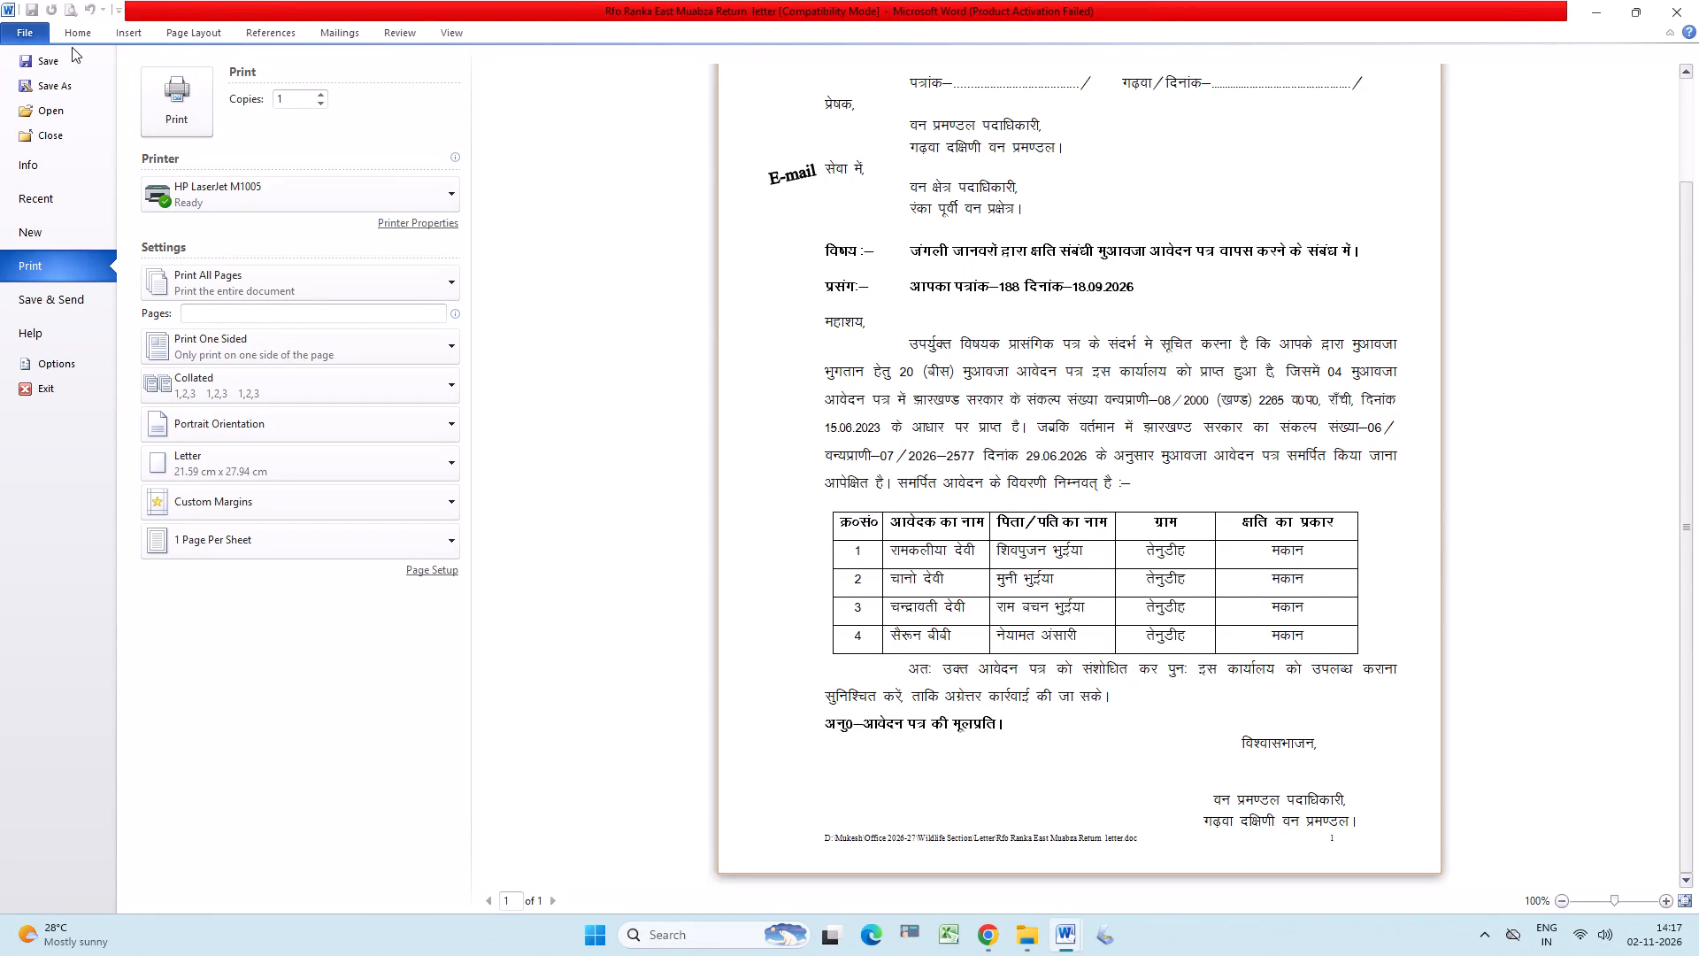
pyautogui.click(71, 29)
pyautogui.scroll(2, 719, 436)
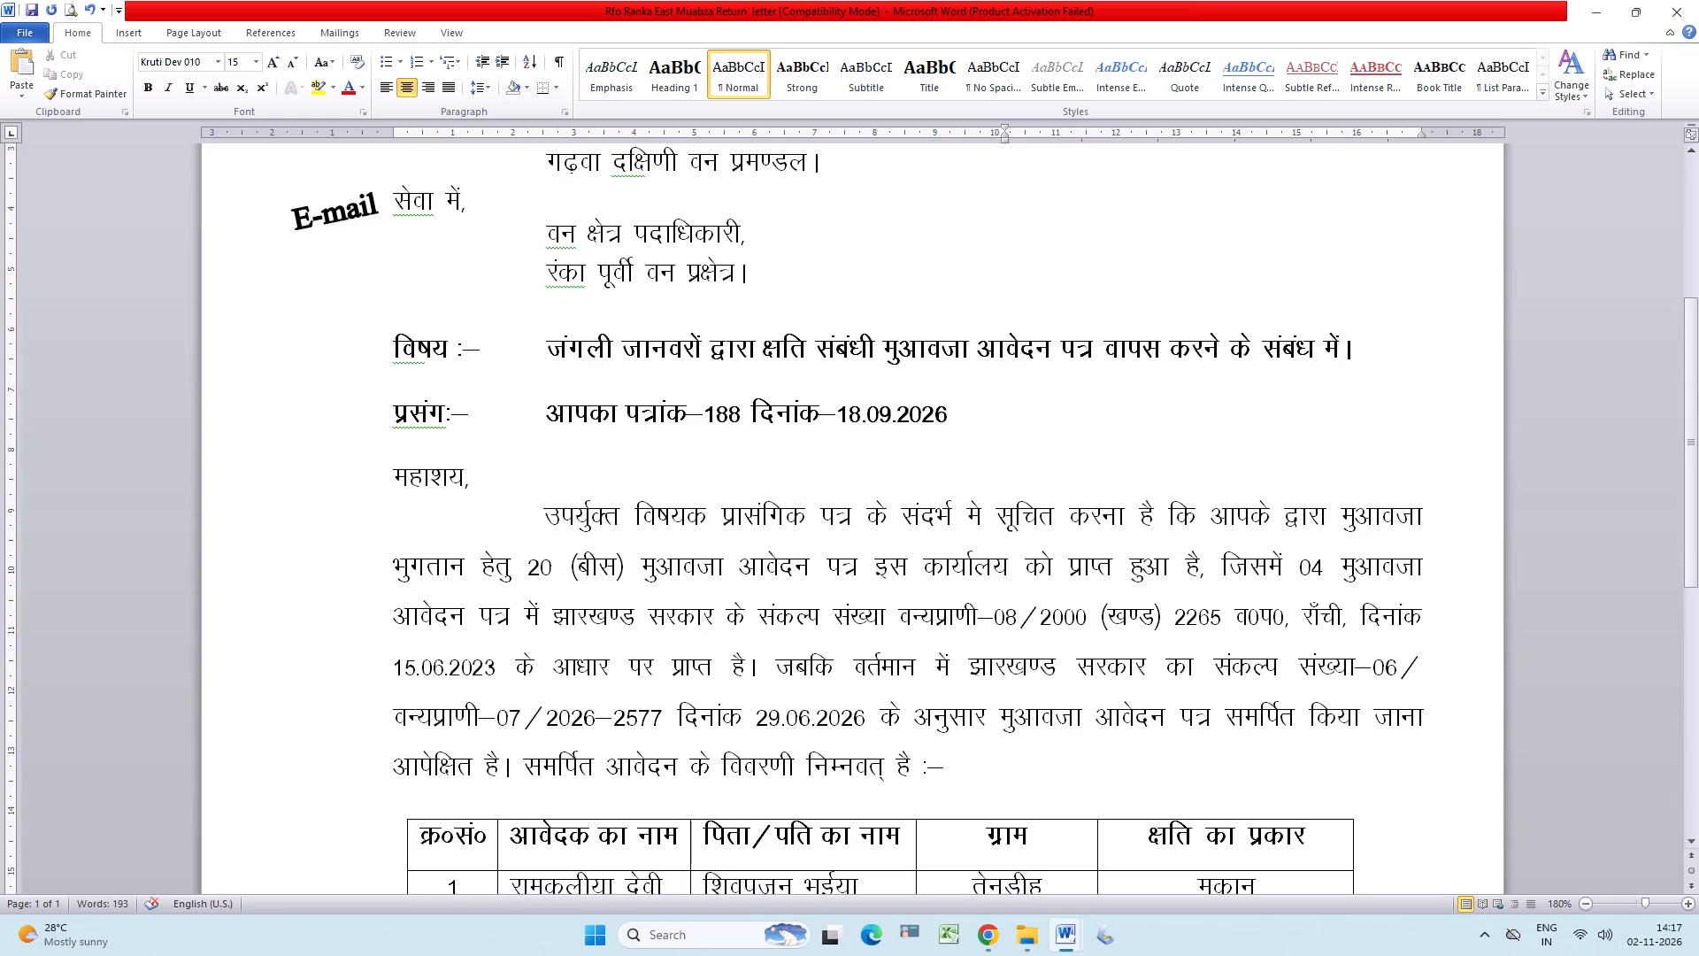
pyautogui.moveTo(1688, 365); pyautogui.dragTo(1696, 383)
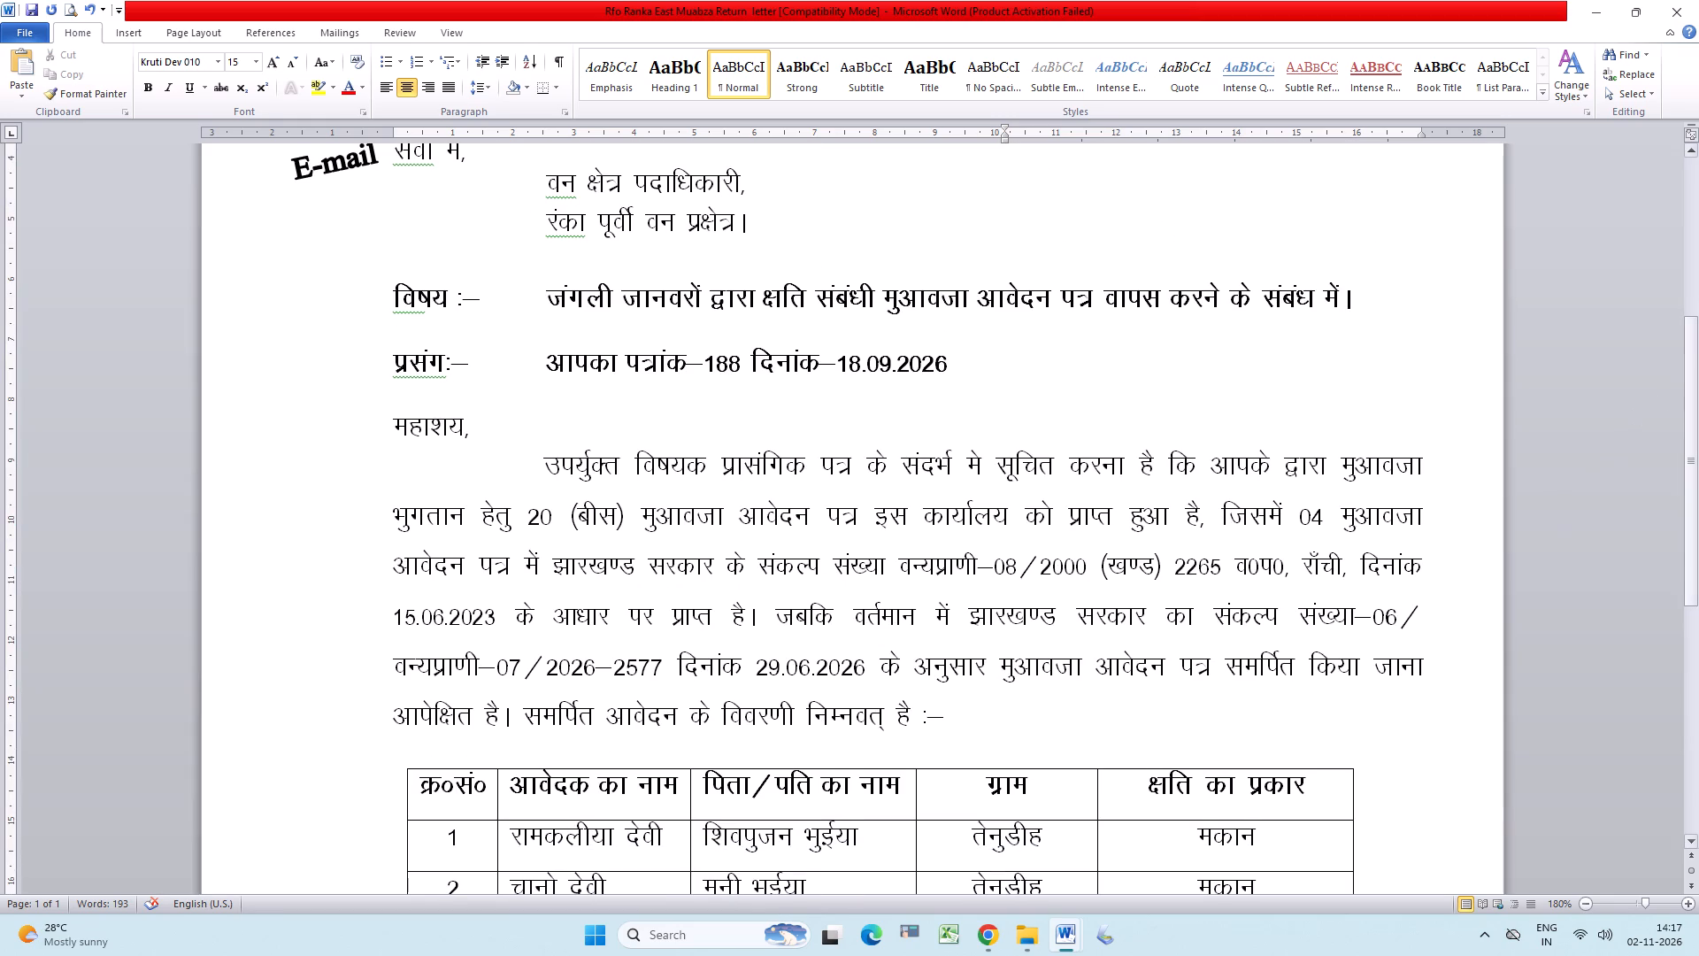
pyautogui.click(779, 620)
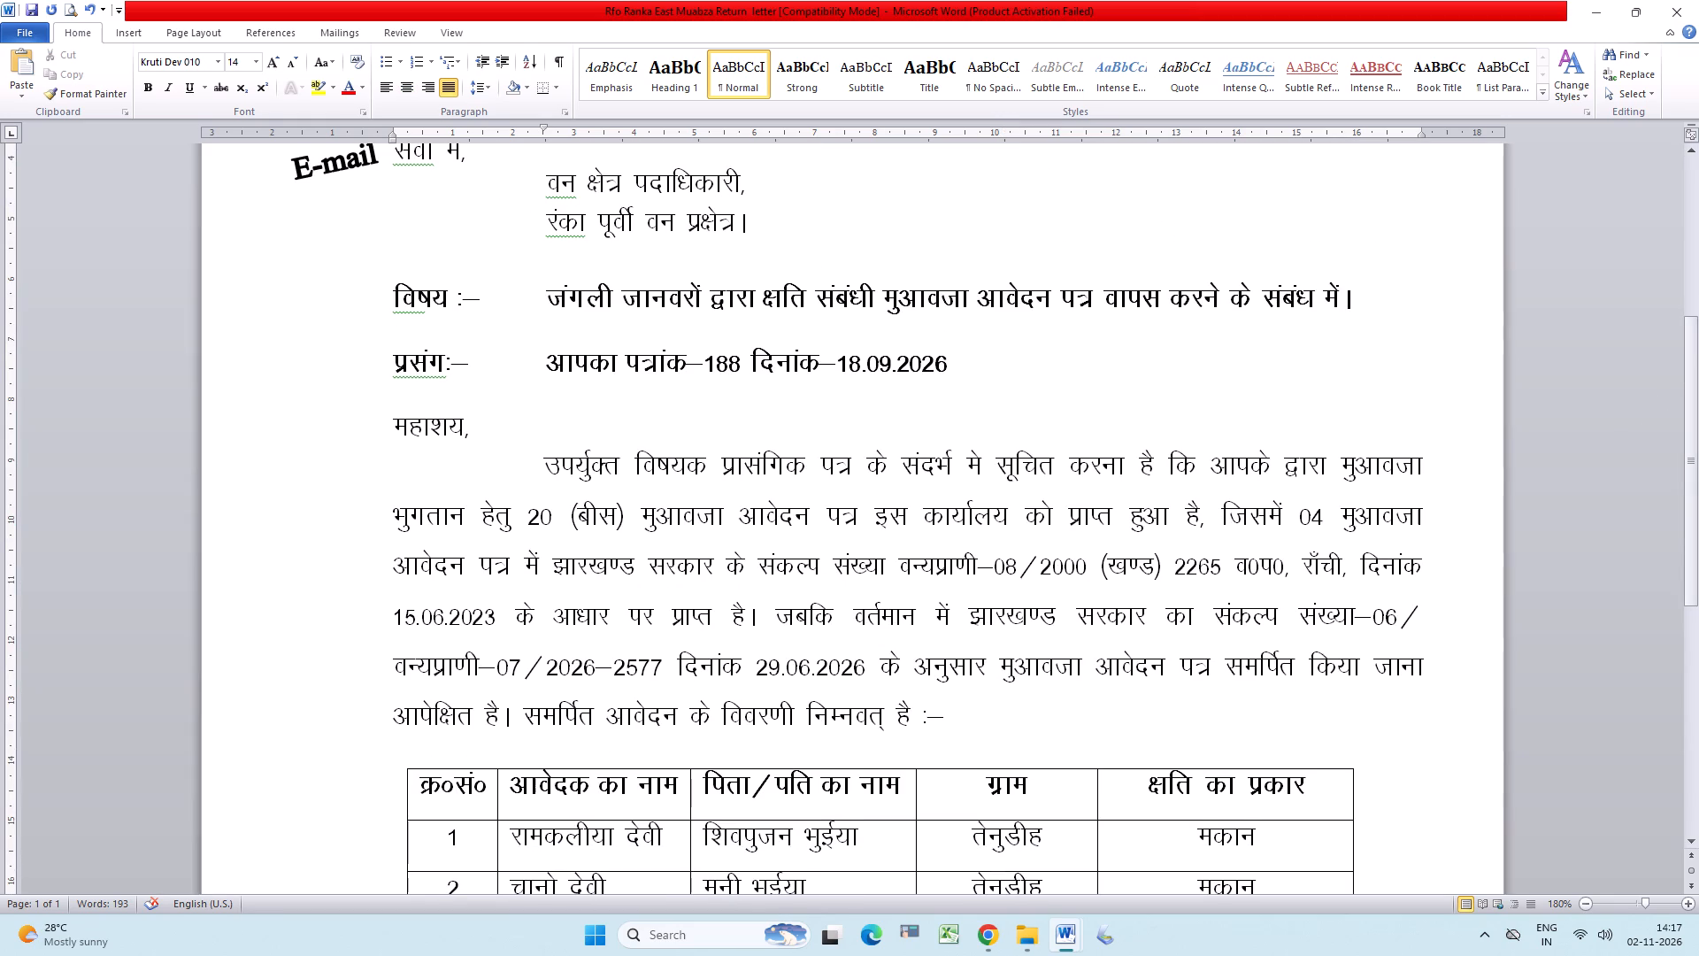
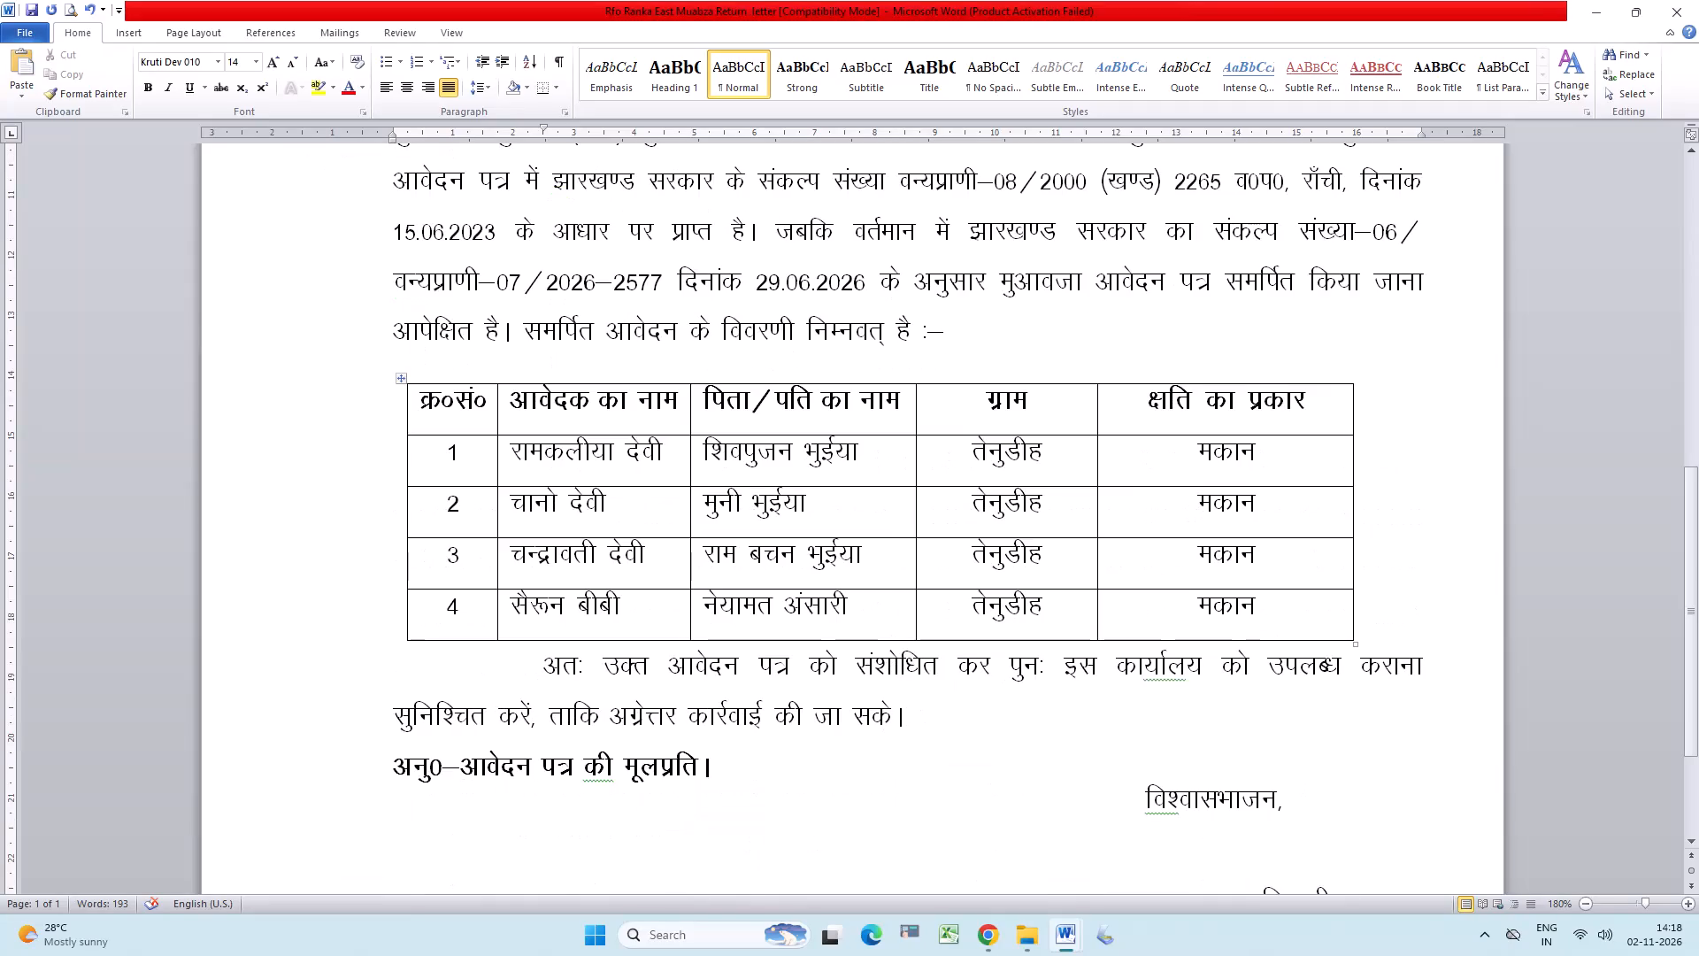
# Narrow the ग्राम column of the applicant table and insert a blank column after the क्षति का प्रकार column.
pyautogui.moveTo(1095, 411); pyautogui.dragTo(1045, 414)
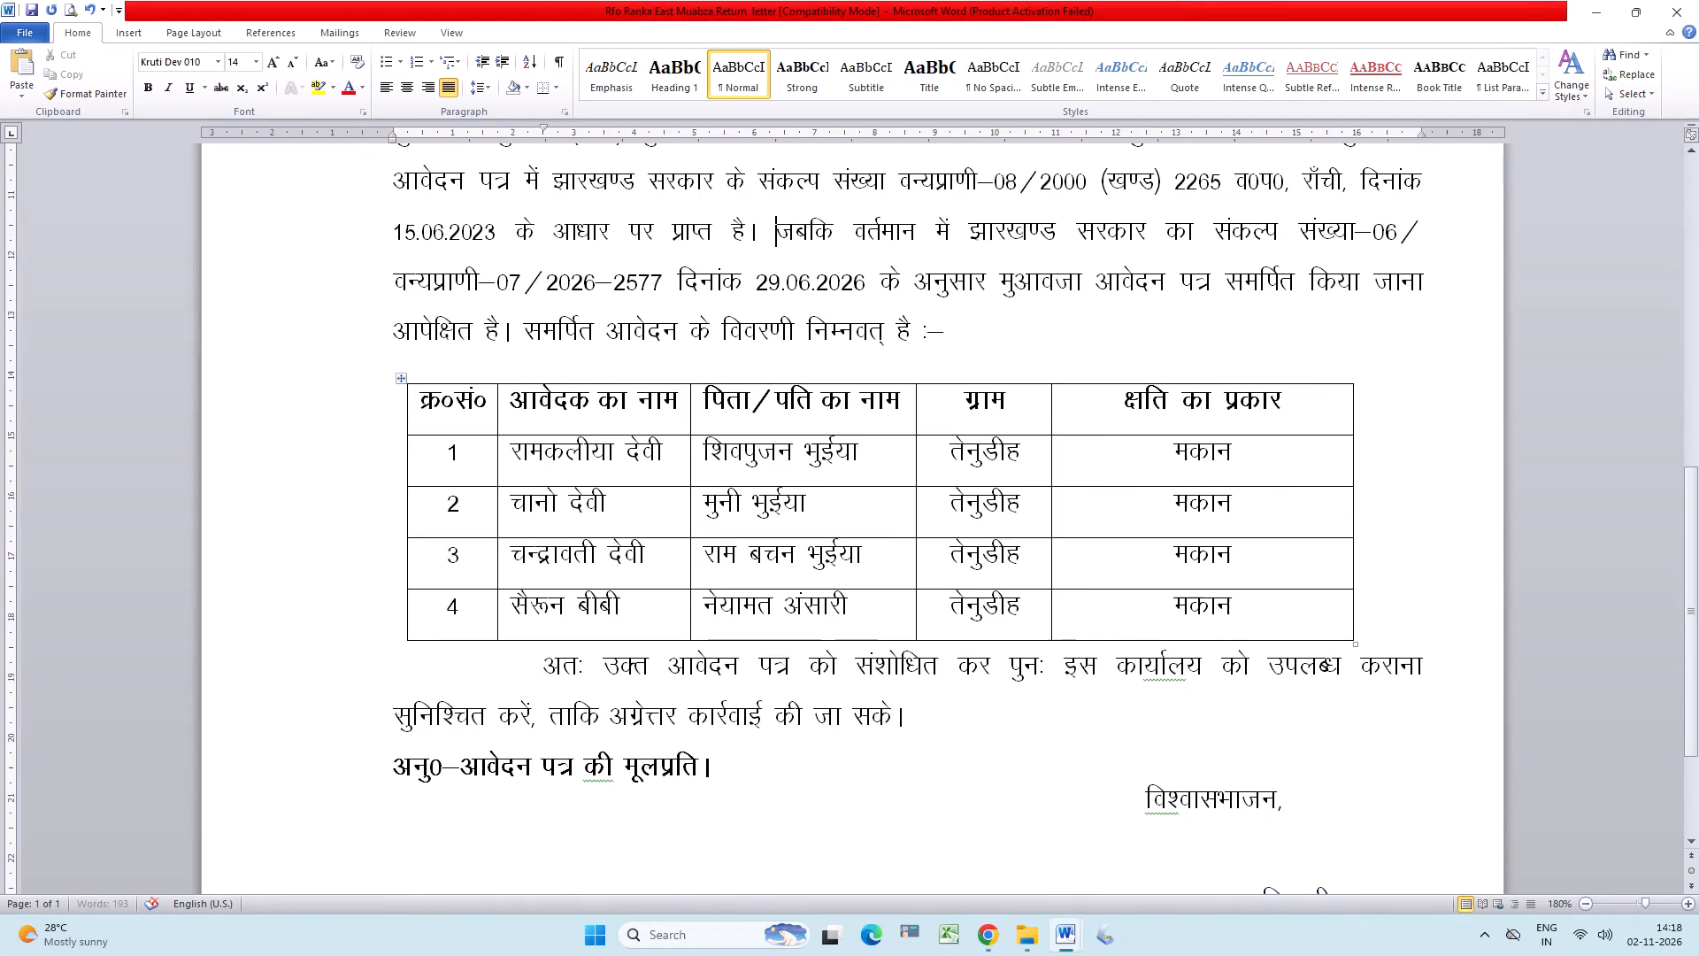
pyautogui.click(1107, 412)
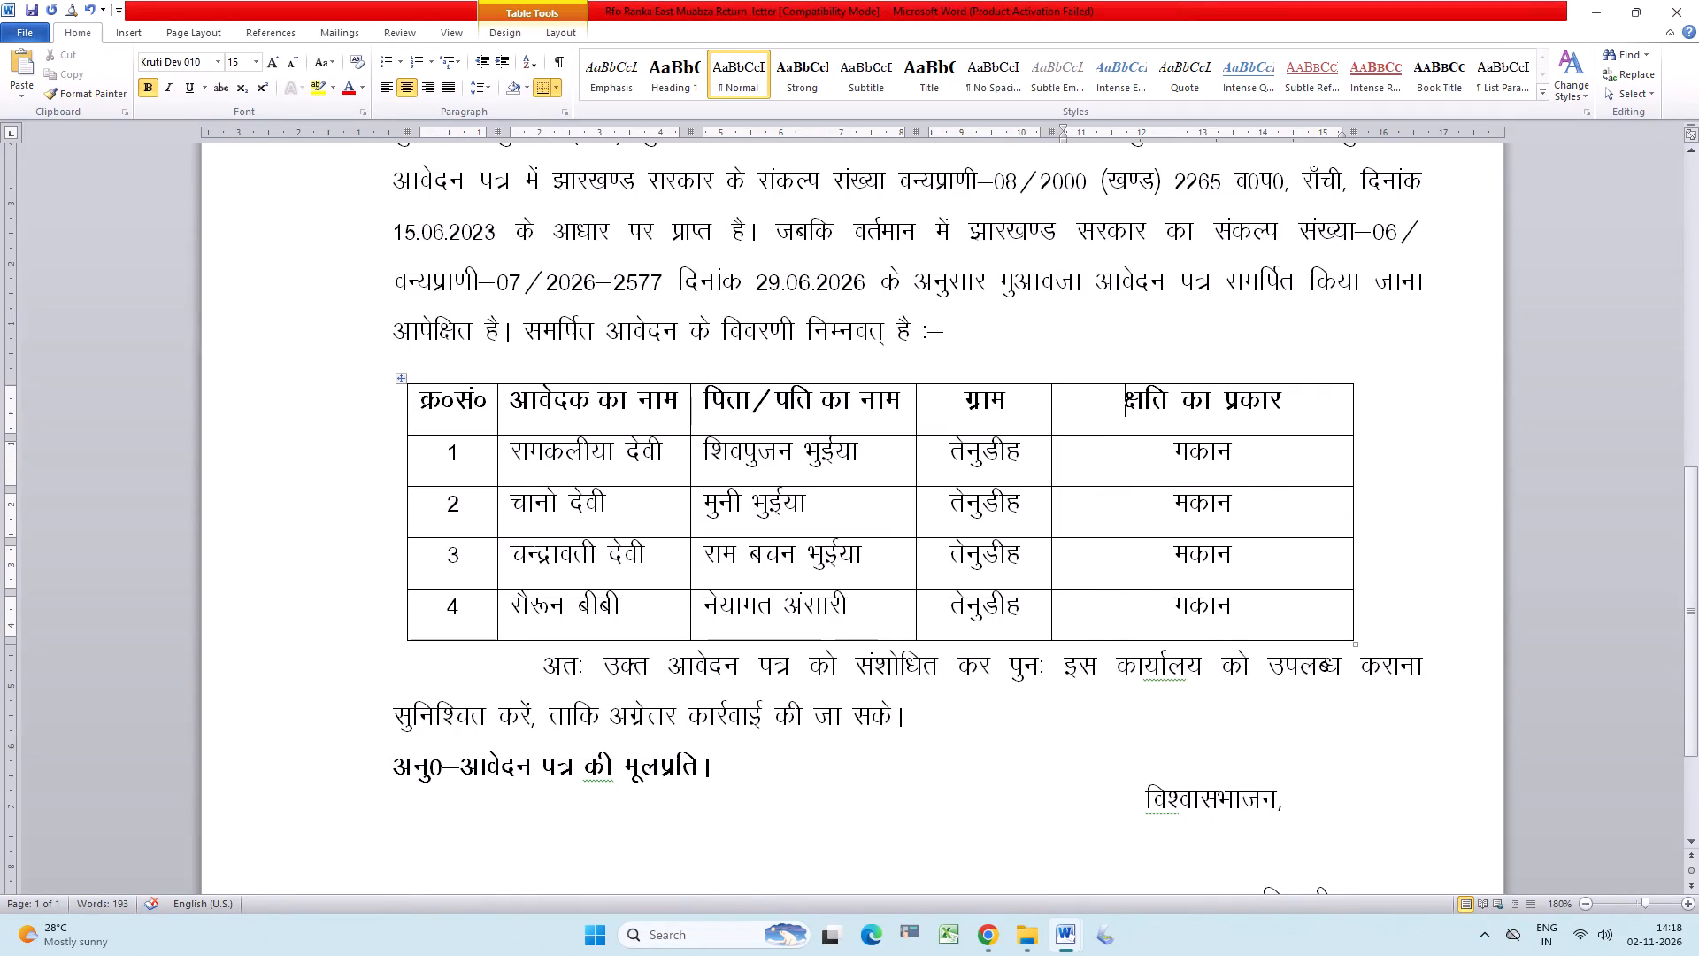
pyautogui.rightClick(1107, 412)
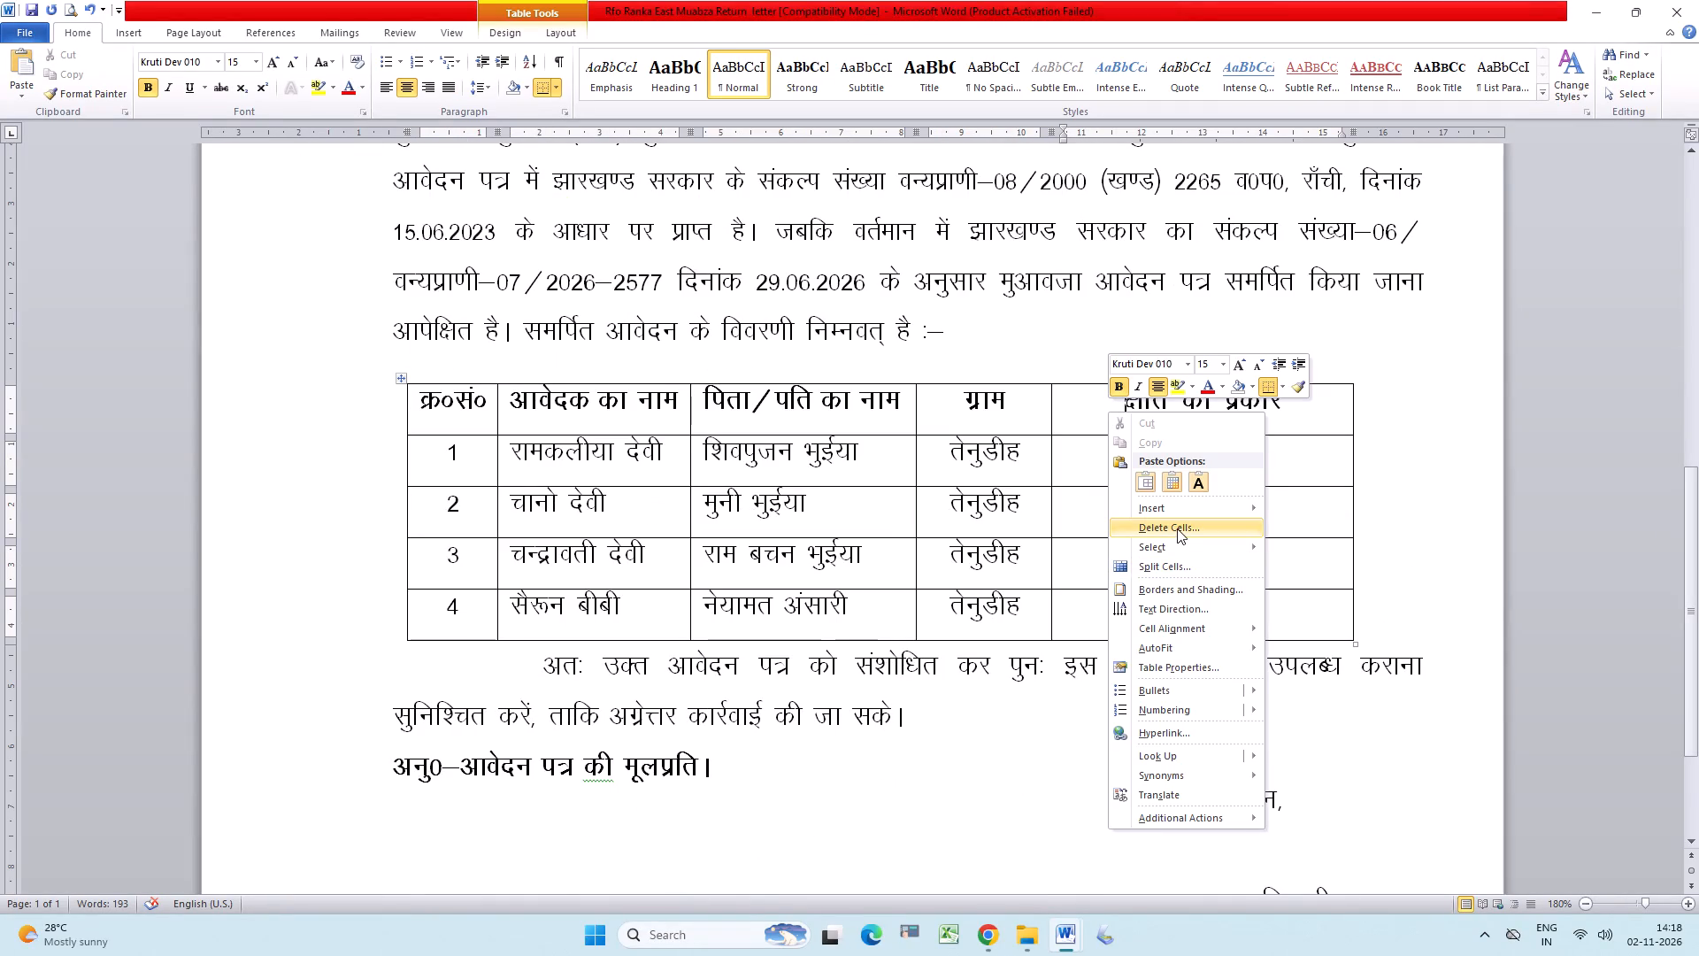
pyautogui.click(1349, 525)
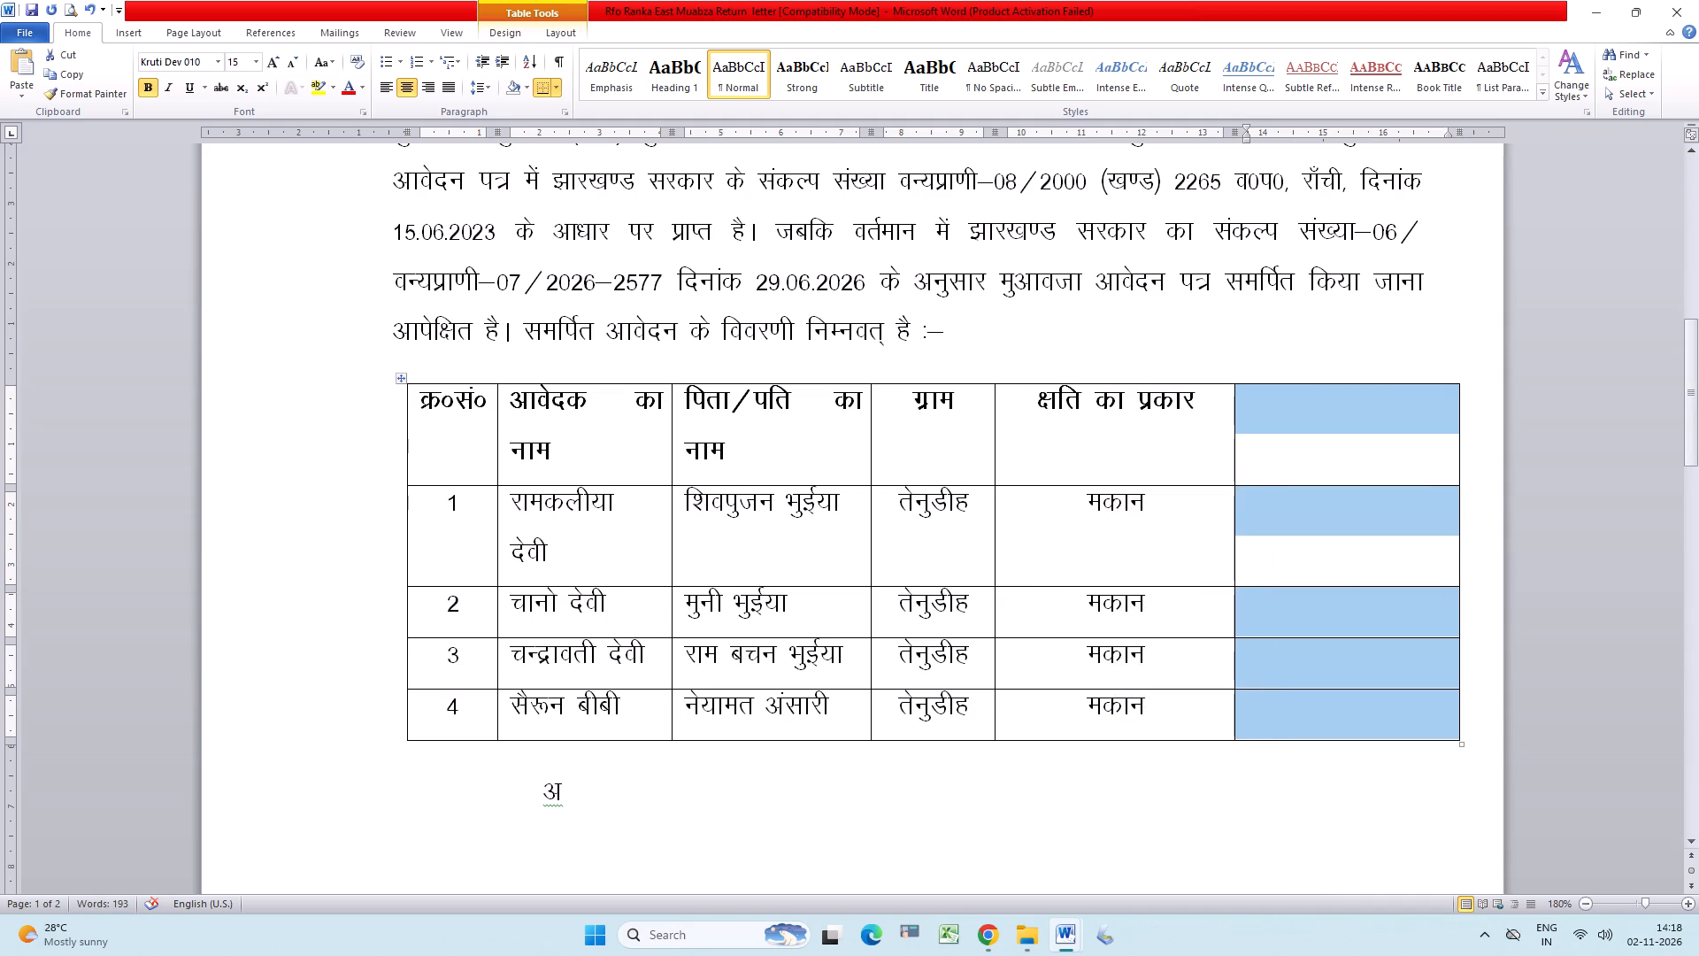
pyautogui.click(1372, 440)
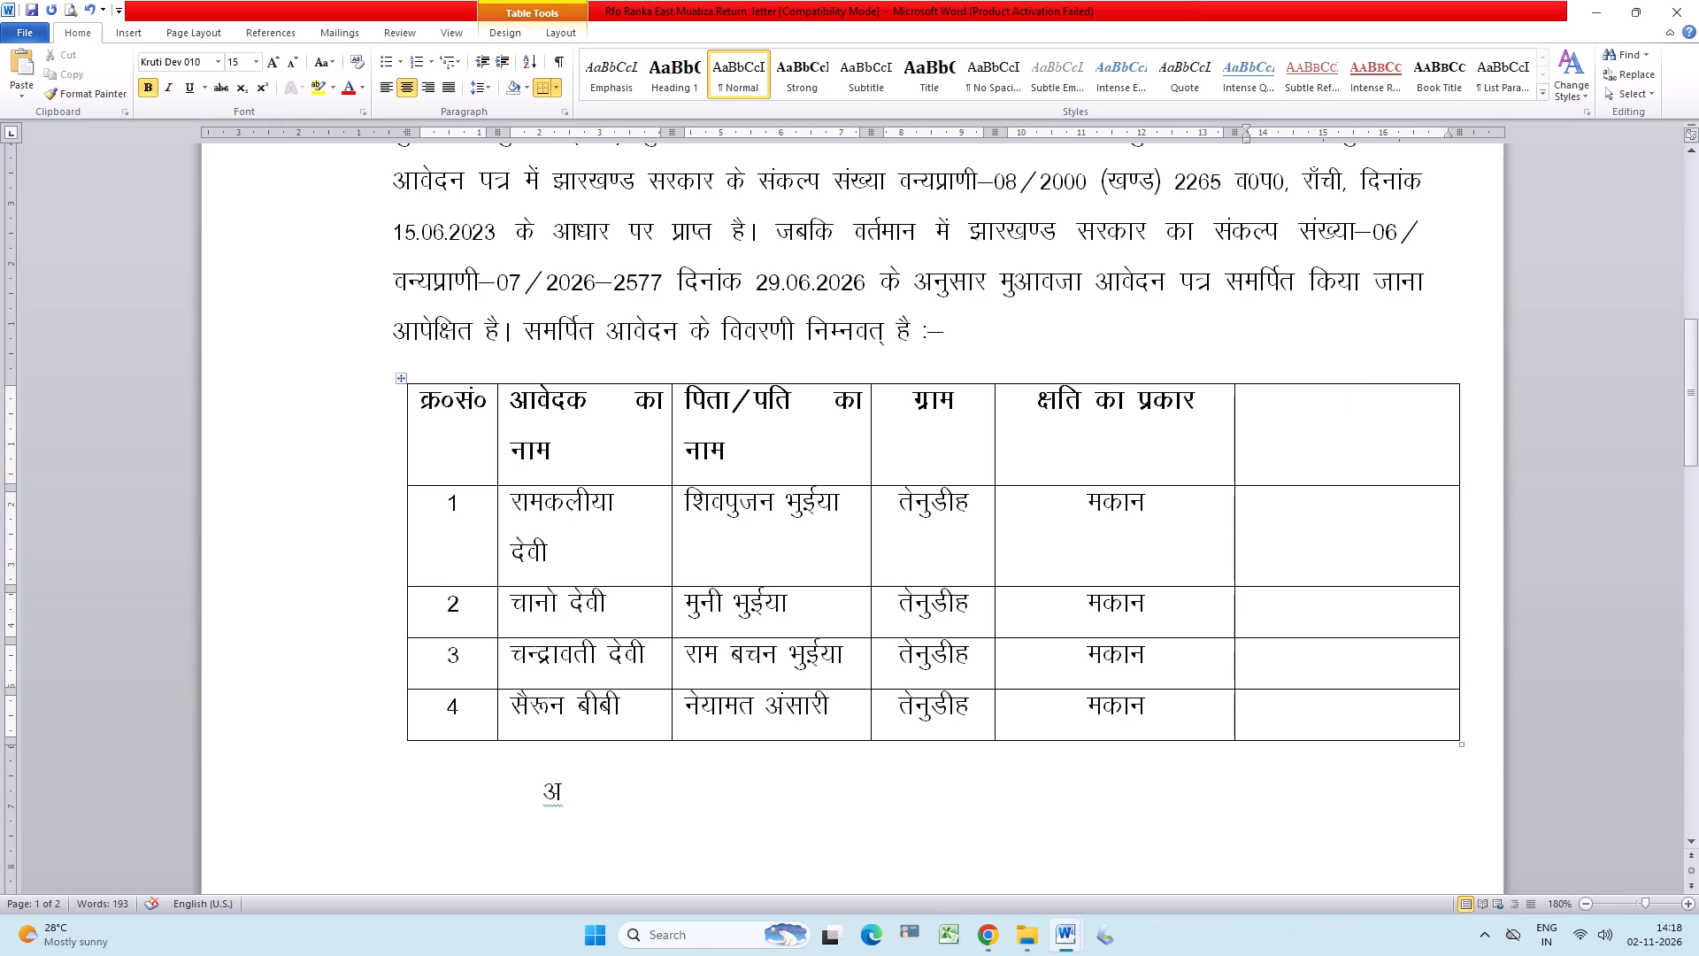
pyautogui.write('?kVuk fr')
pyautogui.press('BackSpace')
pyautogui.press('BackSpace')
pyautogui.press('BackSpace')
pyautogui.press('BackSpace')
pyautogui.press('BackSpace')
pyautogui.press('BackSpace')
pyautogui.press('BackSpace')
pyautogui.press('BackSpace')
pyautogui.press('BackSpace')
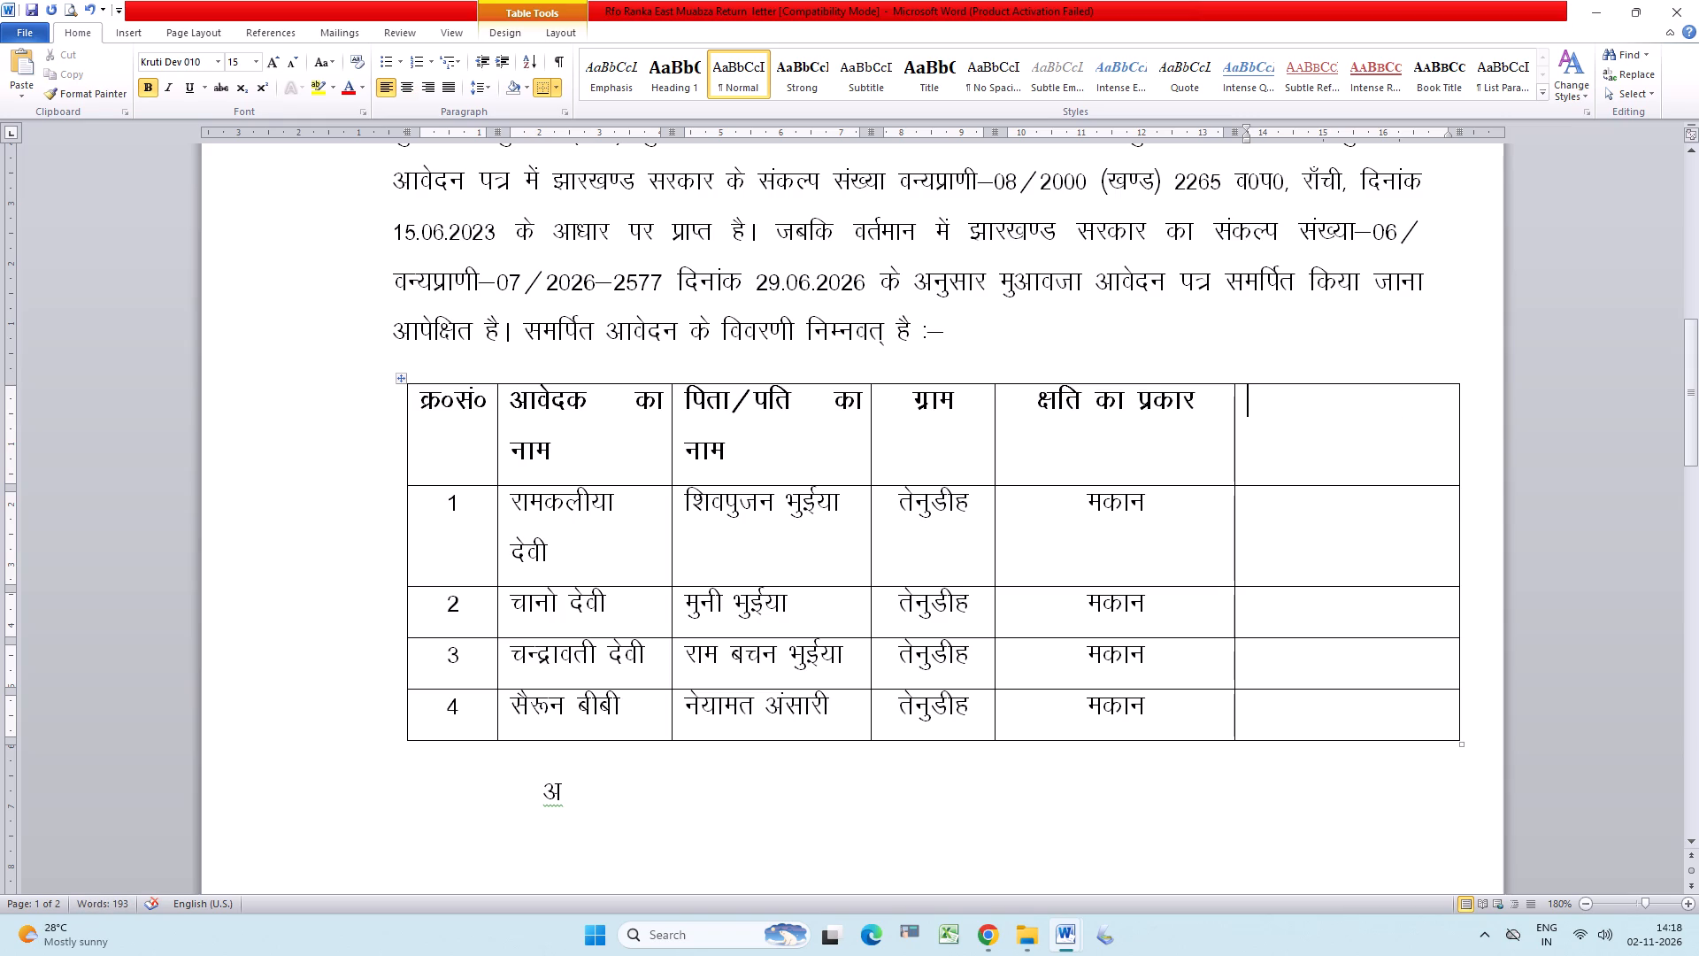
# Duplicate the क्षति का प्रकार column with its मकान entries directly beside the original column.
pyautogui.moveTo(1030, 397); pyautogui.dragTo(1164, 715)
pyautogui.hotkey('ctrl', 'x')
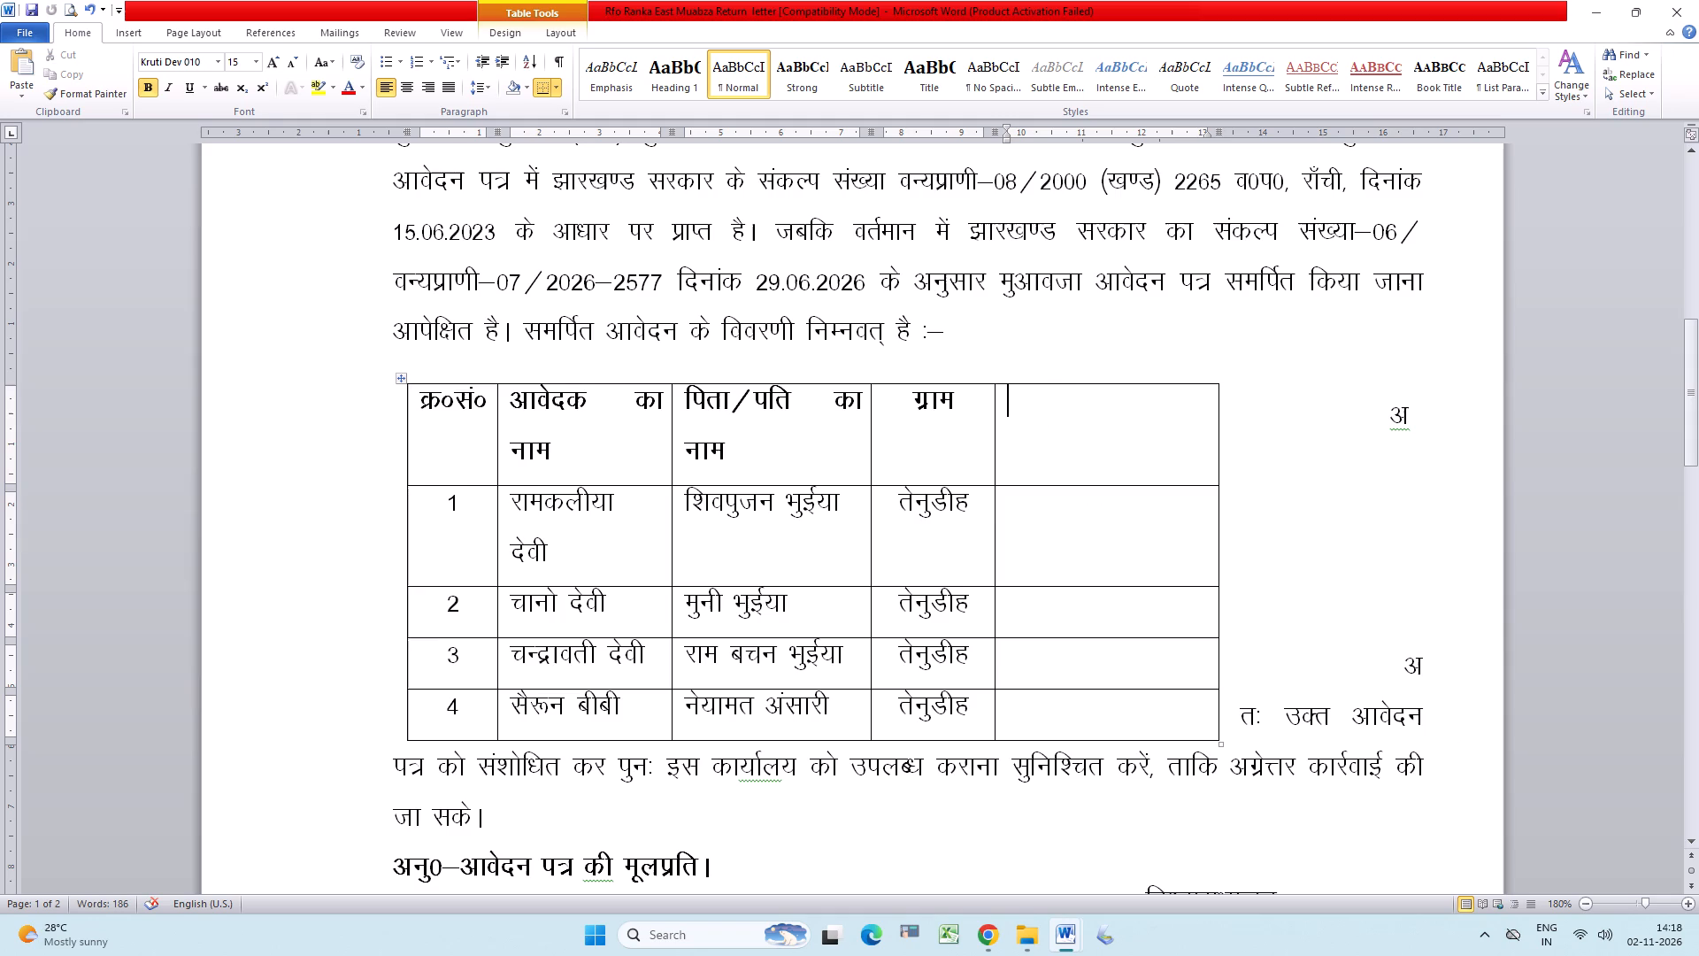
pyautogui.hotkey('ctrl', 'z')
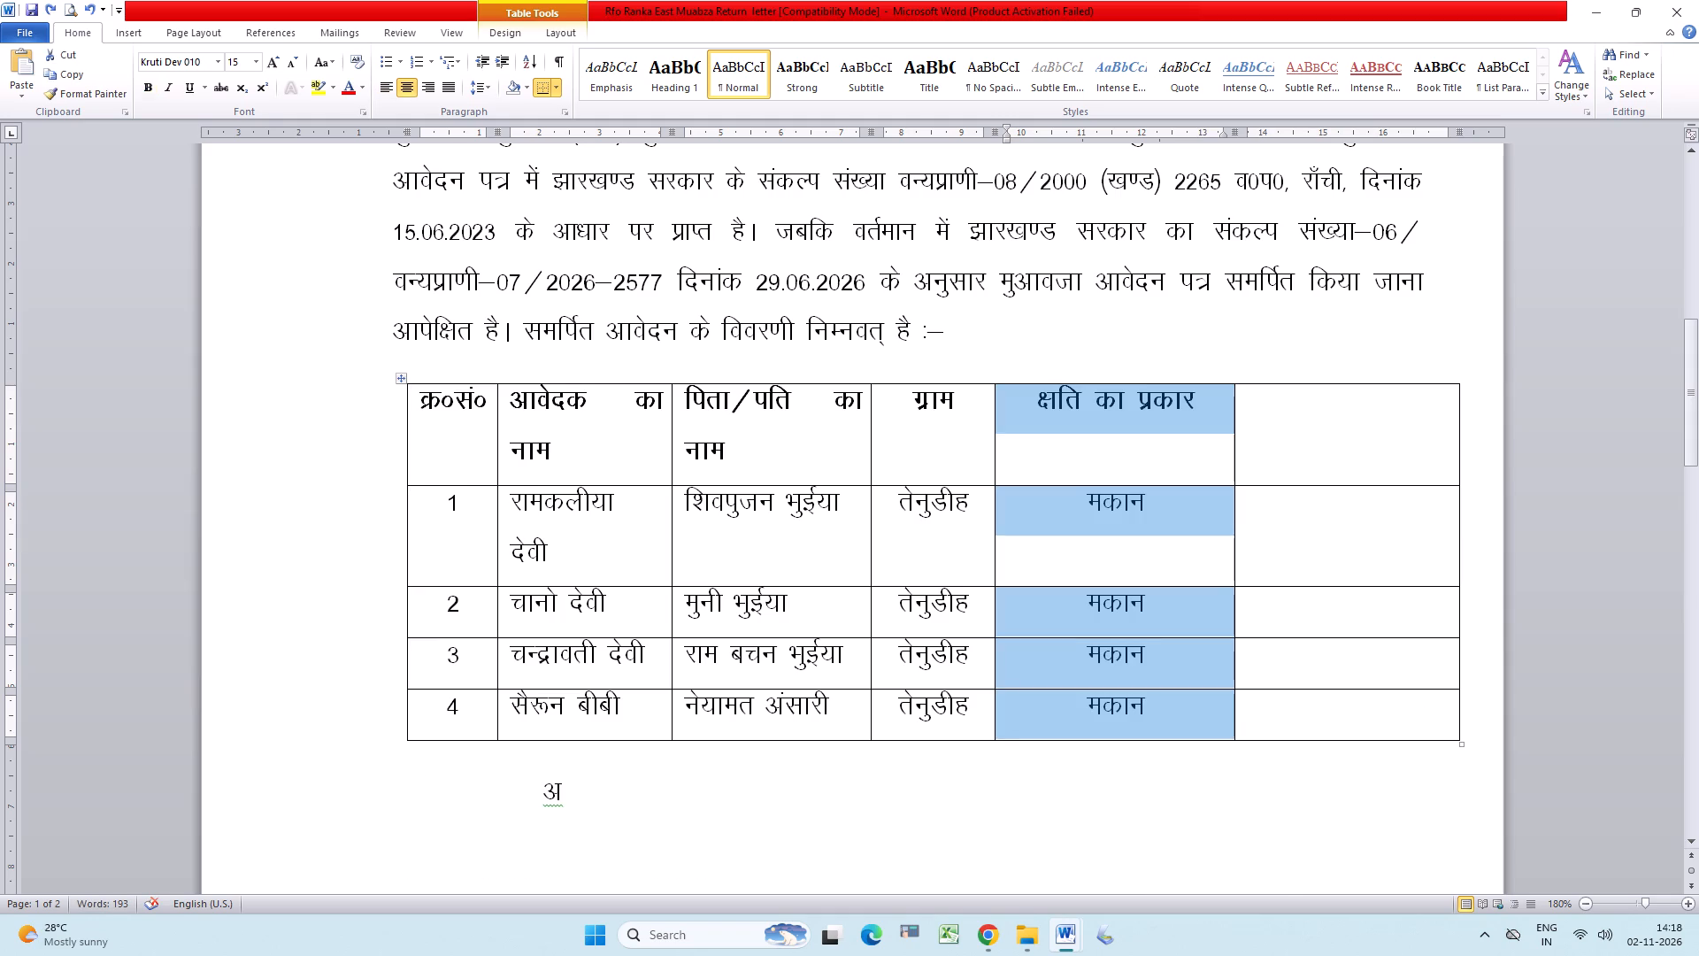
pyautogui.hotkey('ctrl', 'c')
pyautogui.click(1323, 419)
pyautogui.hotkey('ctrl', 'v')
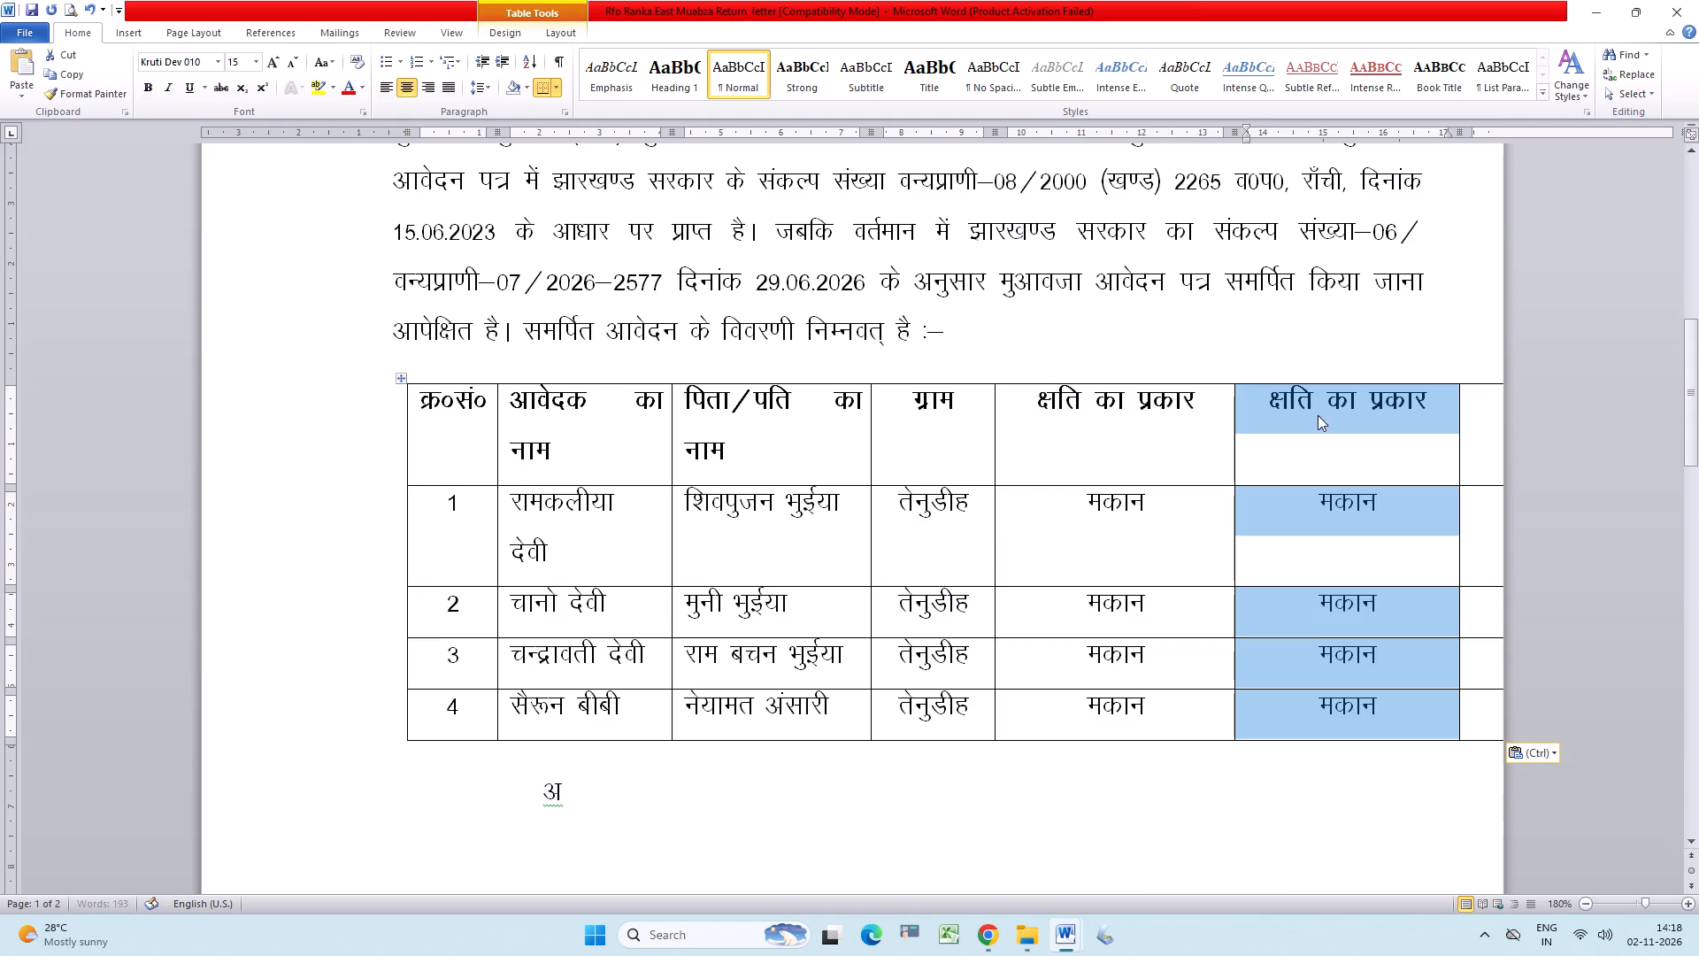
# Change the heading of the first of the two क्षति का प्रकार columns to घटना तिथि.
pyautogui.moveTo(1036, 397); pyautogui.dragTo(1159, 382)
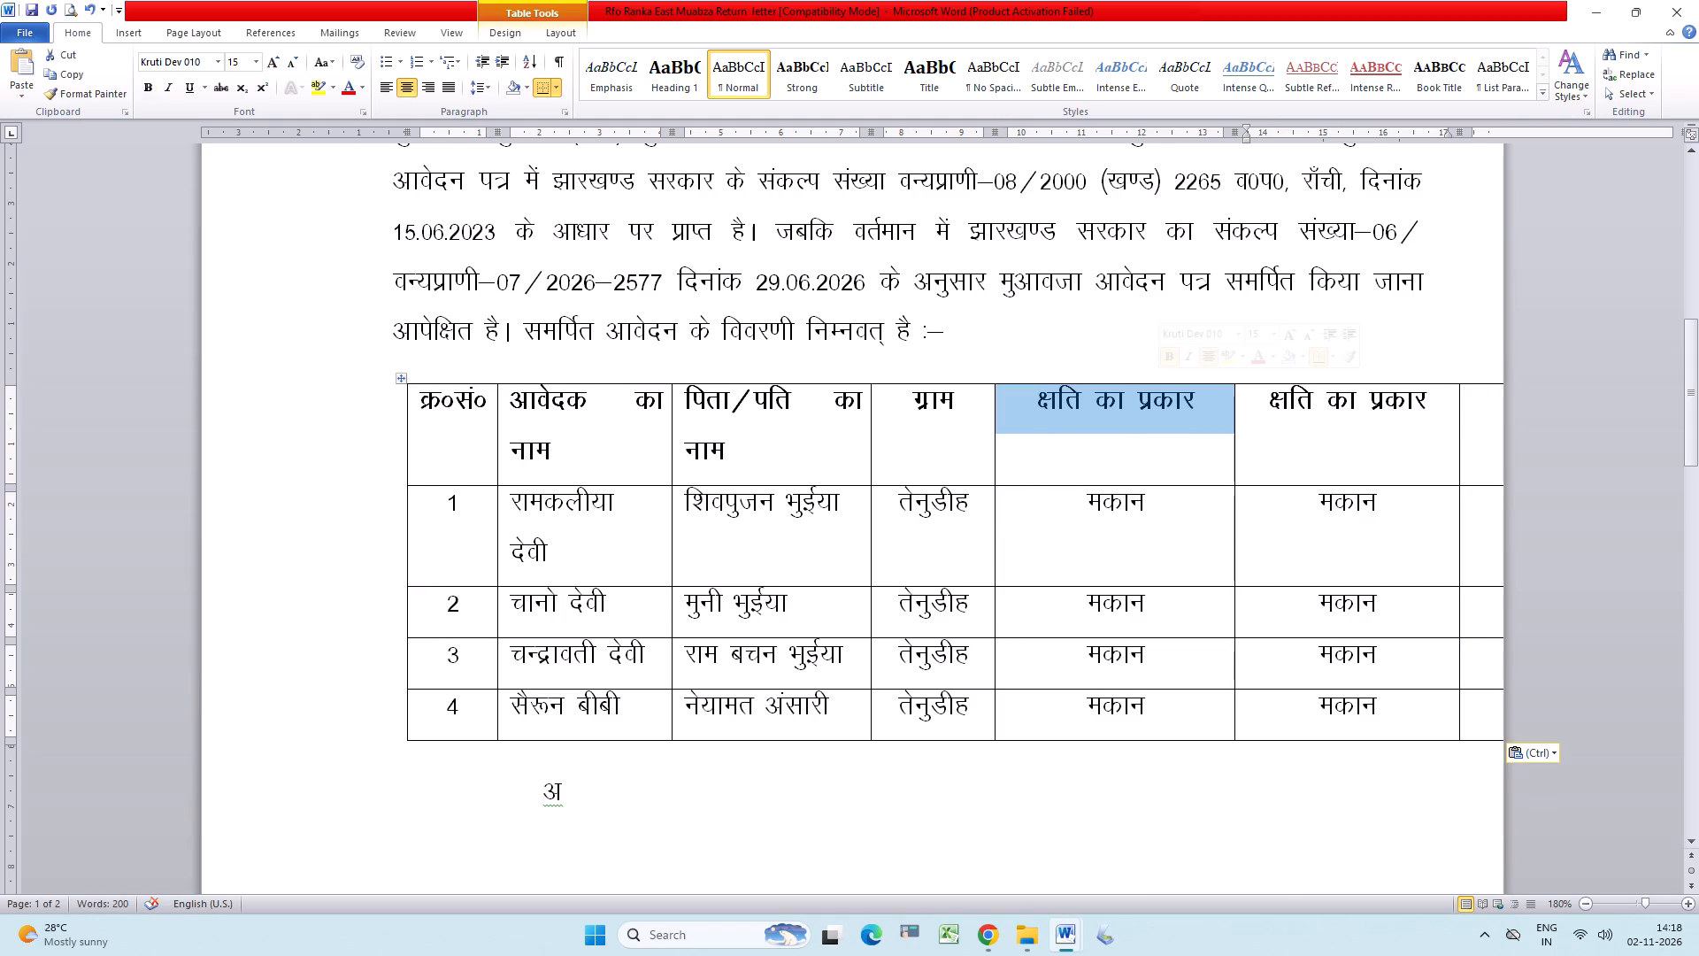
pyautogui.write('?k')
pyautogui.write('Vuk frfFk')
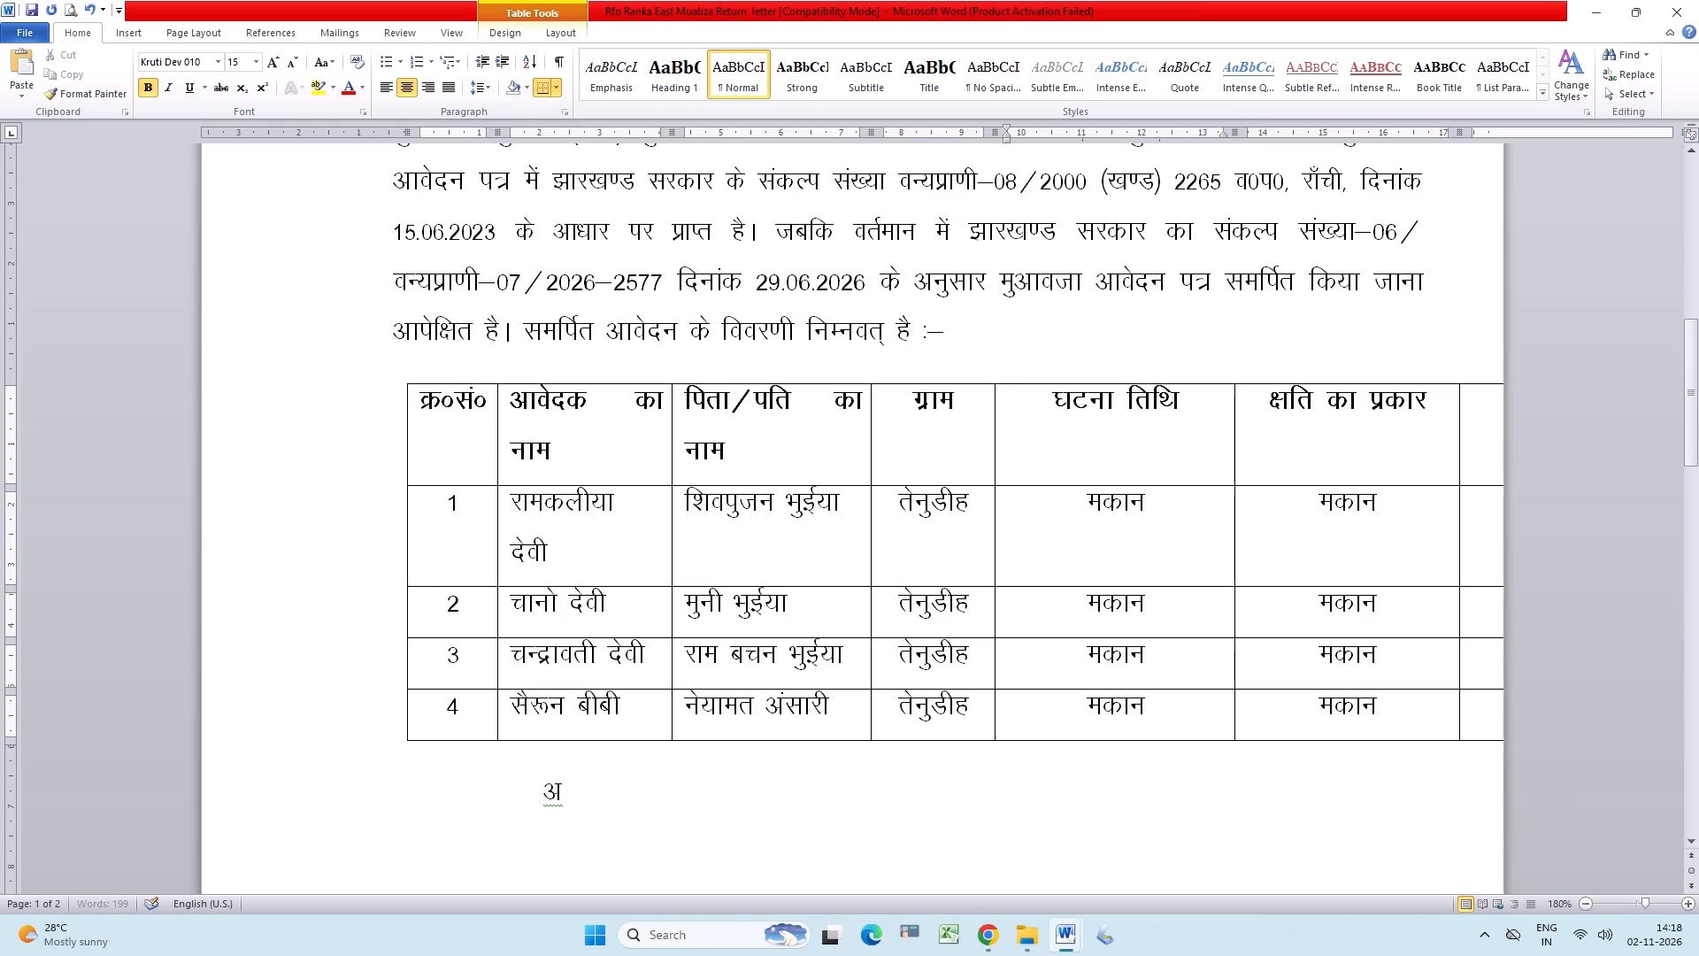
pyautogui.press('Tab')
pyautogui.click(1093, 505)
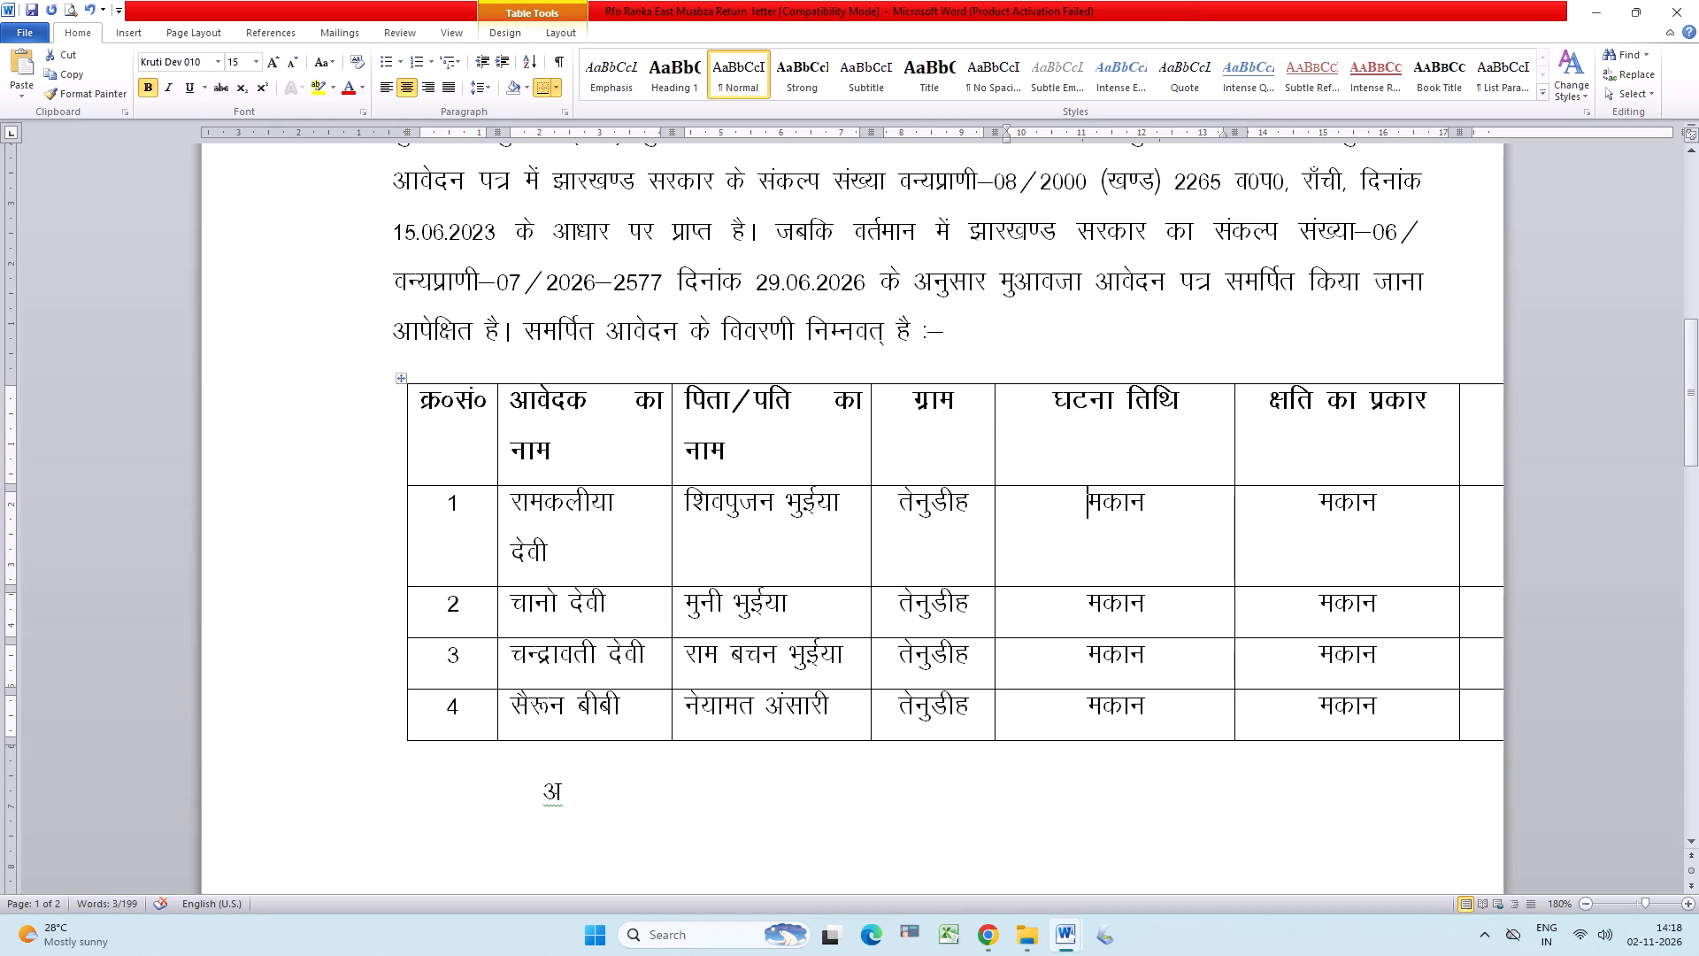
pyautogui.moveTo(1093, 504); pyautogui.dragTo(1141, 513)
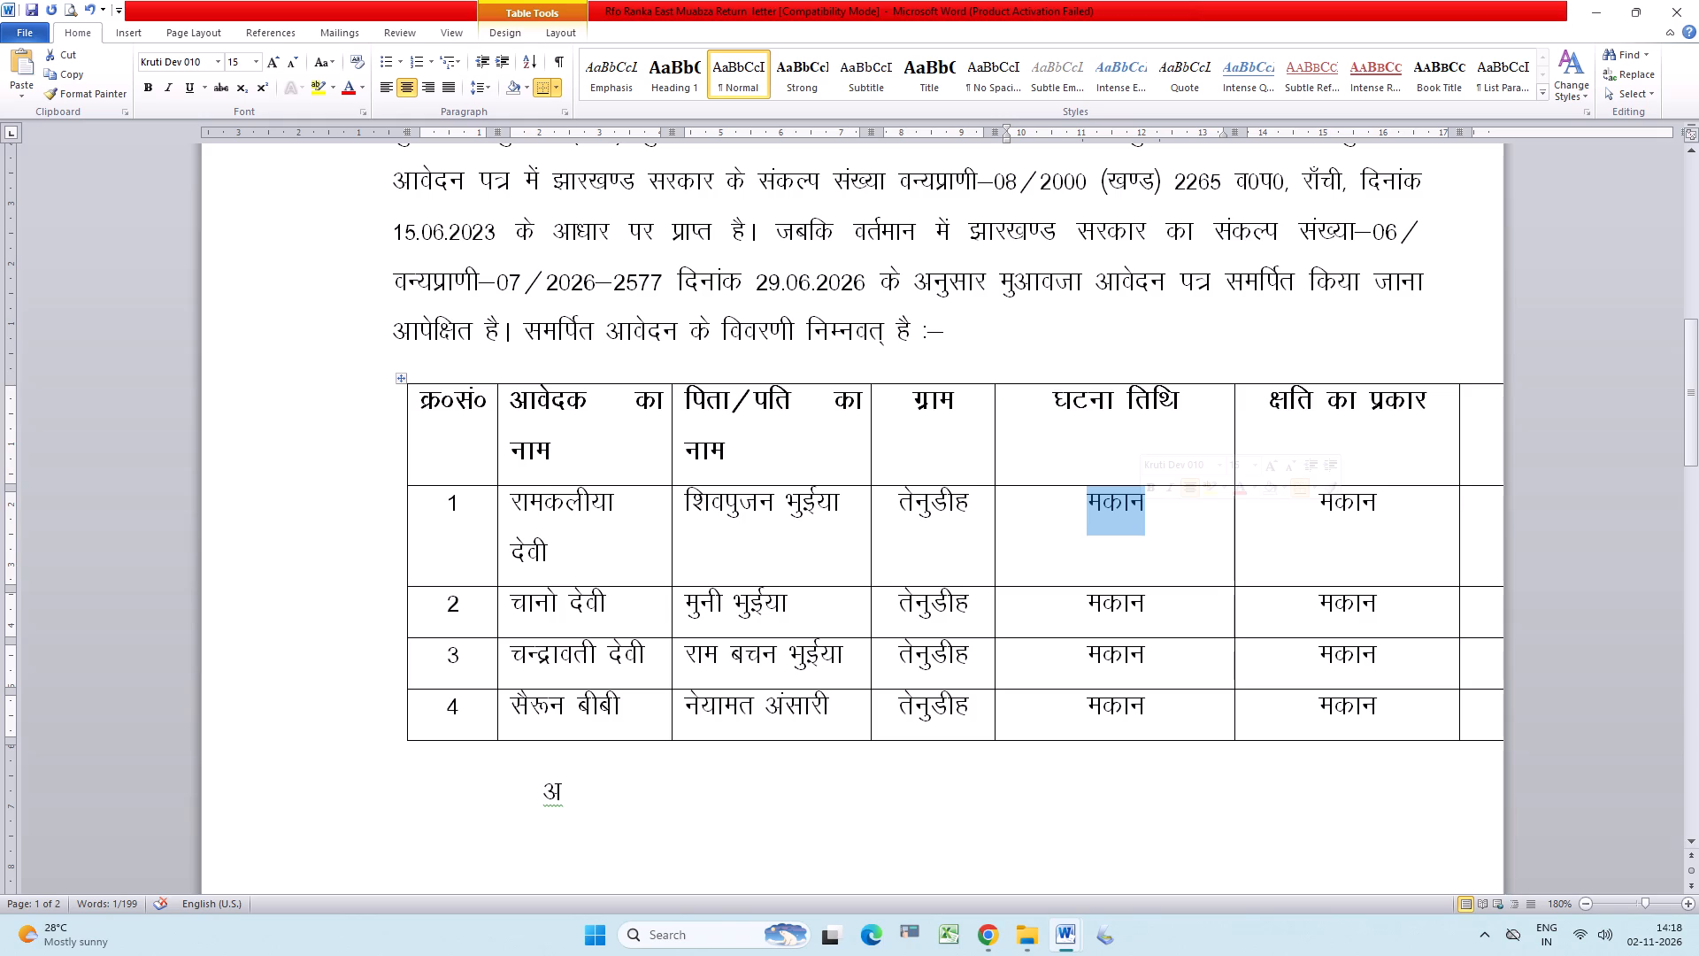
# Remove the extra blank column at the end of the applicant table.
pyautogui.moveTo(1504, 435); pyautogui.dragTo(1516, 715)
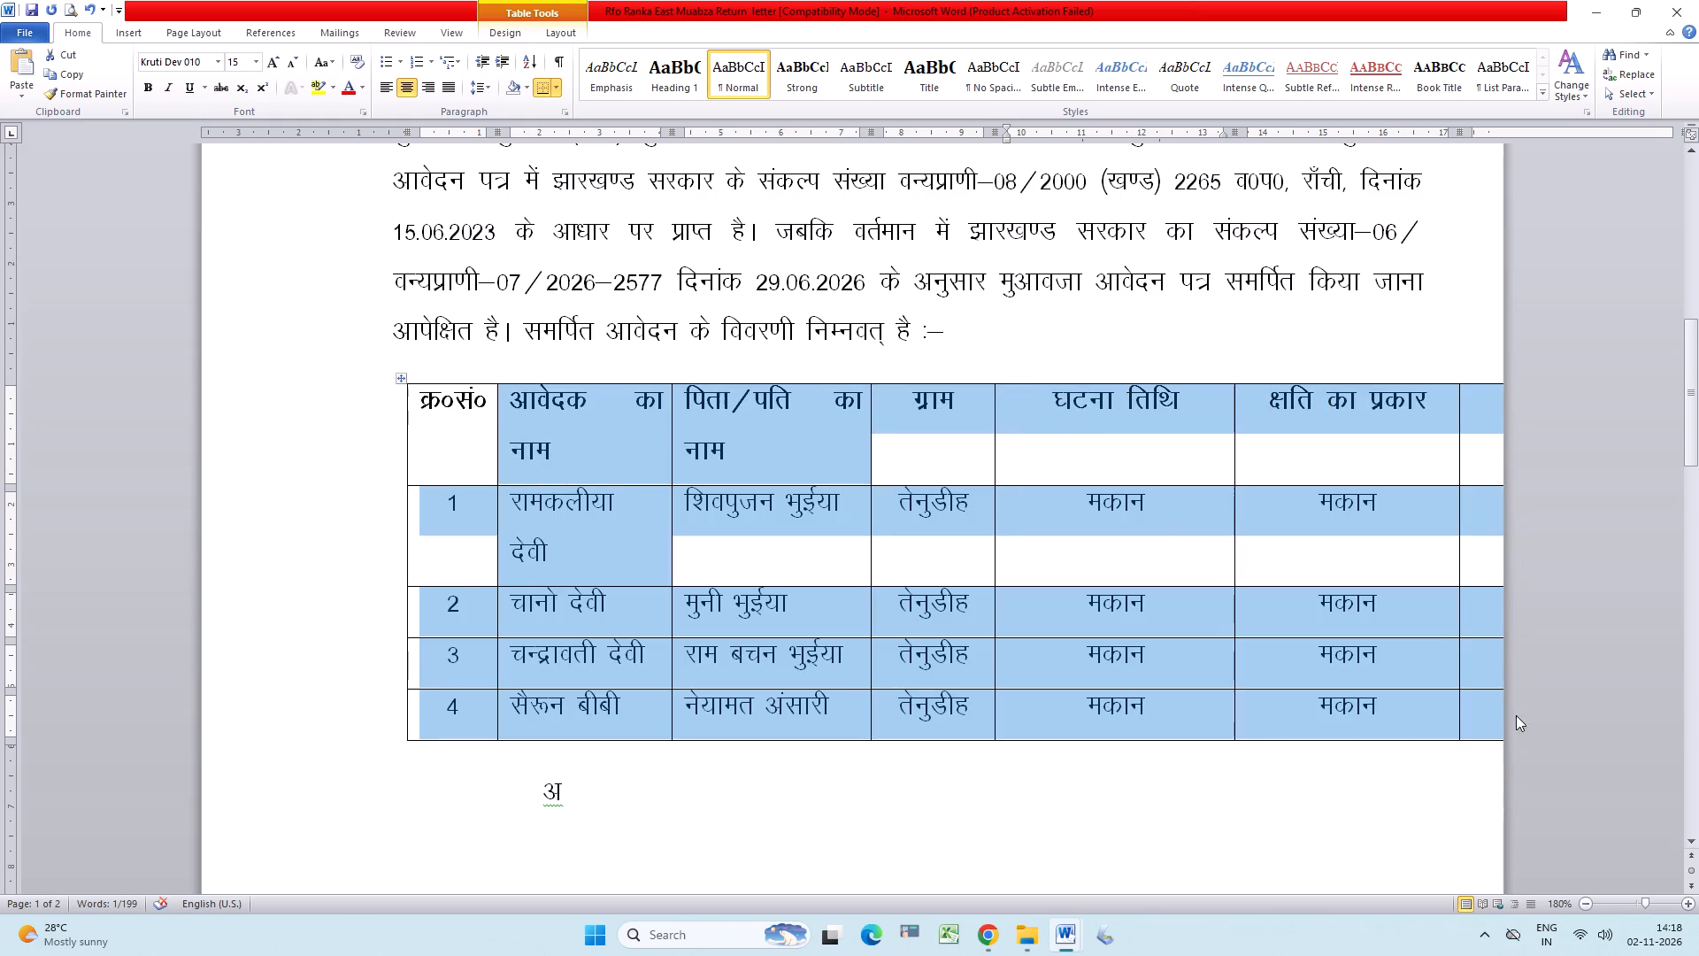
pyautogui.moveTo(1516, 715); pyautogui.dragTo(1516, 691)
pyautogui.press('BackSpace')
pyautogui.press('Return')
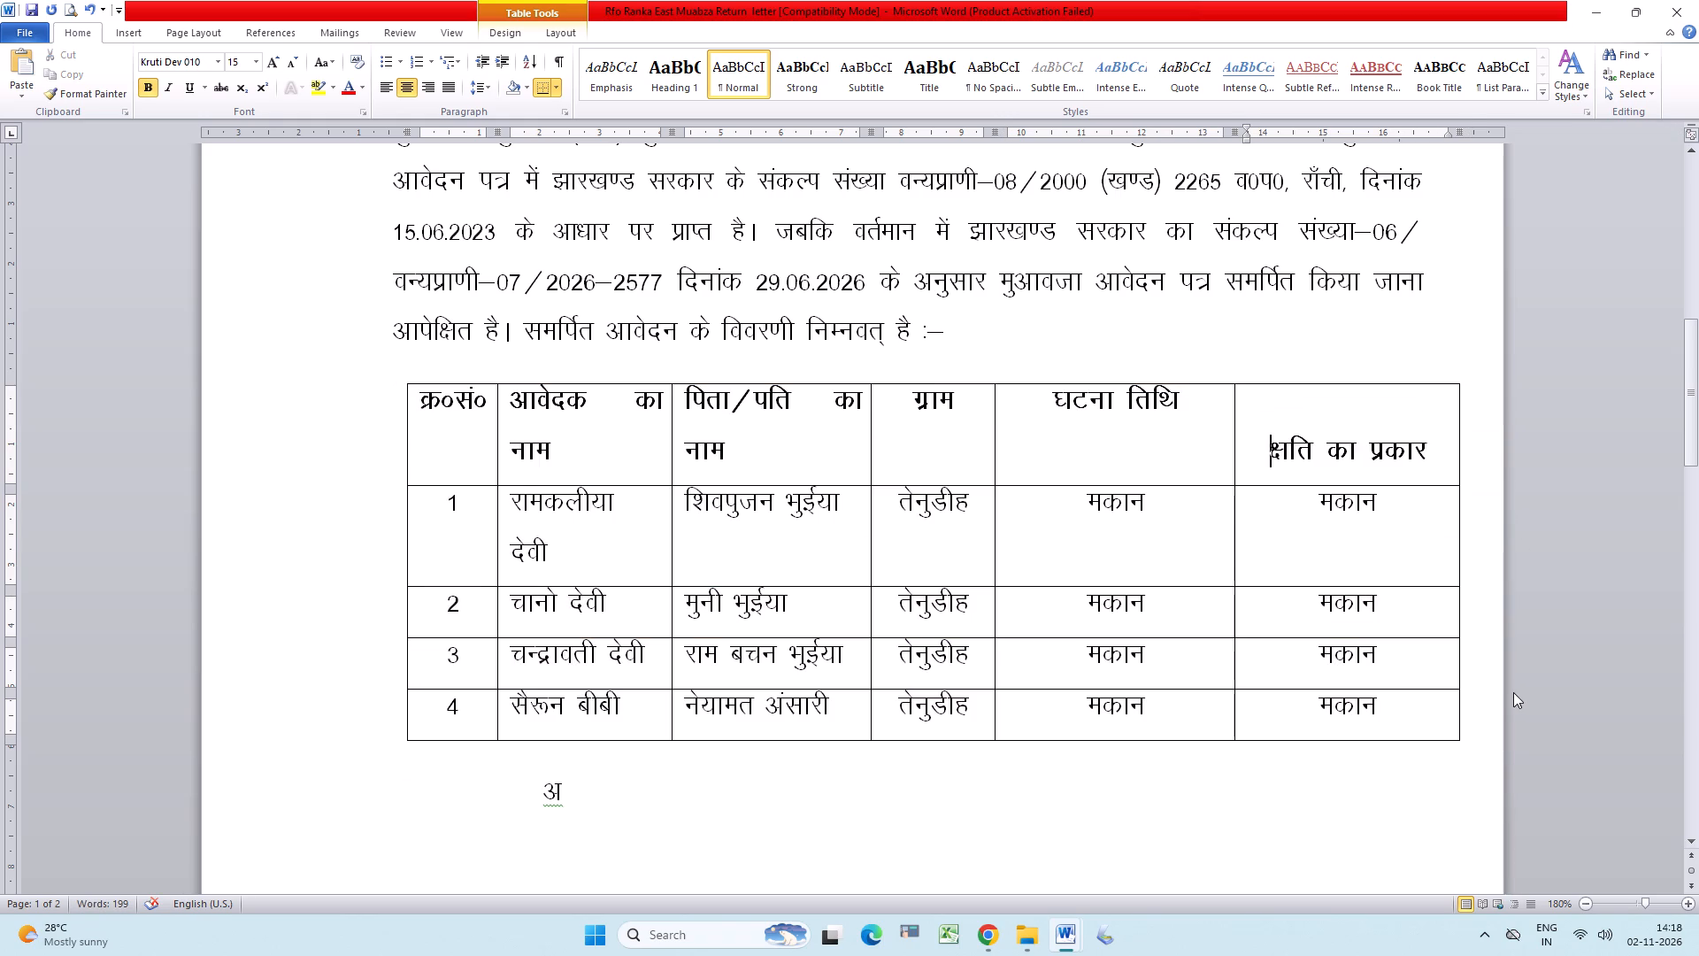
pyautogui.hotkey('ctrl', 'z')
# Replace मकान in row 1 of the घटना तिथि column with the date 05.07.2026.
pyautogui.moveTo(1082, 504); pyautogui.dragTo(1116, 503)
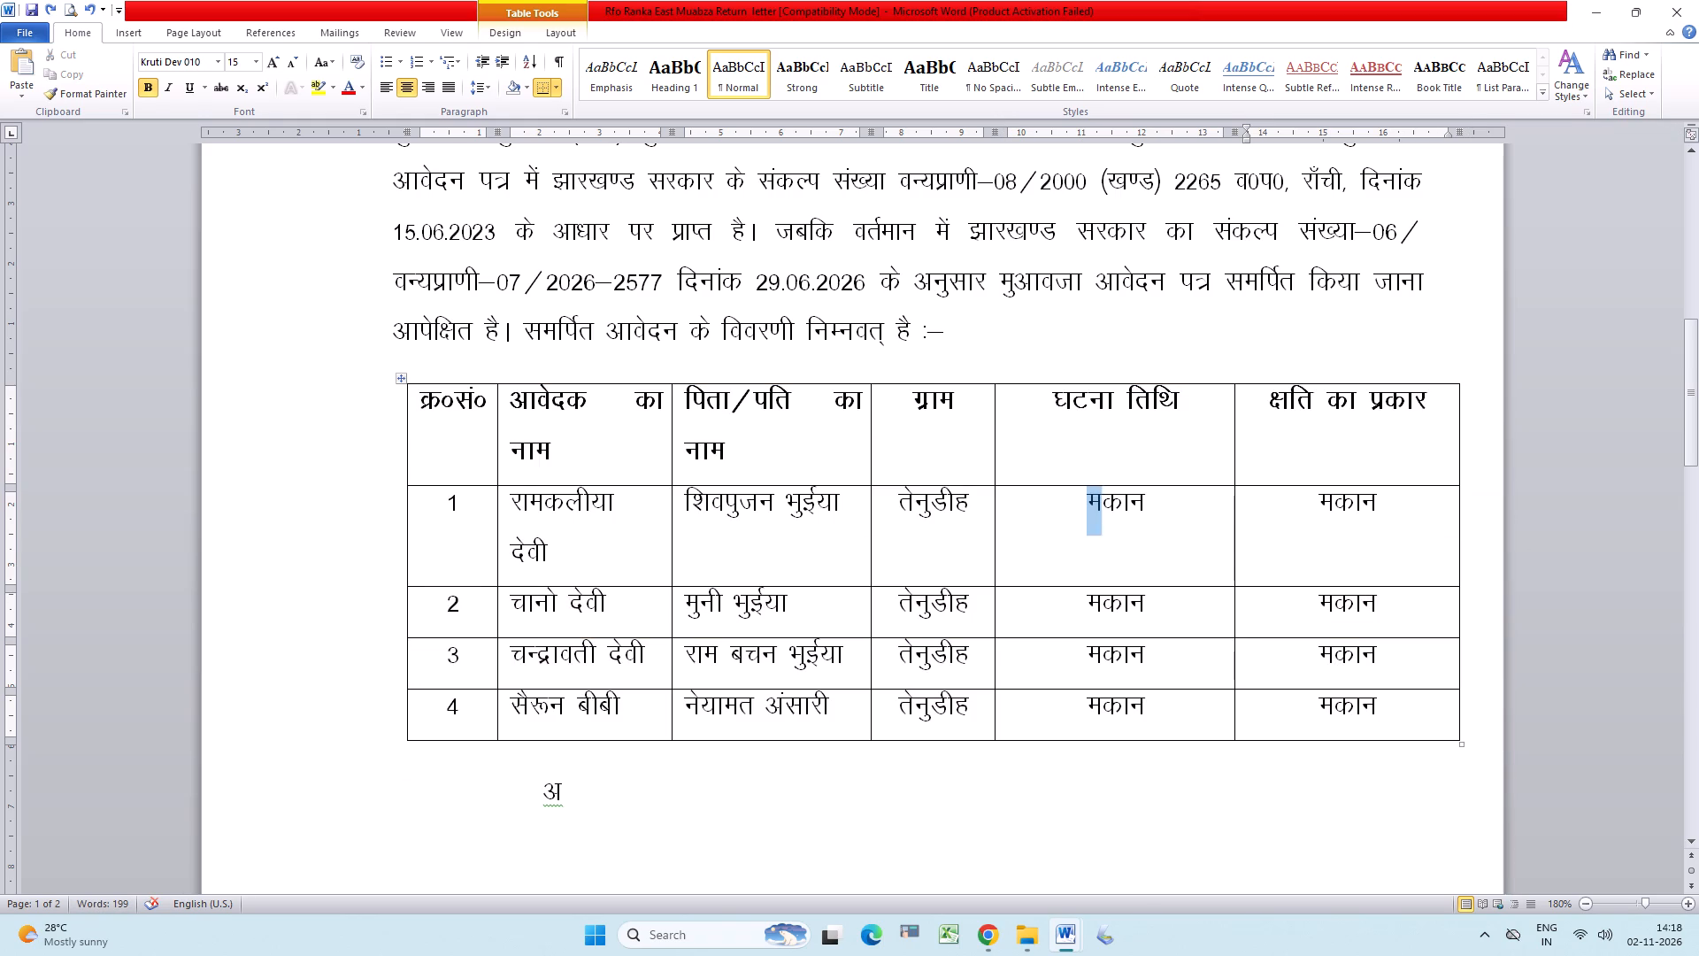
pyautogui.moveTo(1116, 503); pyautogui.dragTo(1155, 500)
pyautogui.write('05-07-22')
pyautogui.press('BackSpace')
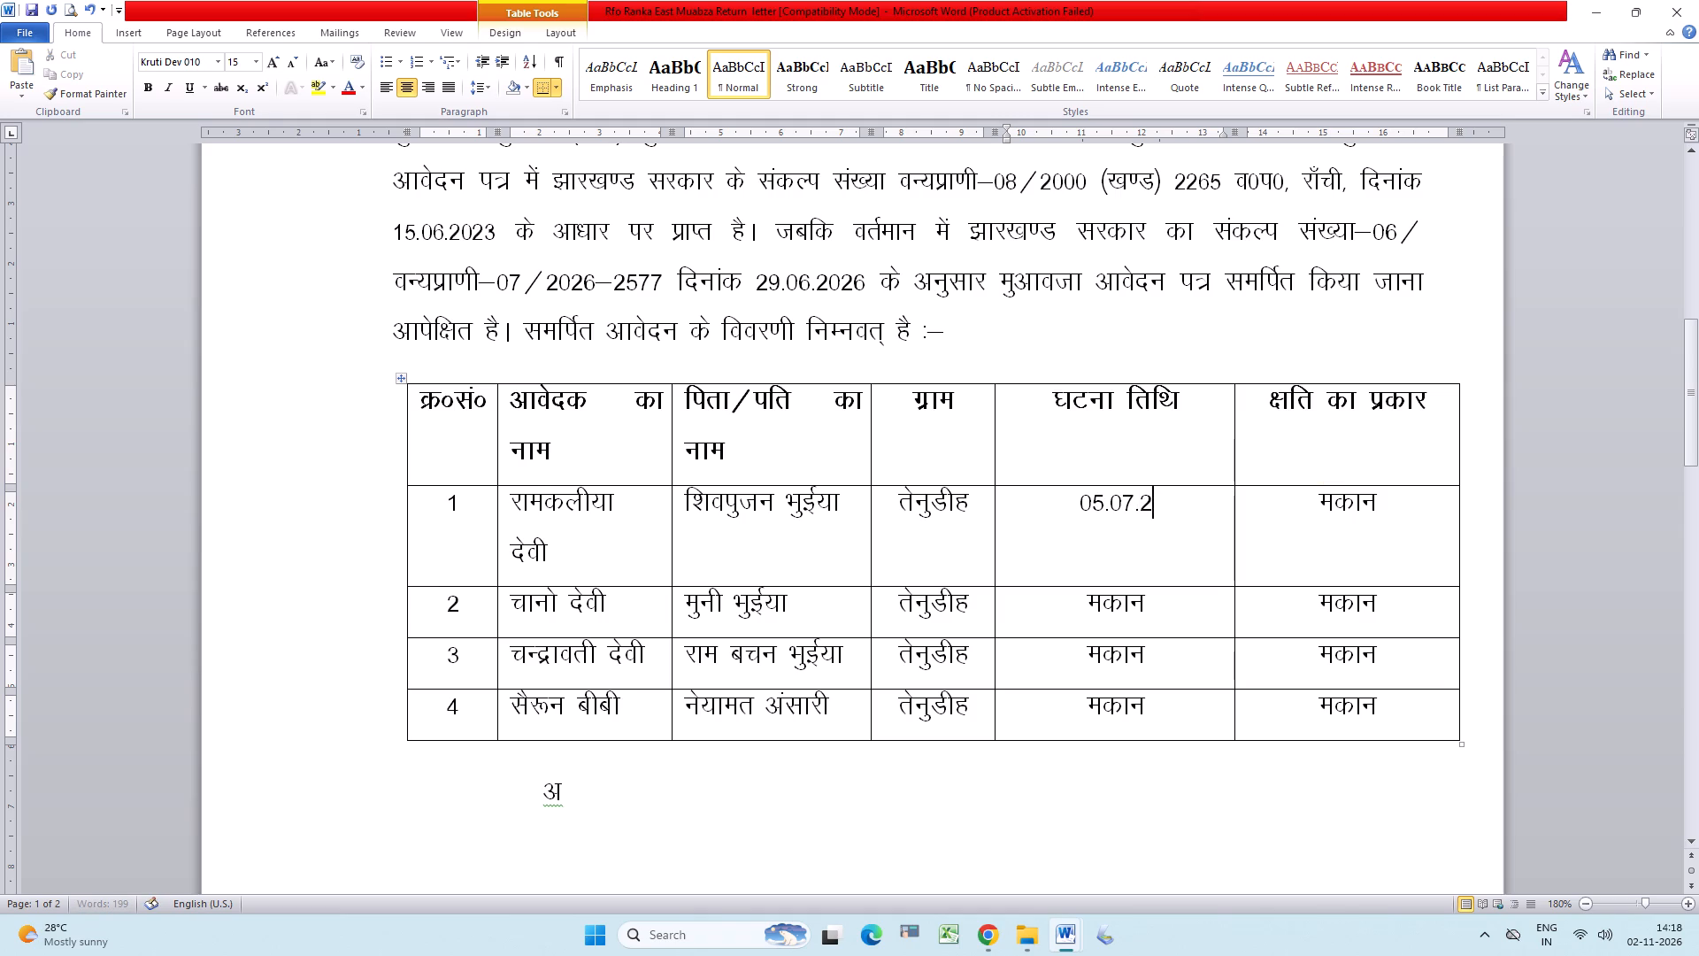
pyautogui.write('026')
# Clear the मकान entries from rows 2 to 4 of the घटना तिथि column.
pyautogui.press('Down')
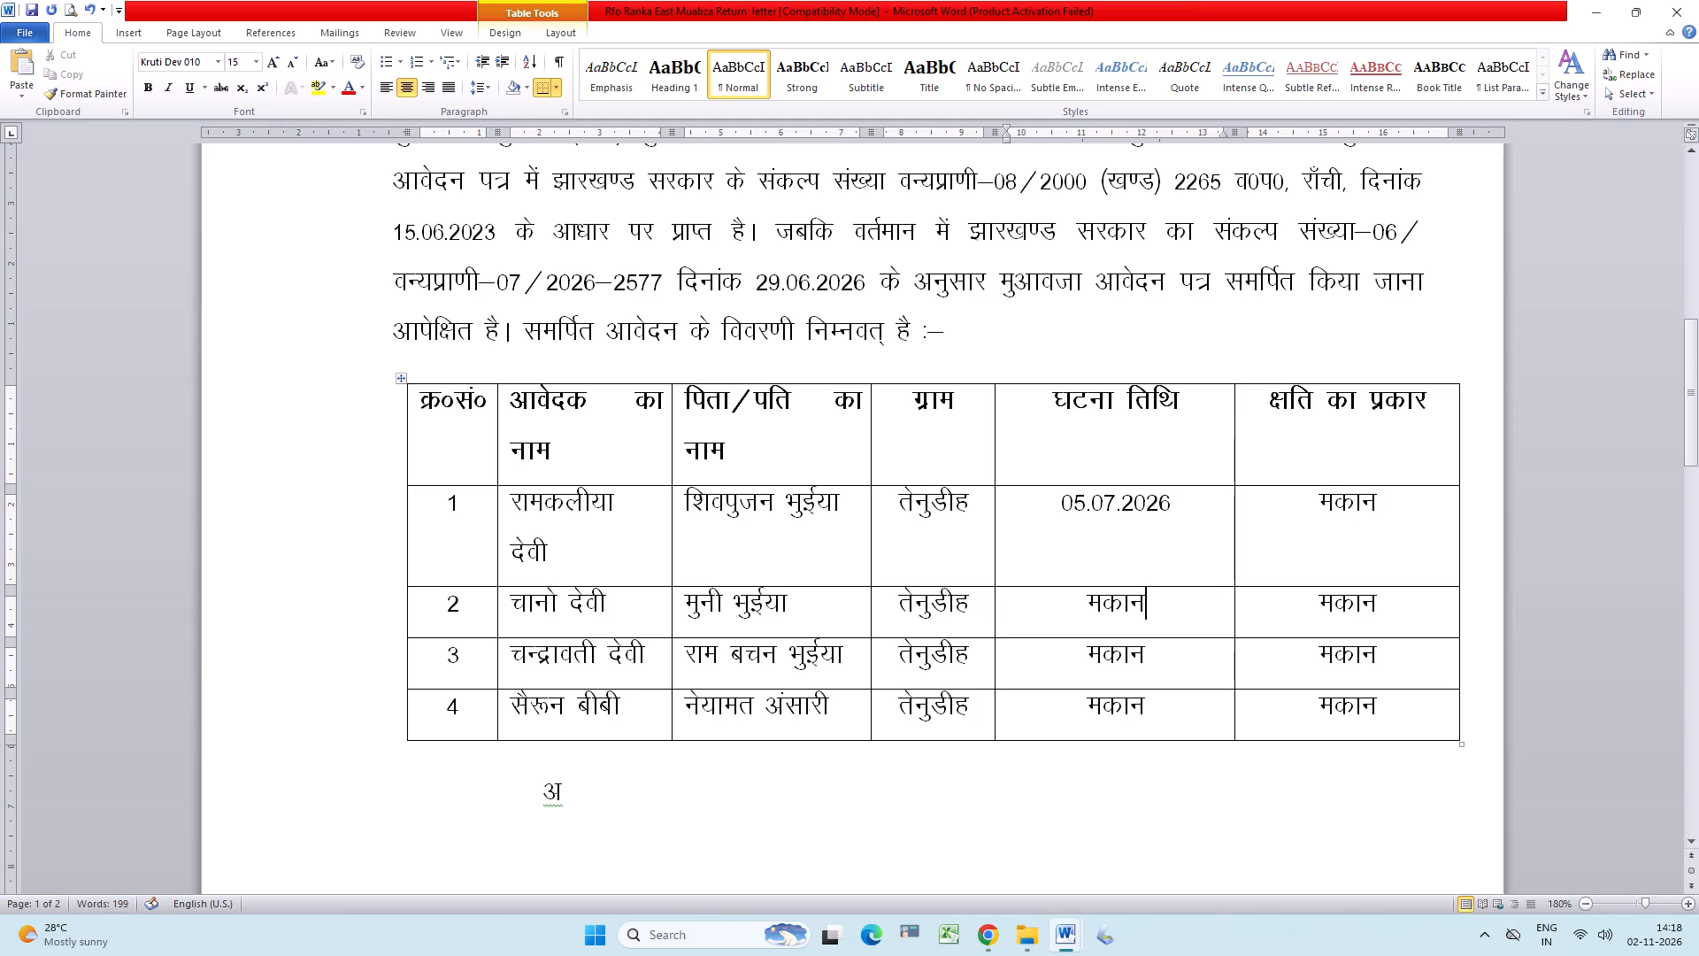
pyautogui.hotkey('ctrl', 'shift', 'Left')
pyautogui.hotkey('ctrl', 'shift', 'Down')
pyautogui.hotkey('ctrl', 'shift', 'Down')
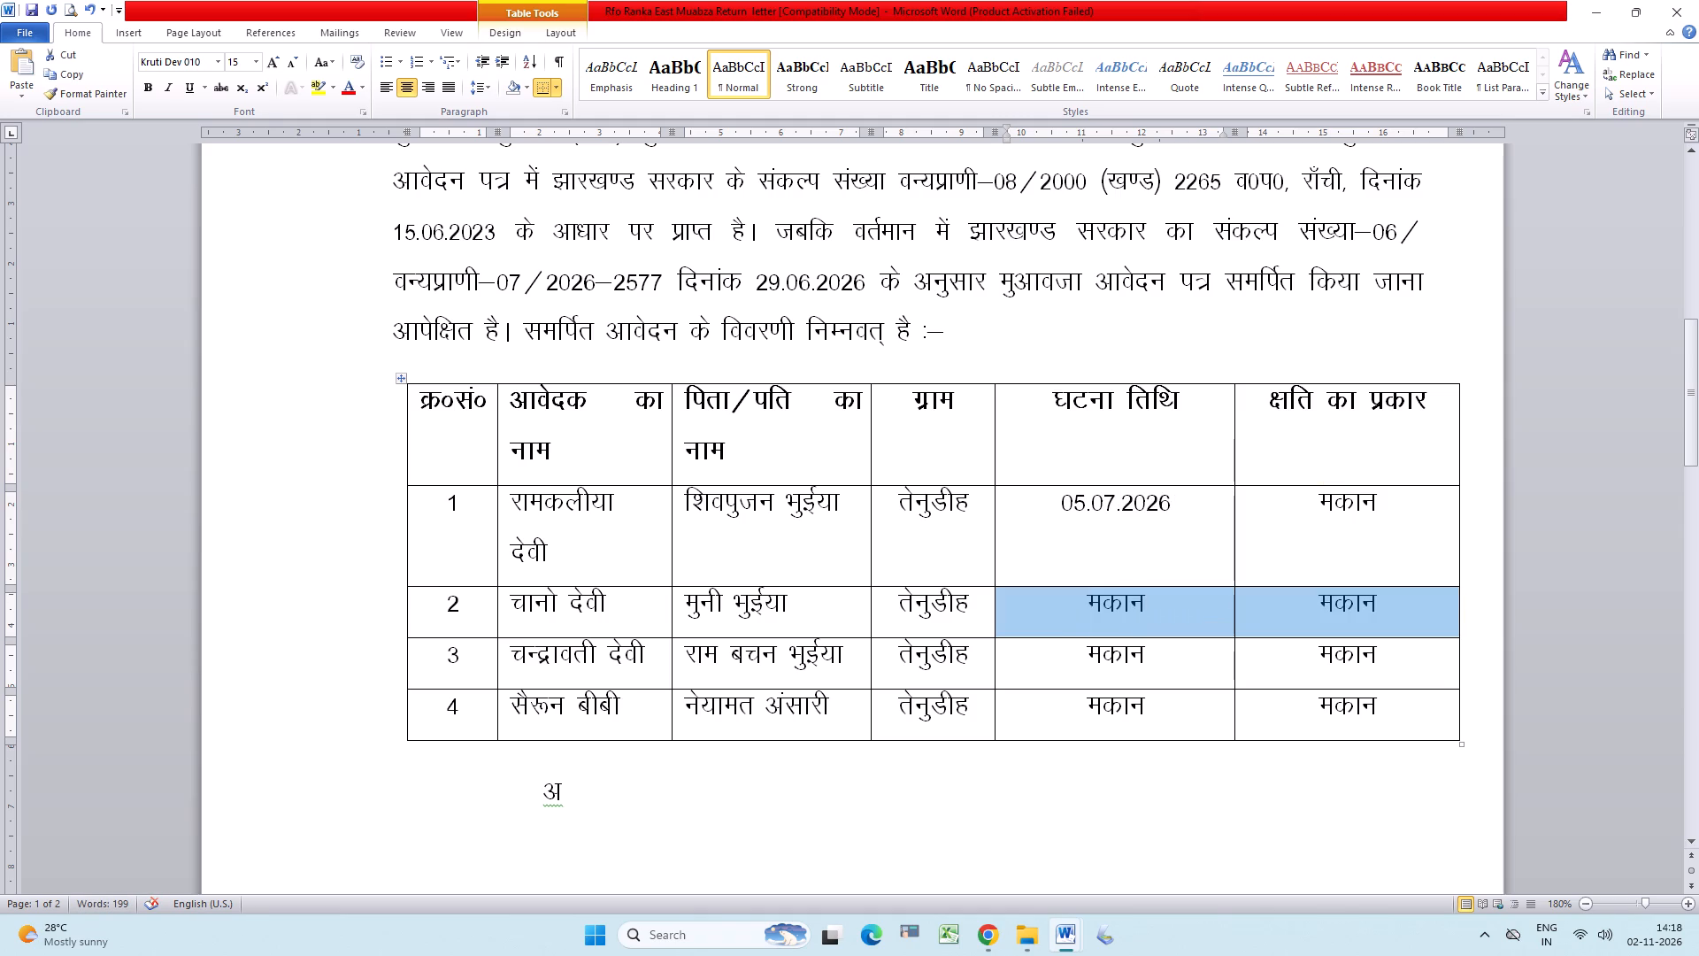
pyautogui.click(1066, 637)
pyautogui.click(1085, 597)
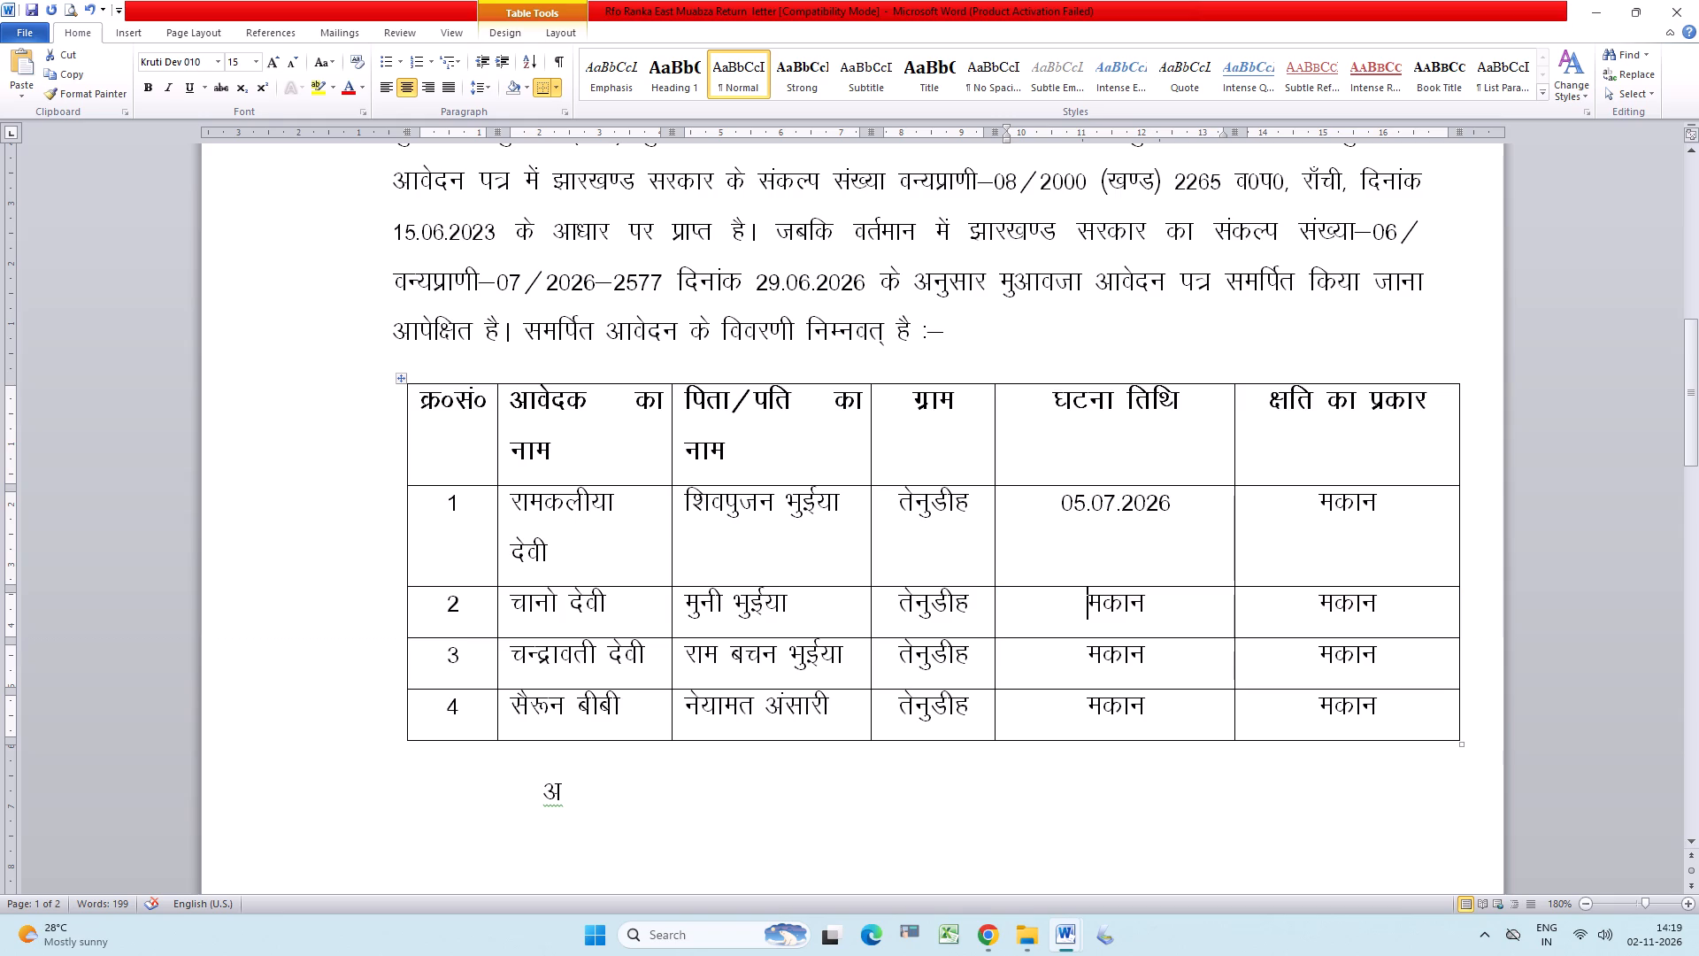
pyautogui.moveTo(1090, 600); pyautogui.dragTo(1151, 697)
pyautogui.press('Delete')
# Fill the घटना तिथि cells with 05.07.2026 in rows 2 and 4 and 04.07.2026 in row 3, and save the letter.
pyautogui.moveTo(1056, 505); pyautogui.dragTo(1131, 488)
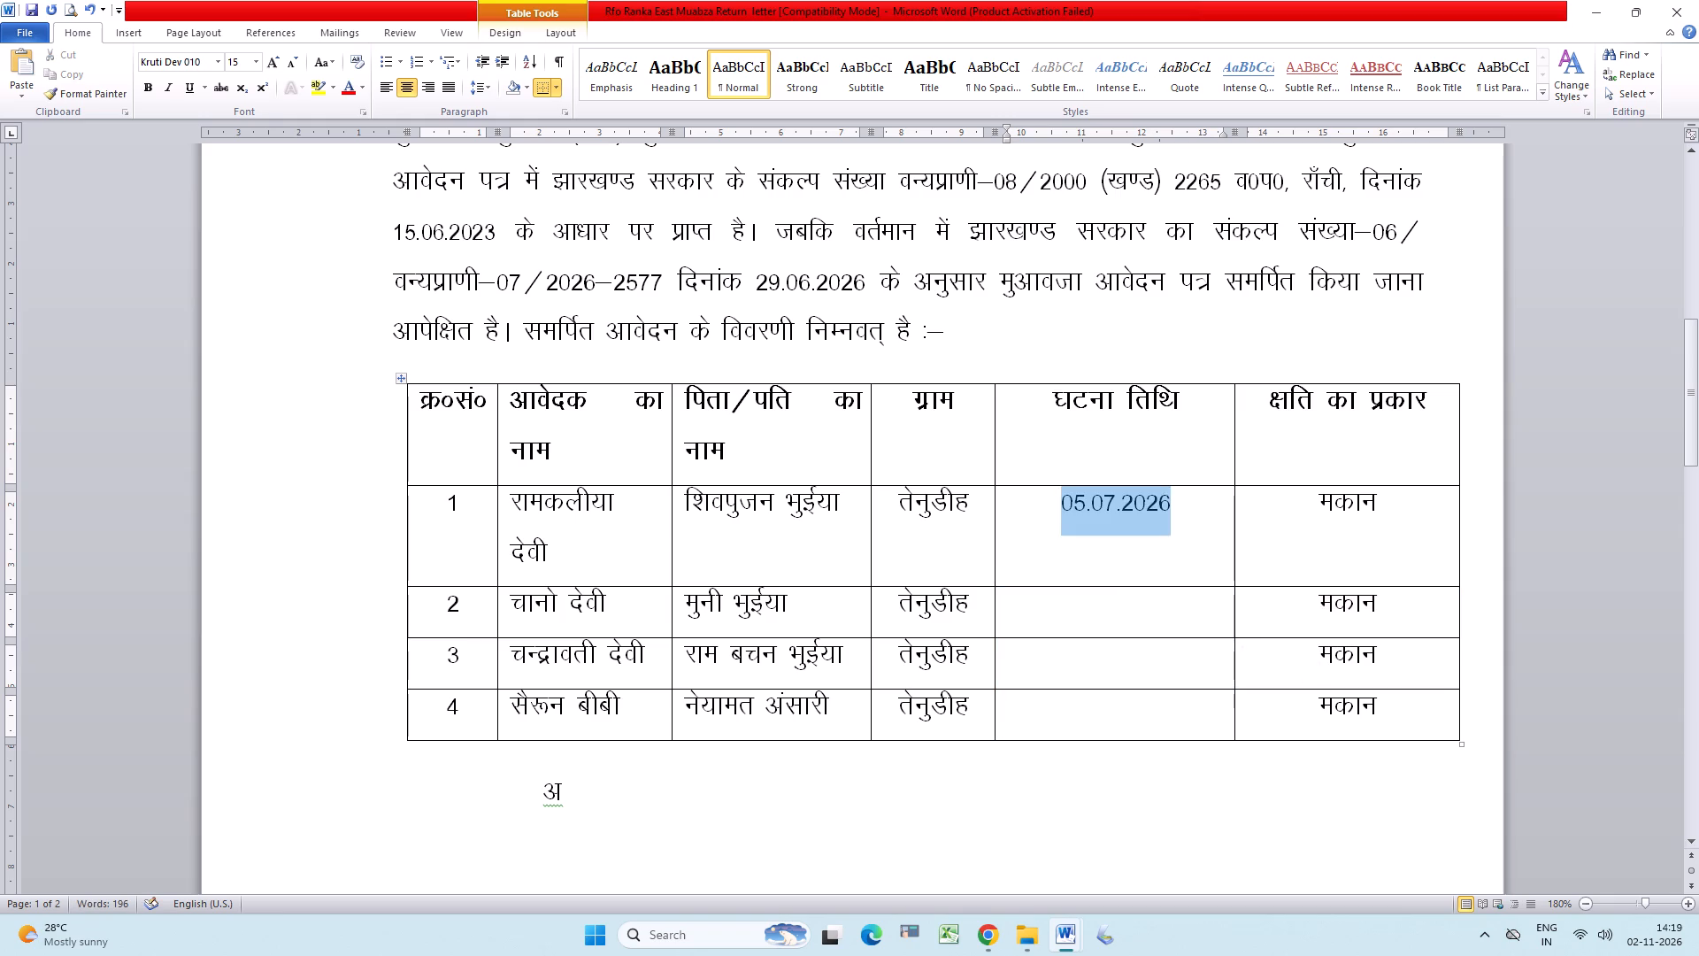
pyautogui.moveTo(1131, 488); pyautogui.dragTo(1180, 497)
pyautogui.hotkey('ctrl', 'c')
pyautogui.click(1087, 612)
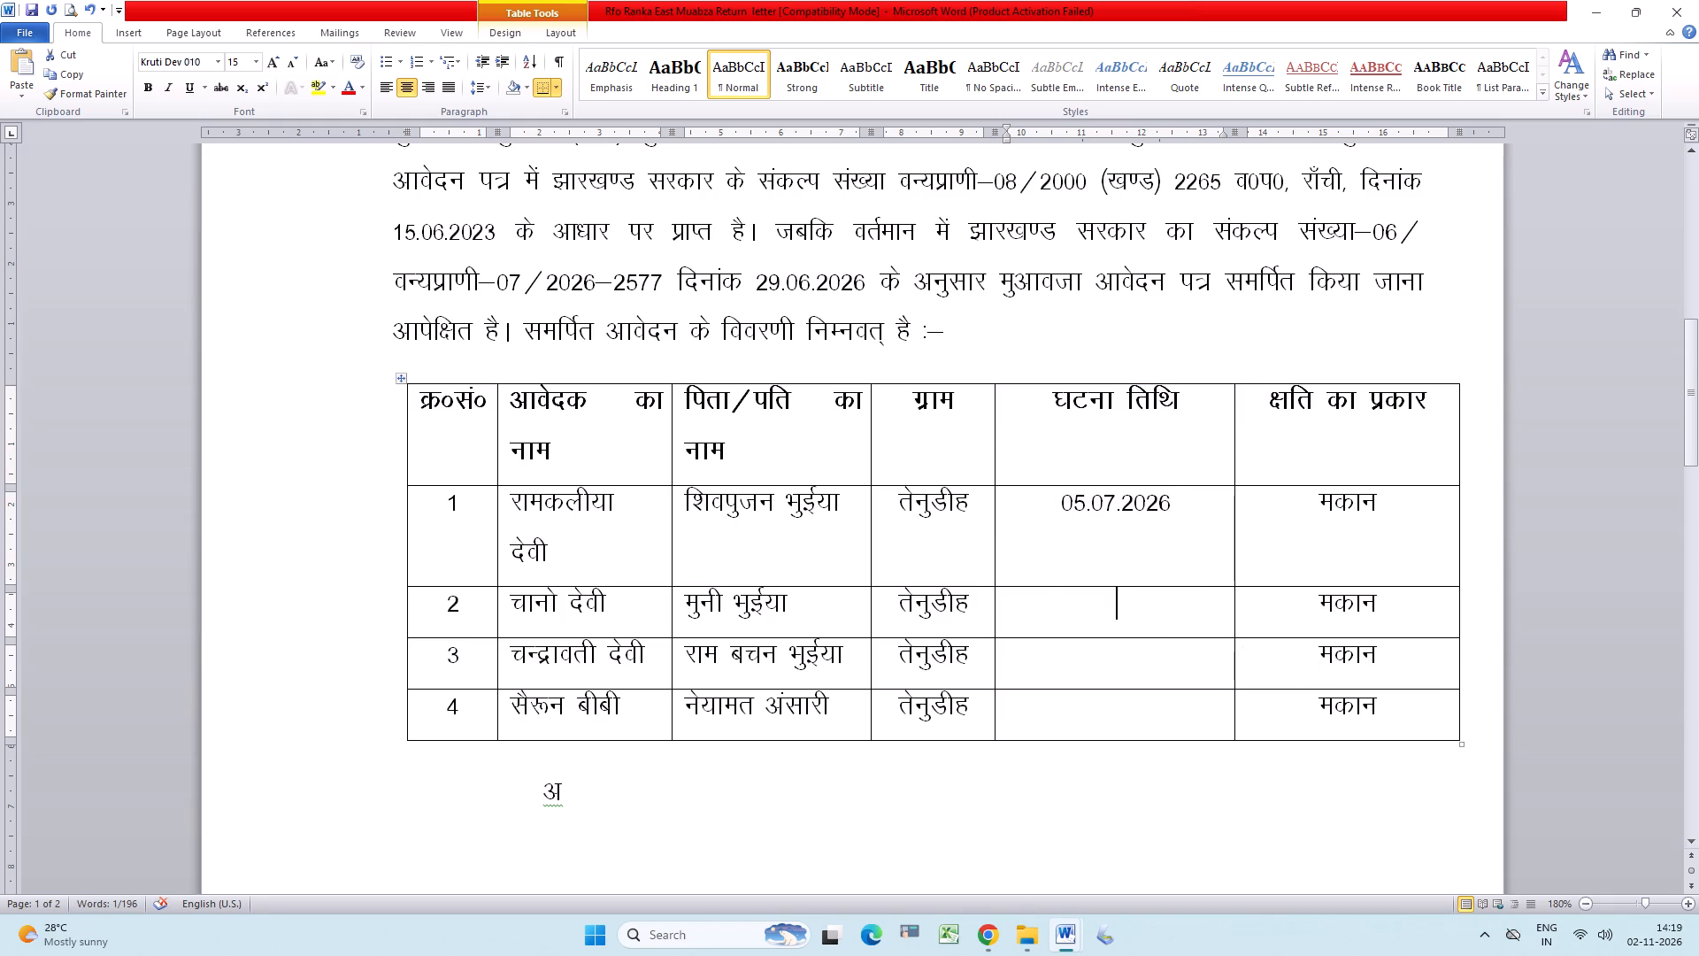
pyautogui.hotkey('ctrl', 'v')
pyautogui.click(1091, 667)
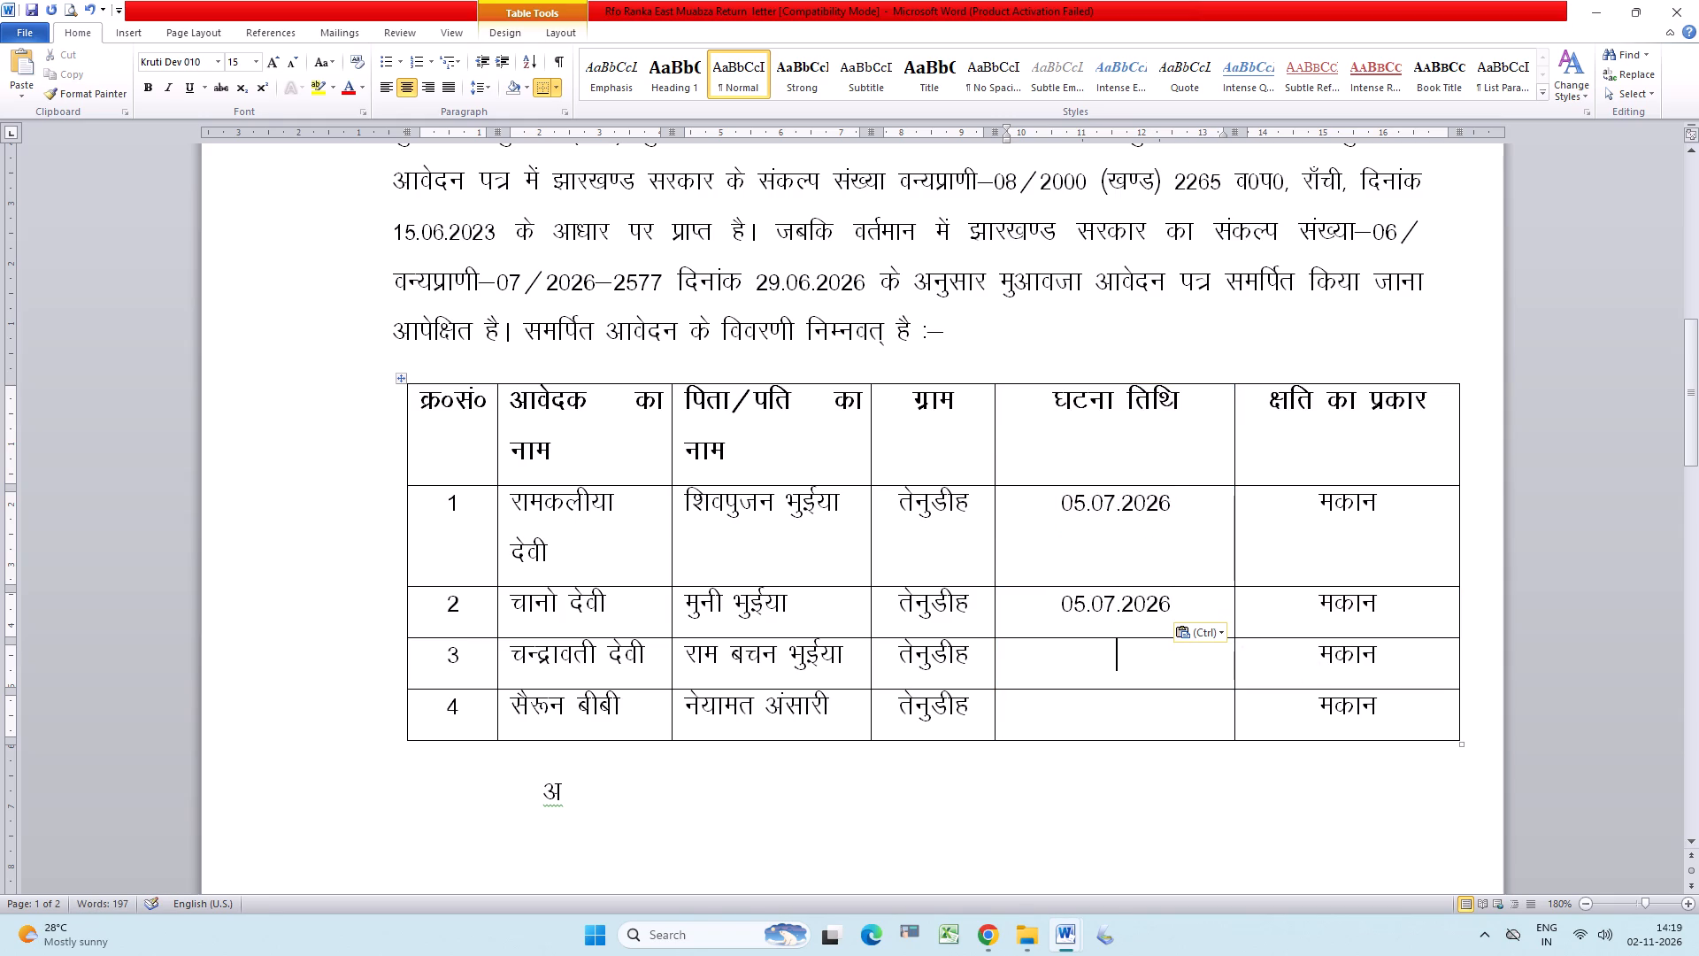
pyautogui.hotkey('ctrl', 'v')
pyautogui.click(1083, 654)
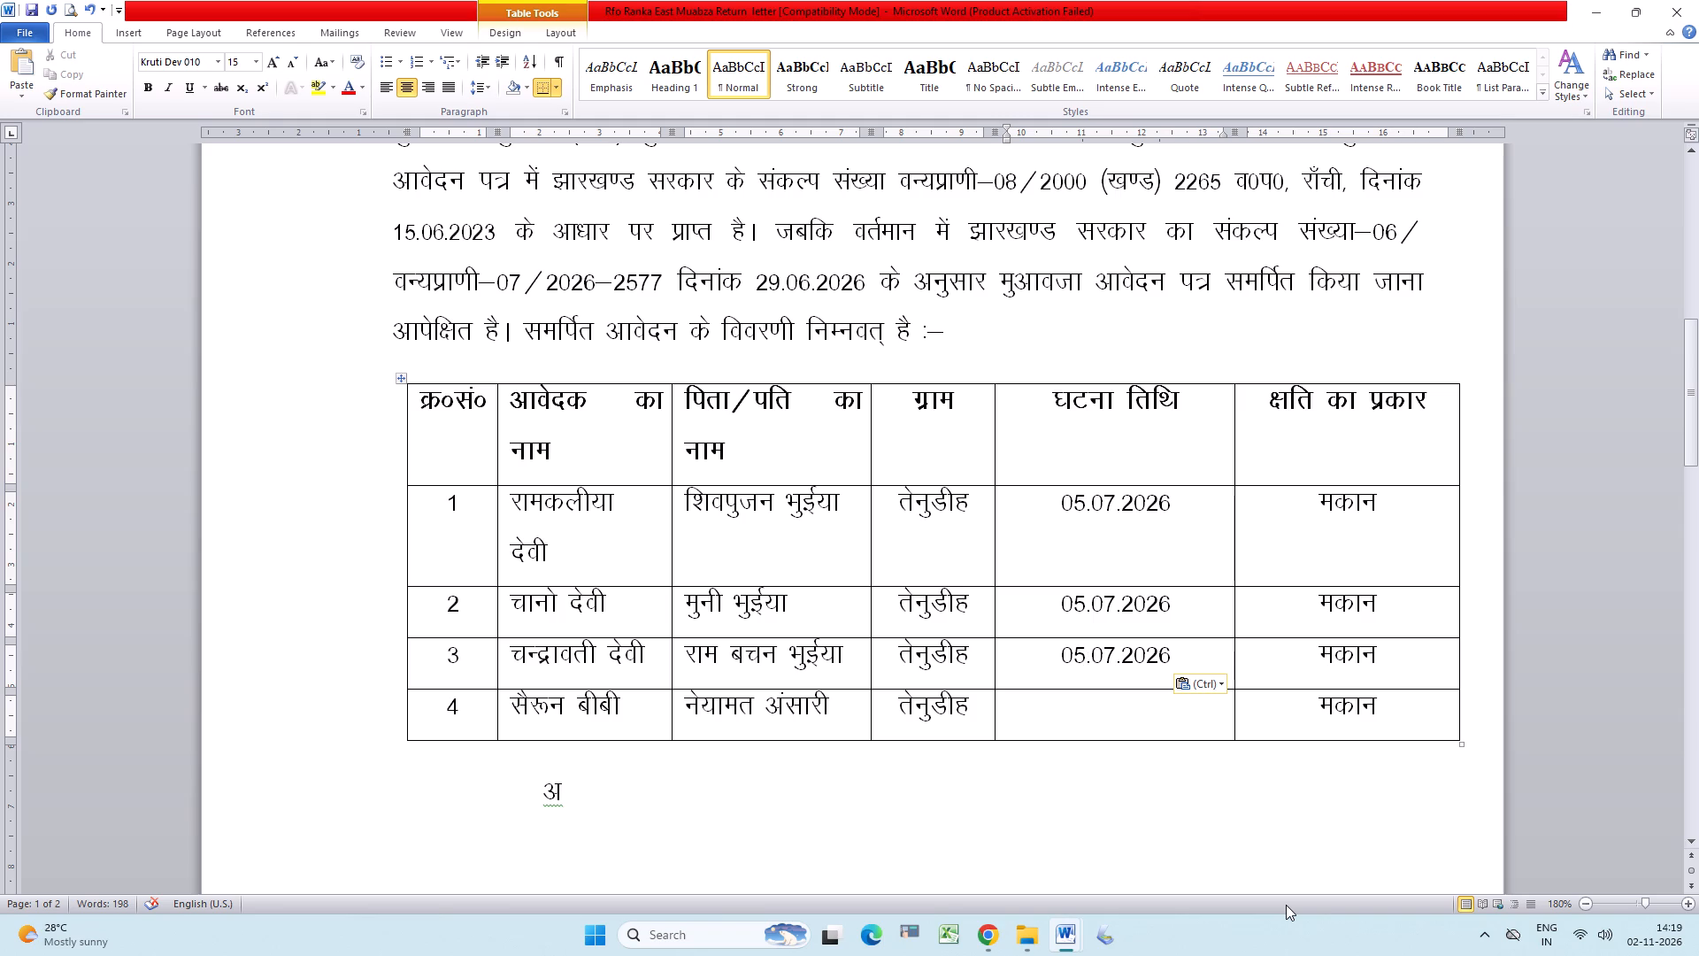
pyautogui.hotkey('shift', 'Left')
pyautogui.press('4')
pyautogui.click(1122, 712)
pyautogui.hotkey('ctrl', 'v')
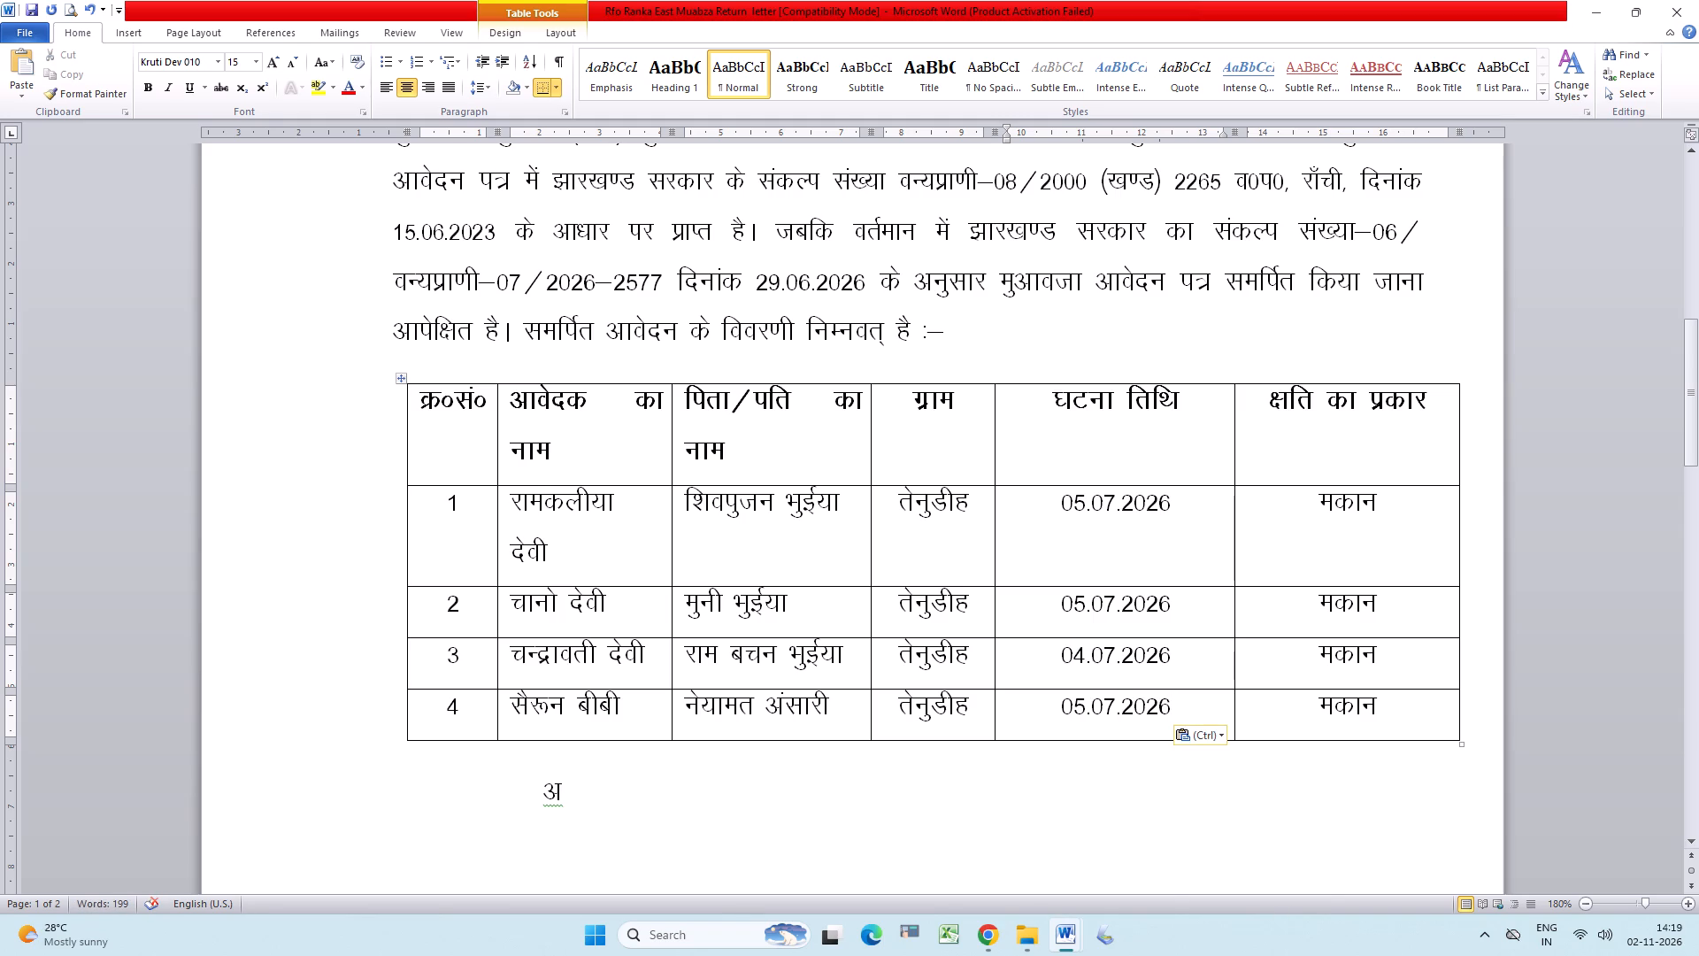
pyautogui.hotkey('ctrl', 's')
pyautogui.hotkey('ctrl', 's')
pyautogui.click(1349, 687)
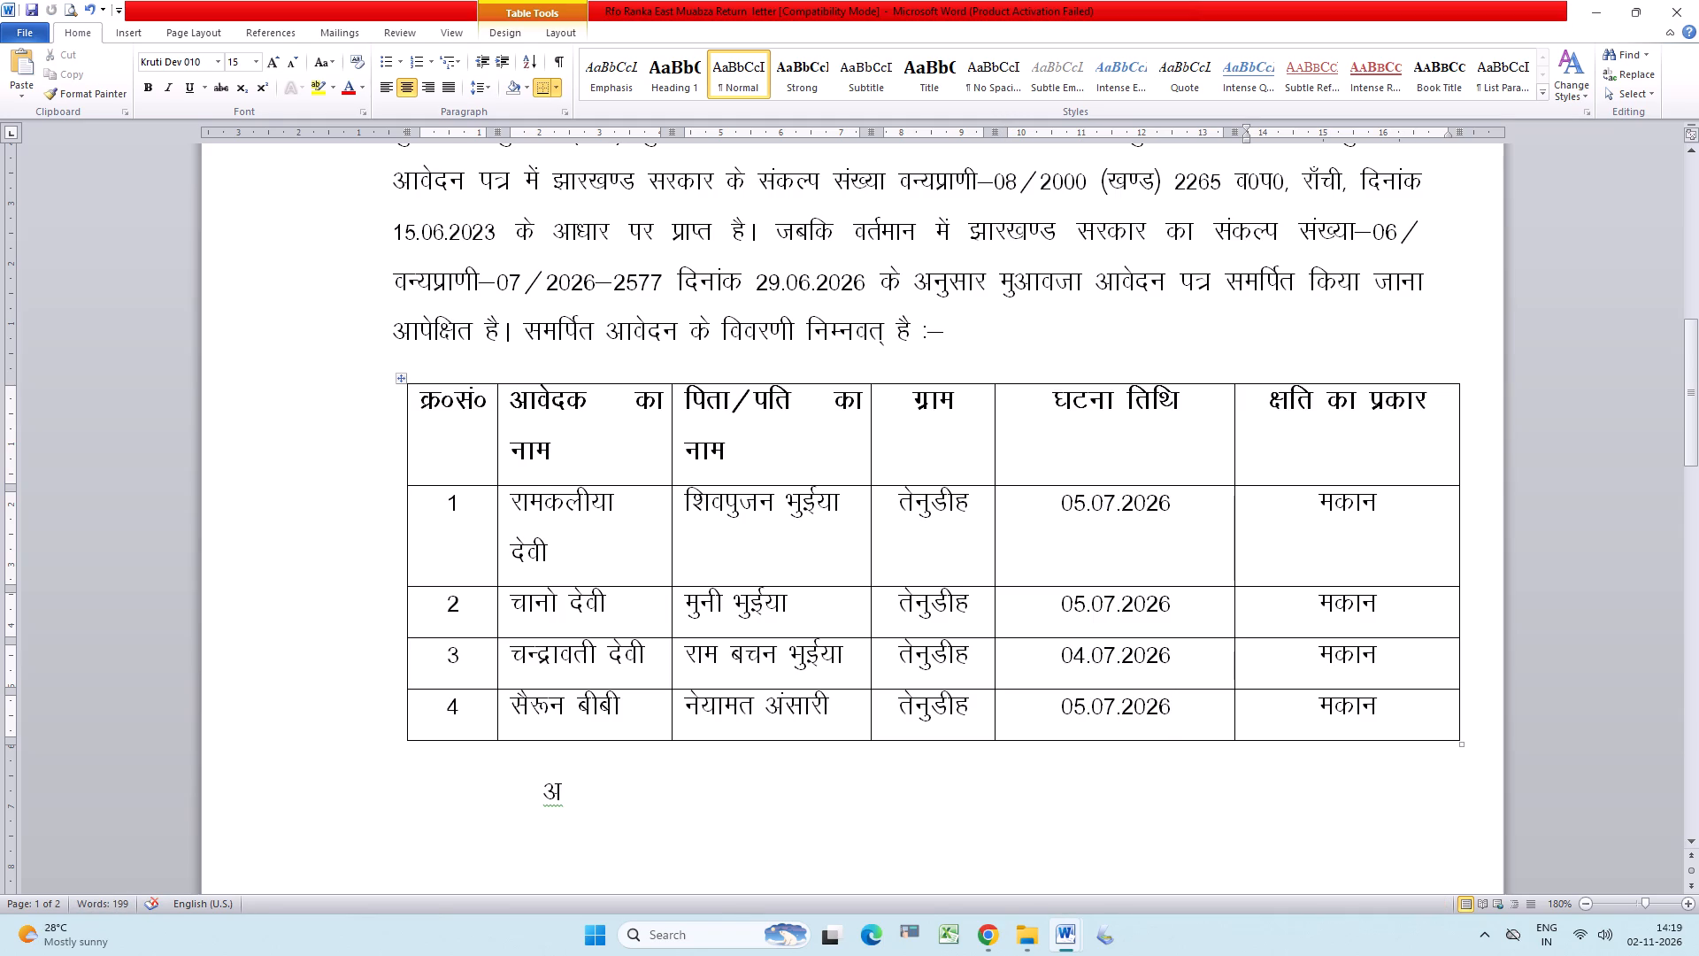
# Extend the right indent of the row 1 applicant name cell so the name fits on one line, and save the letter.
pyautogui.click(637, 507)
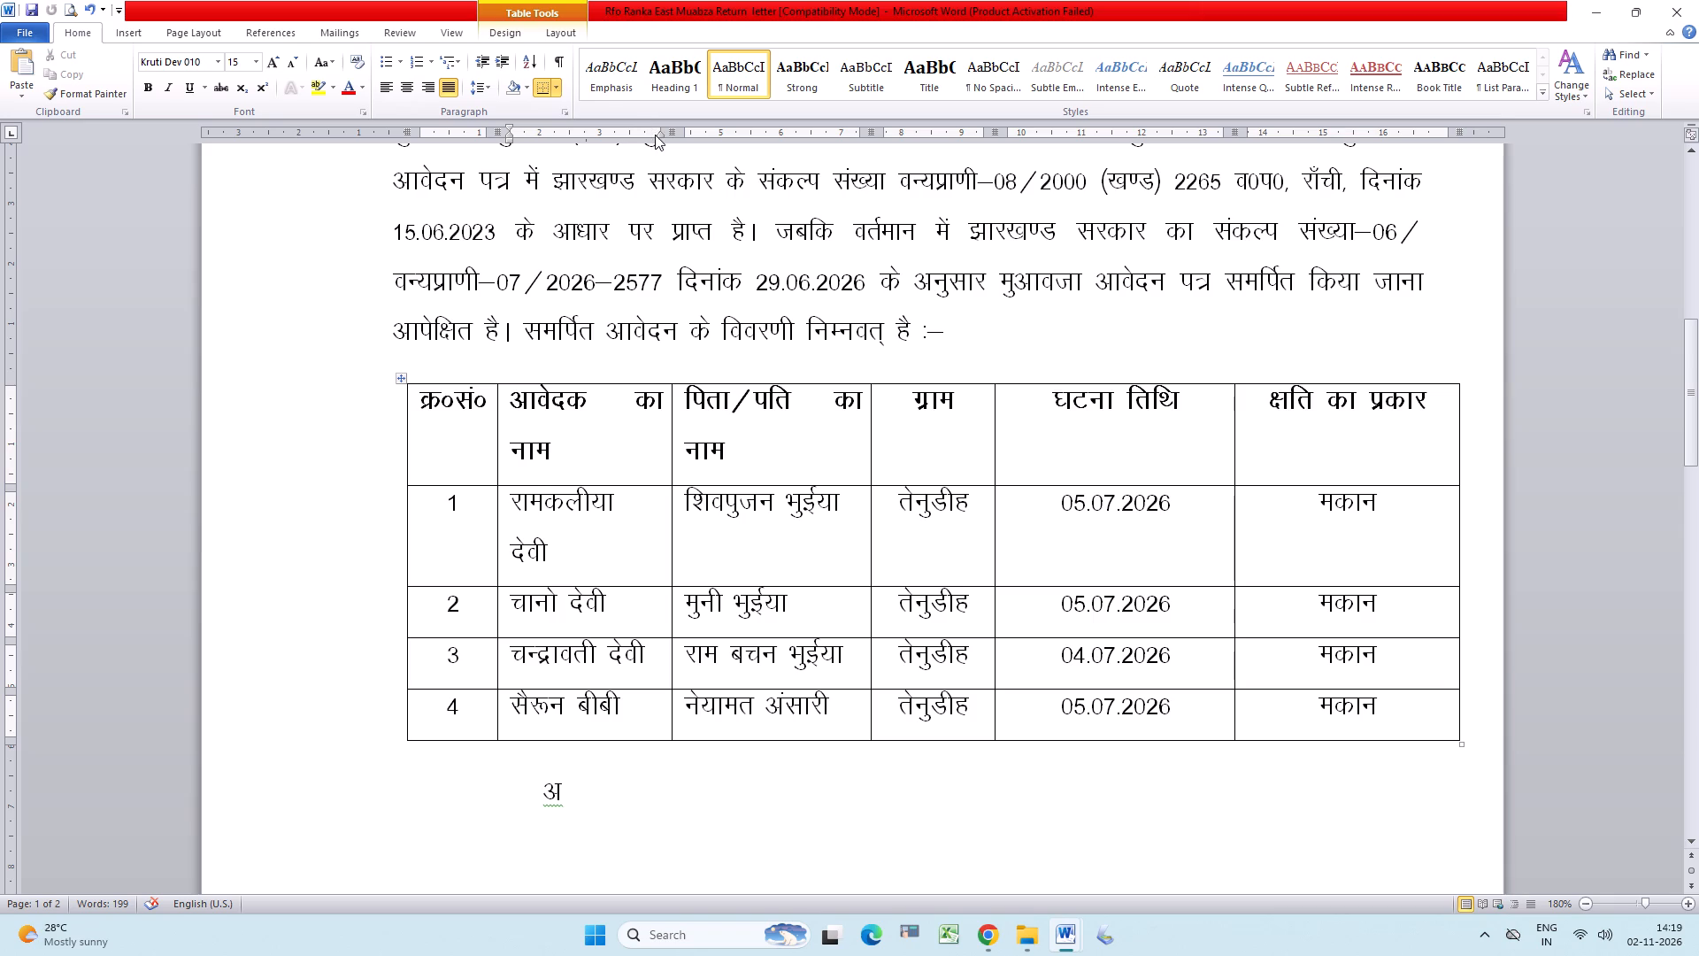
pyautogui.click(656, 135)
pyautogui.moveTo(659, 136); pyautogui.dragTo(673, 143)
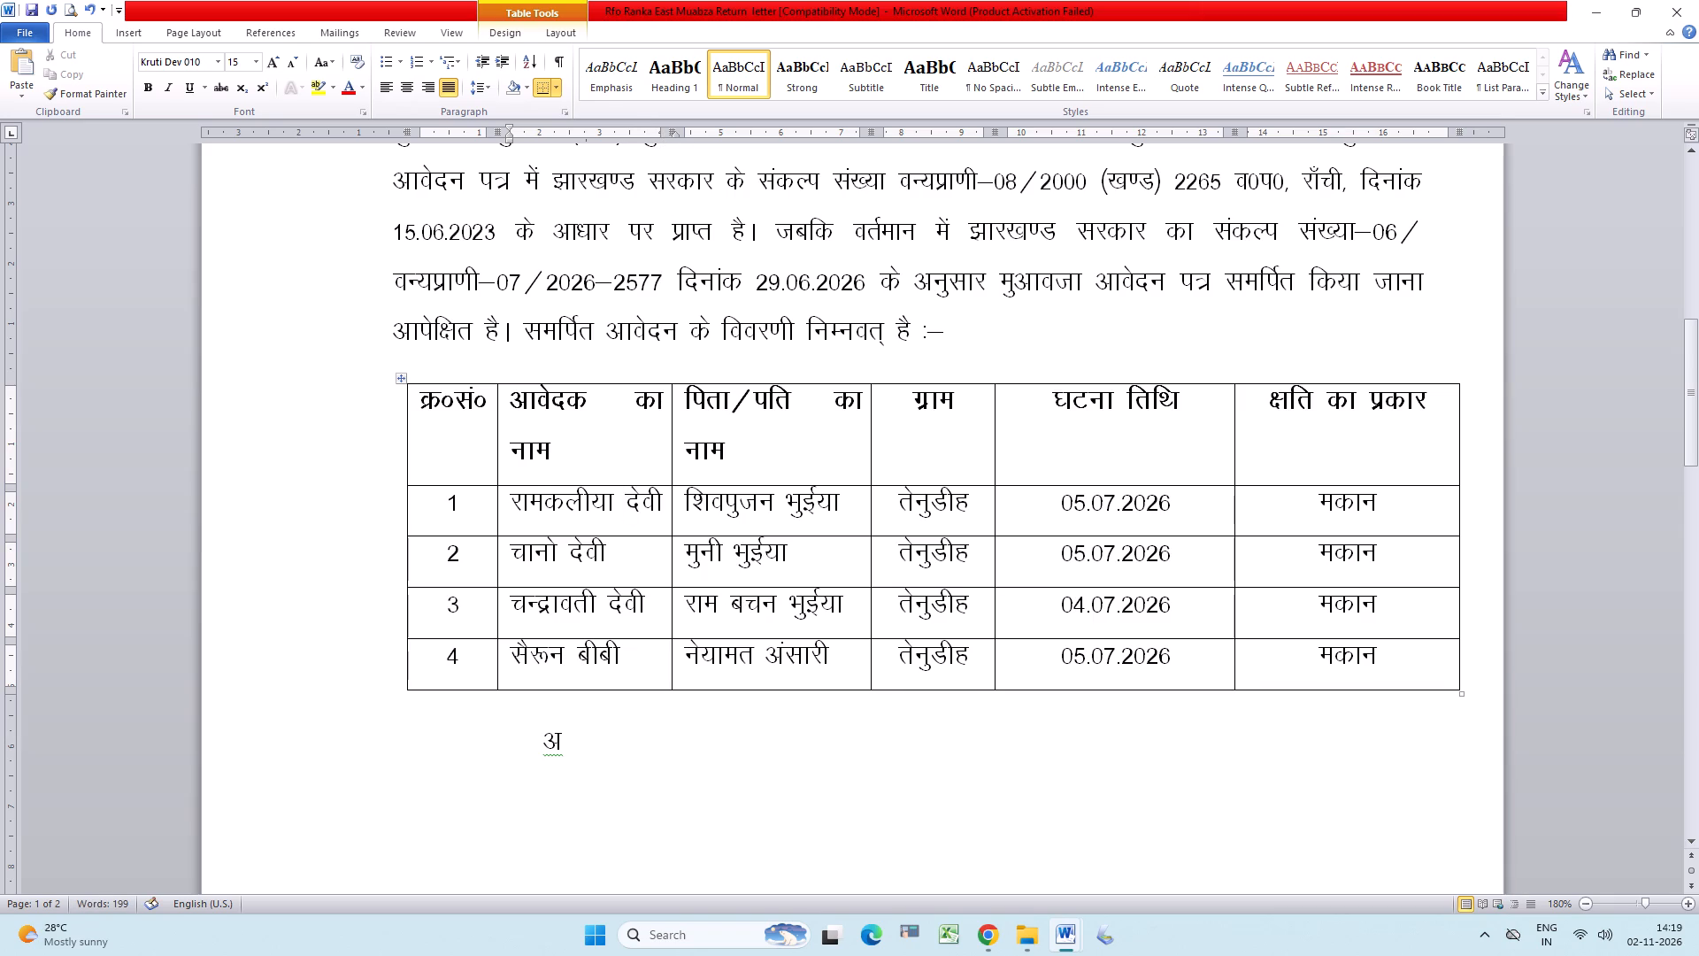
pyautogui.click(644, 594)
pyautogui.hotkey('ctrl', 's')
pyautogui.hotkey('ctrl', 's')
# Delete the stray अ and the empty lines between the applicant table and the closing अतः paragraph.
pyautogui.click(550, 748)
pyautogui.scroll(-1, 1130, 772)
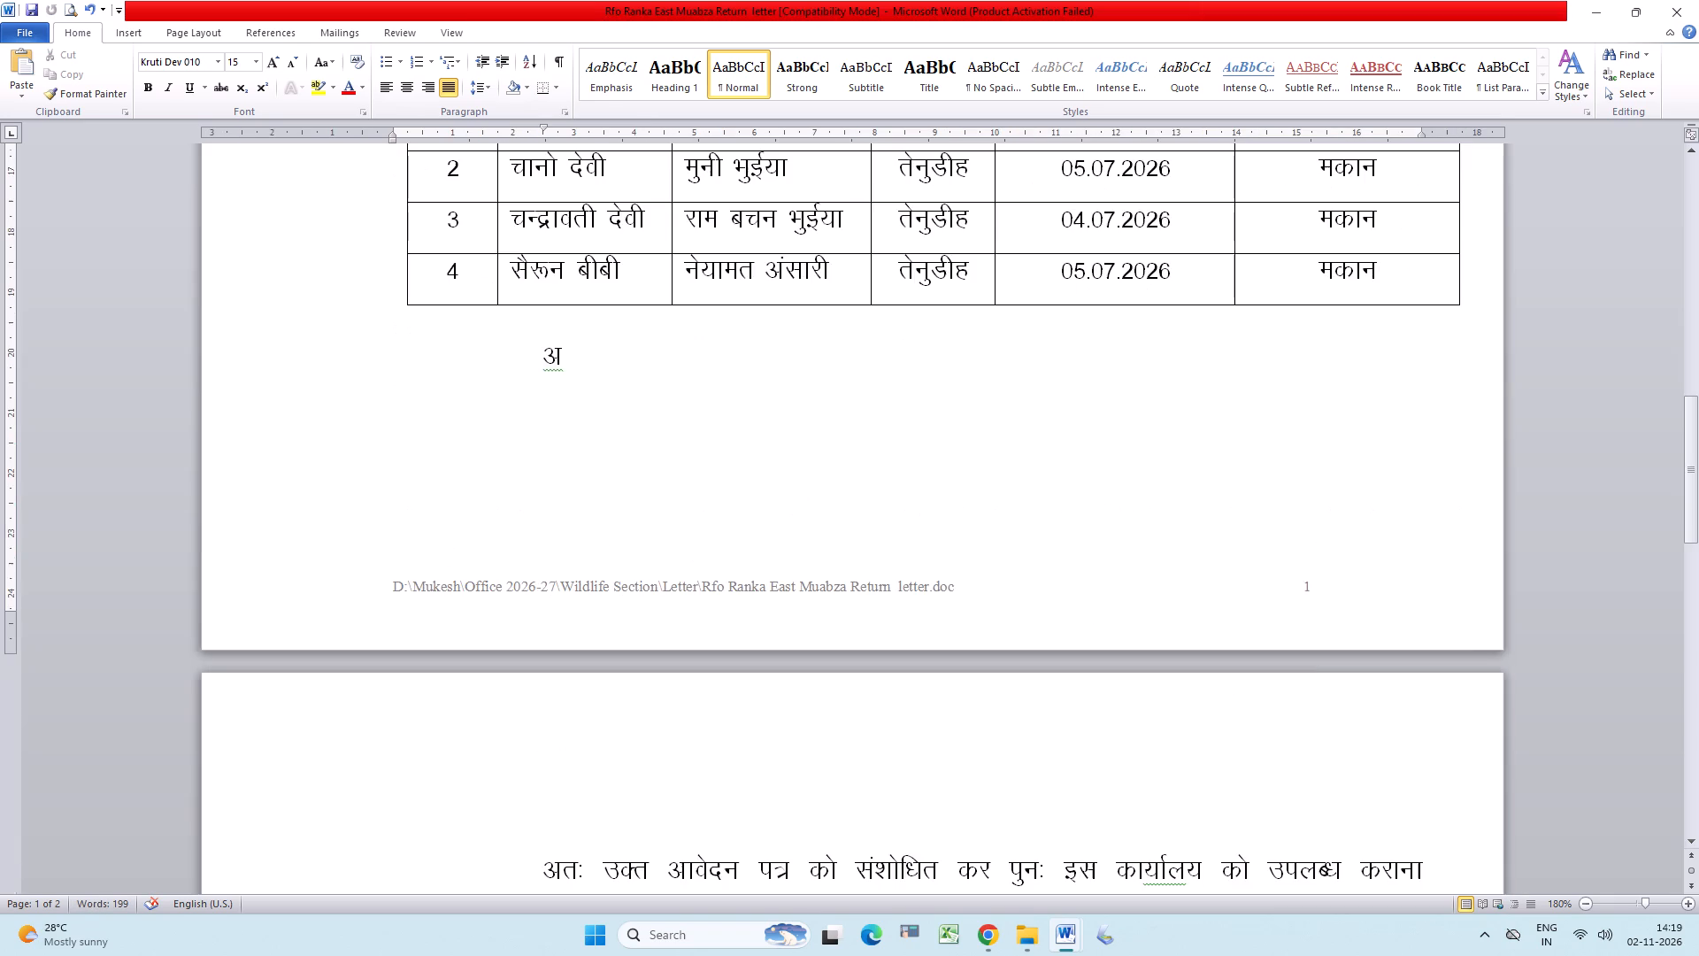
pyautogui.scroll(1, 1133, 767)
pyautogui.scroll(-1, 641, 656)
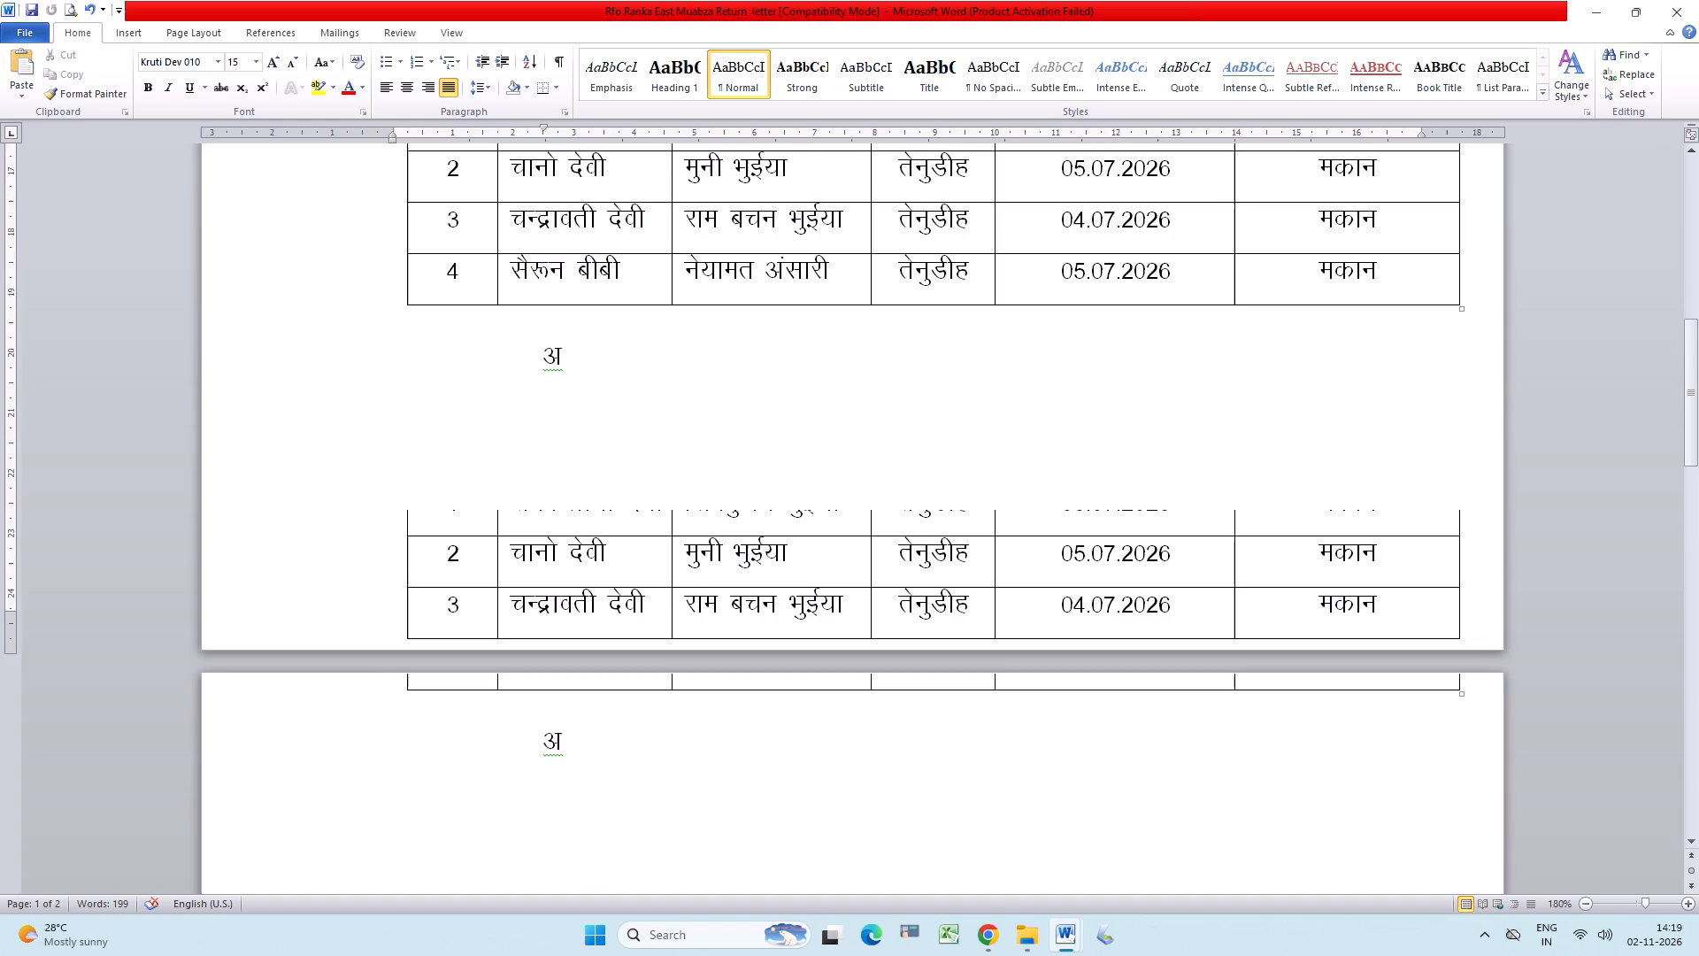
pyautogui.press('Delete')
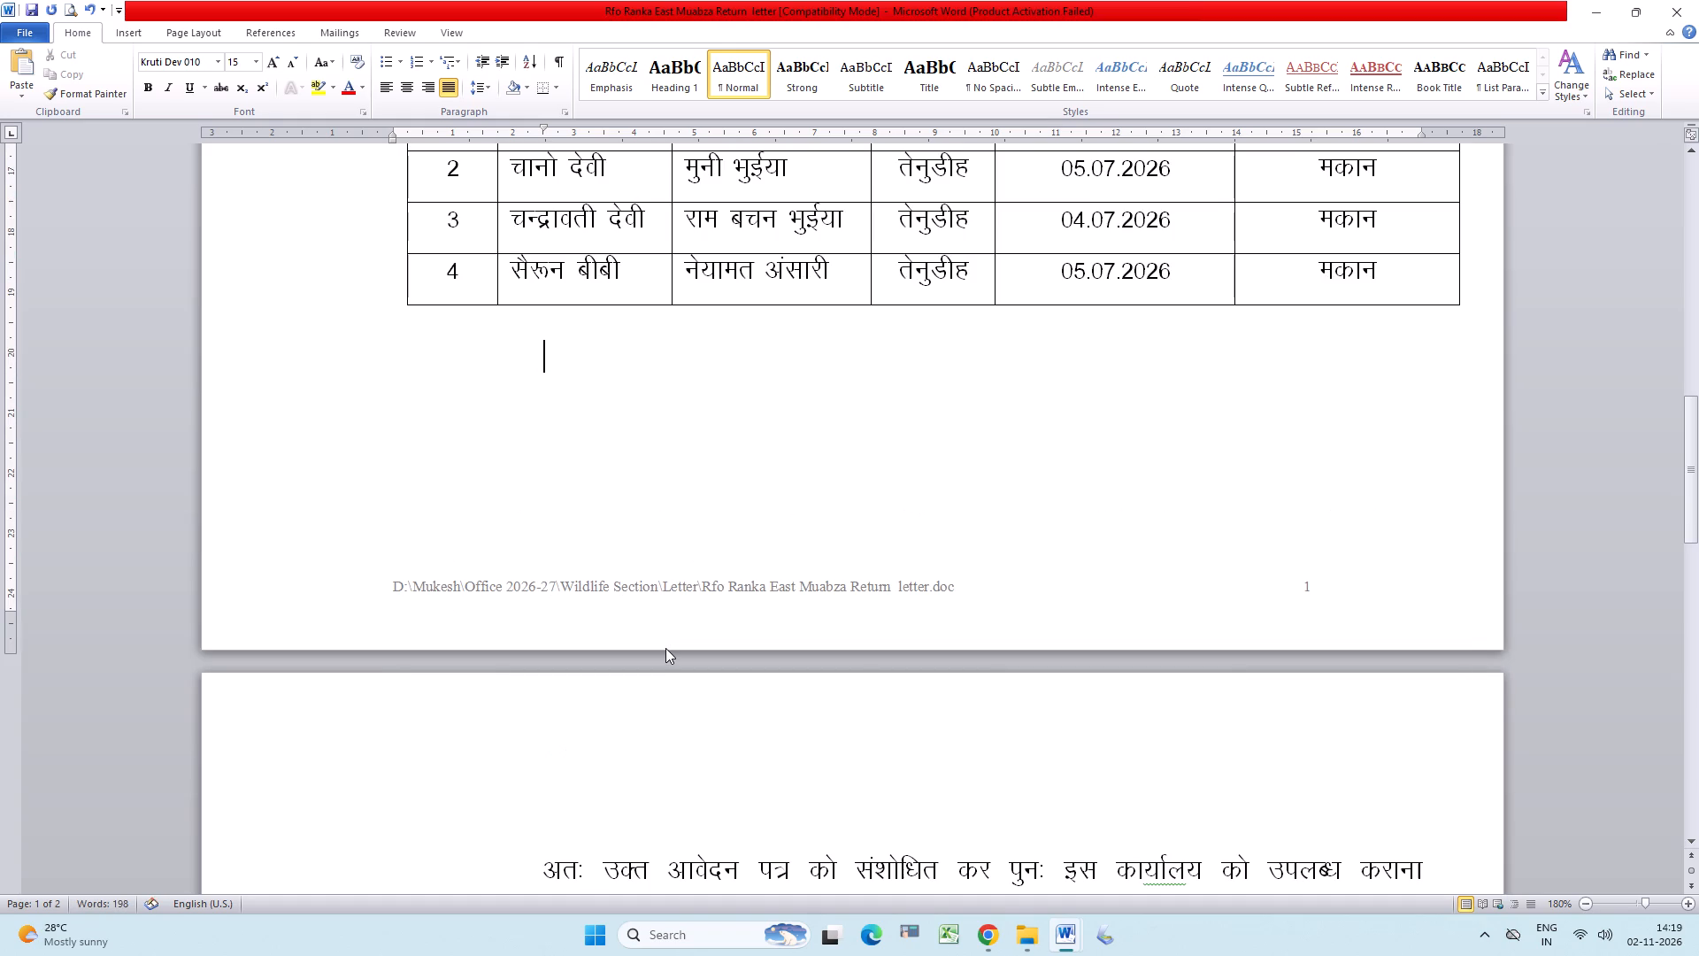
pyautogui.press('Delete')
pyautogui.press('Delete')
pyautogui.press('Delete')
pyautogui.press('Delete')
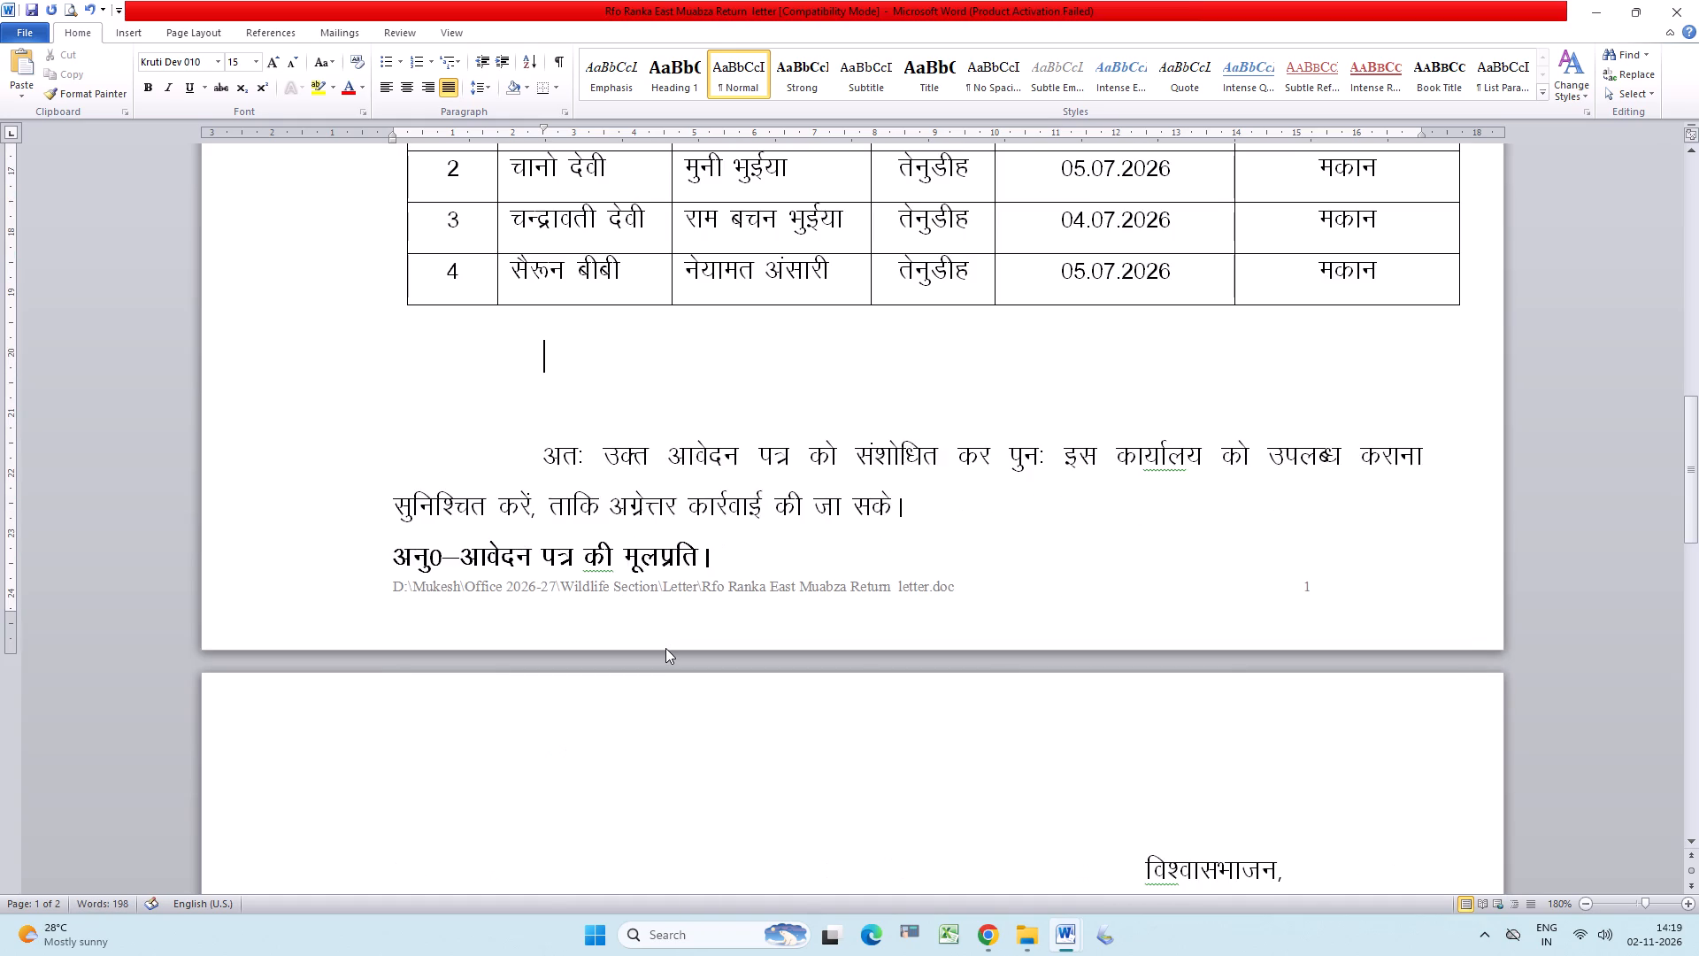
pyautogui.press('Delete')
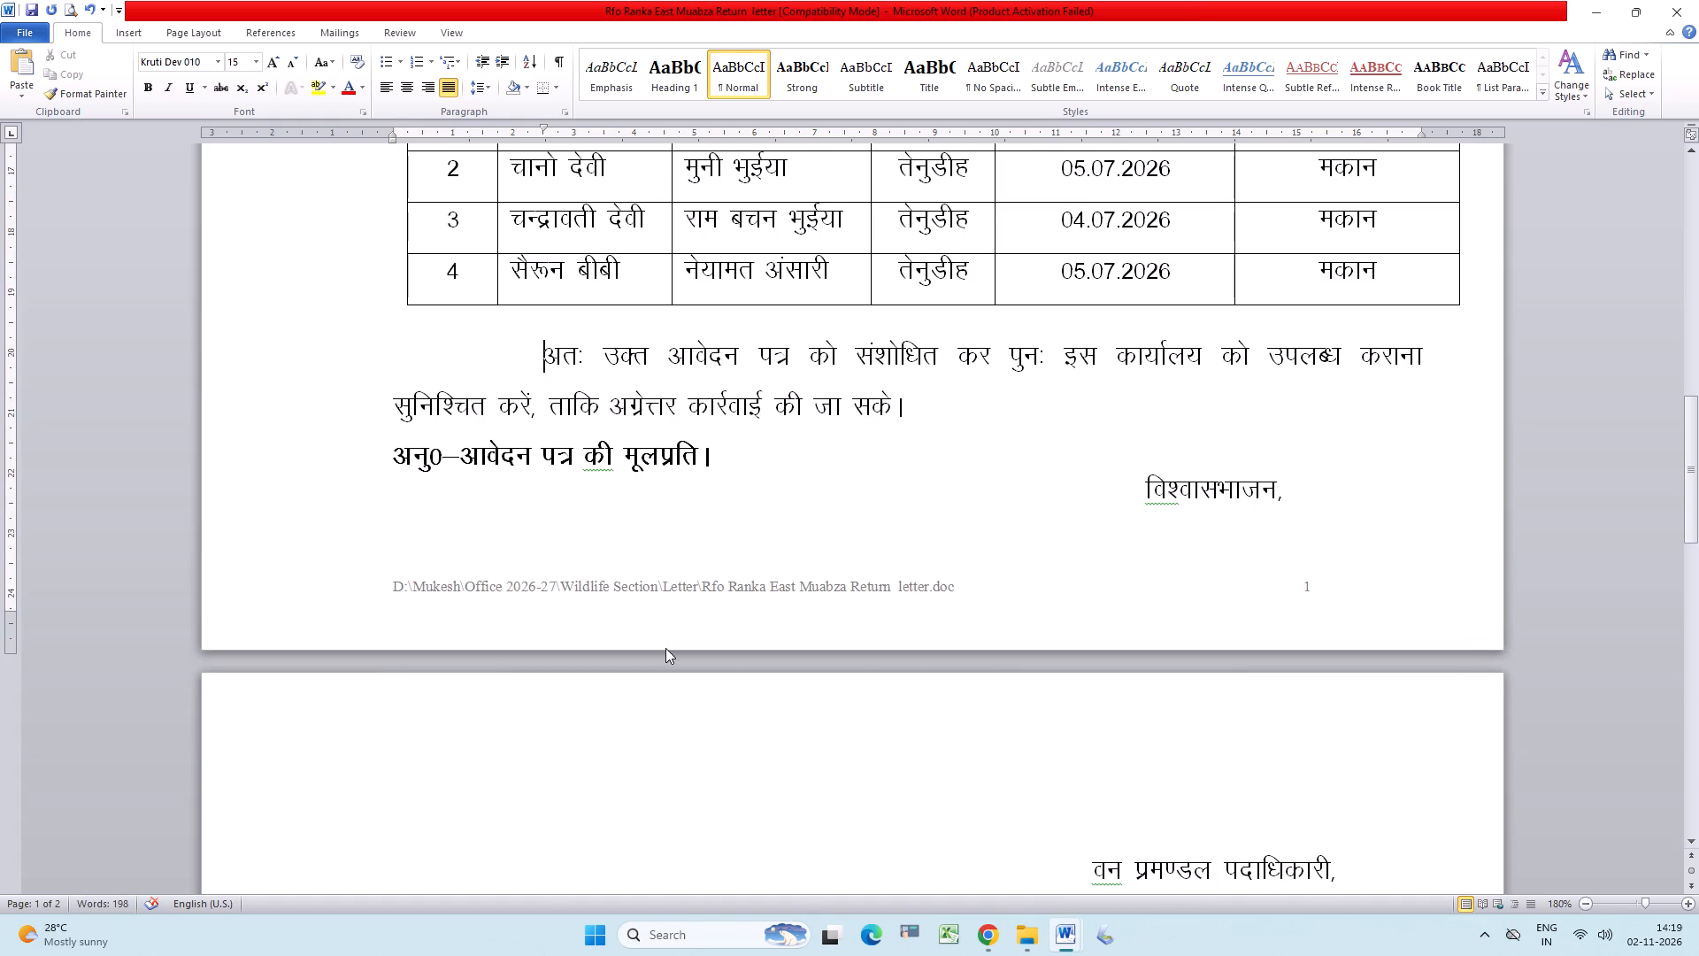
pyautogui.press('Up')
# Set the line spacing of the entire applicant table, header row included, to 1.0.
pyautogui.scroll(1, 665, 648)
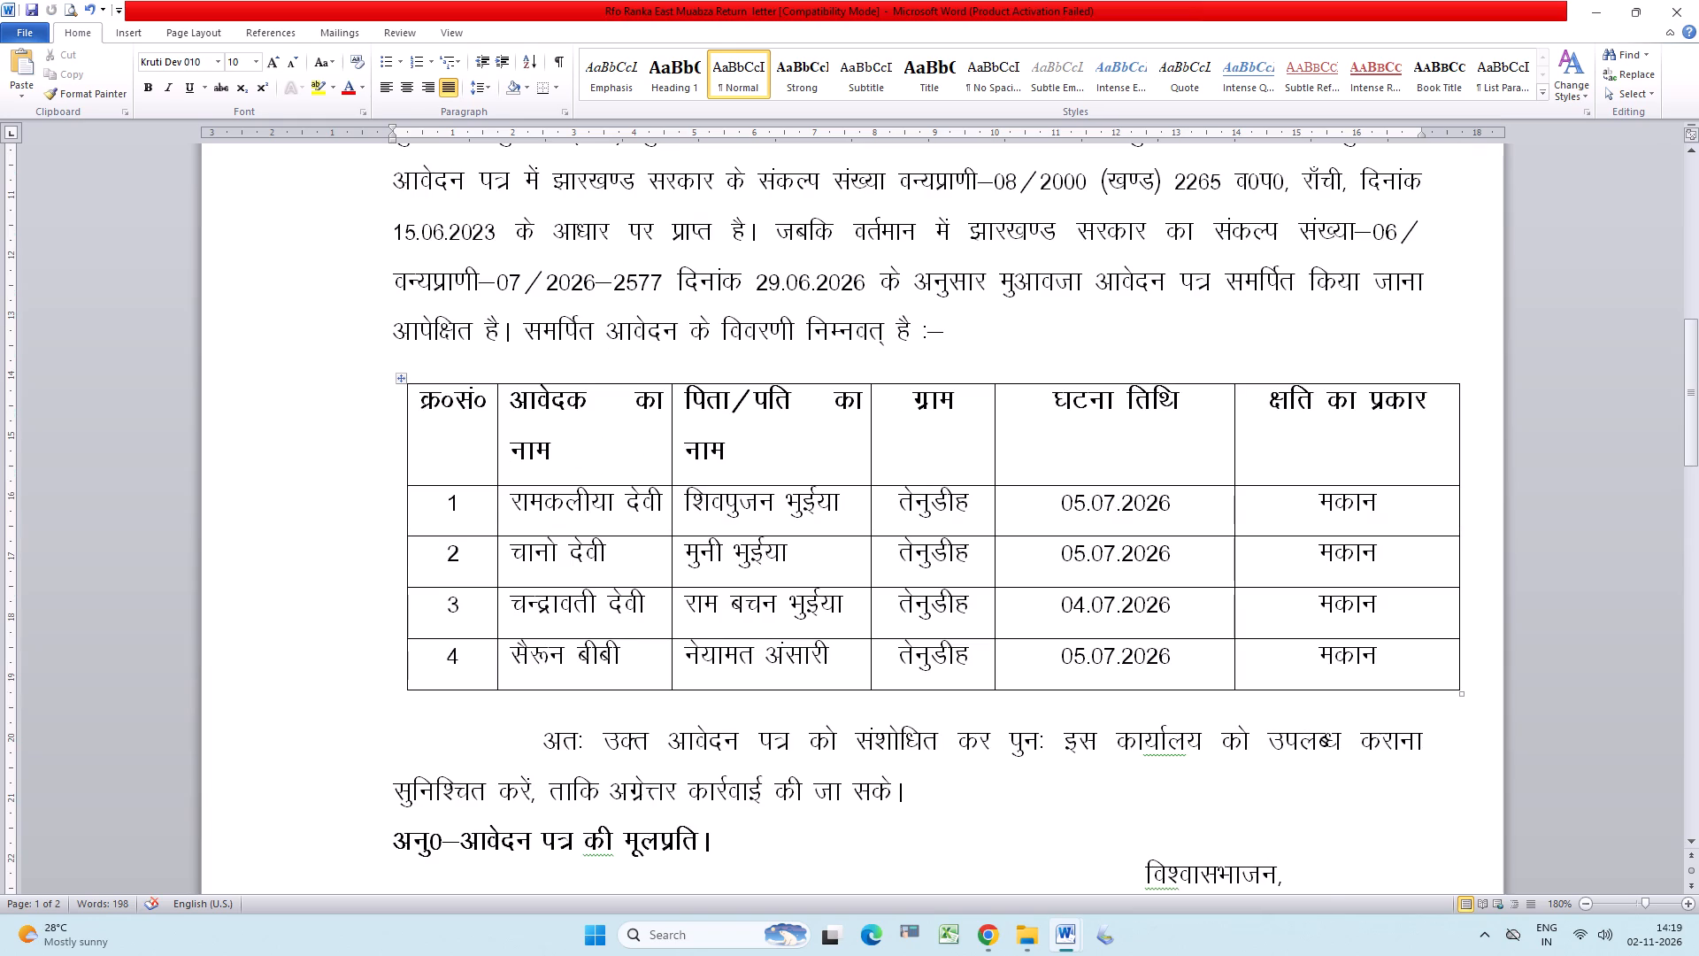
pyautogui.moveTo(422, 397); pyautogui.dragTo(1317, 580)
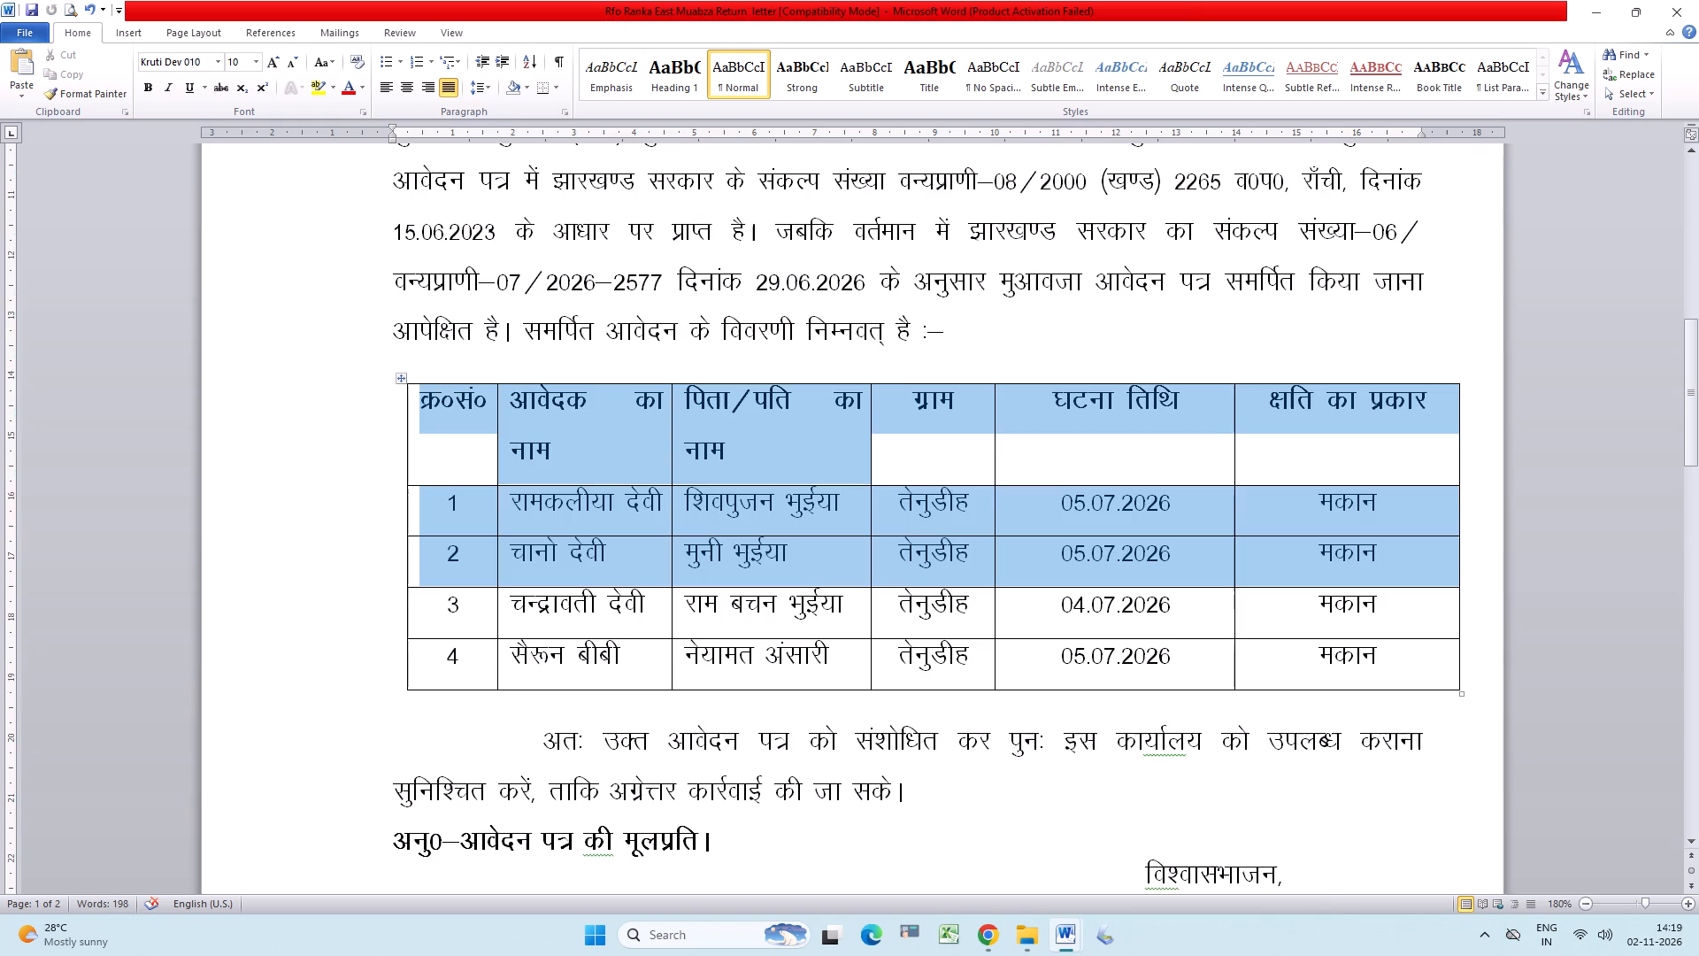
pyautogui.moveTo(1317, 580); pyautogui.dragTo(1369, 666)
pyautogui.click(487, 92)
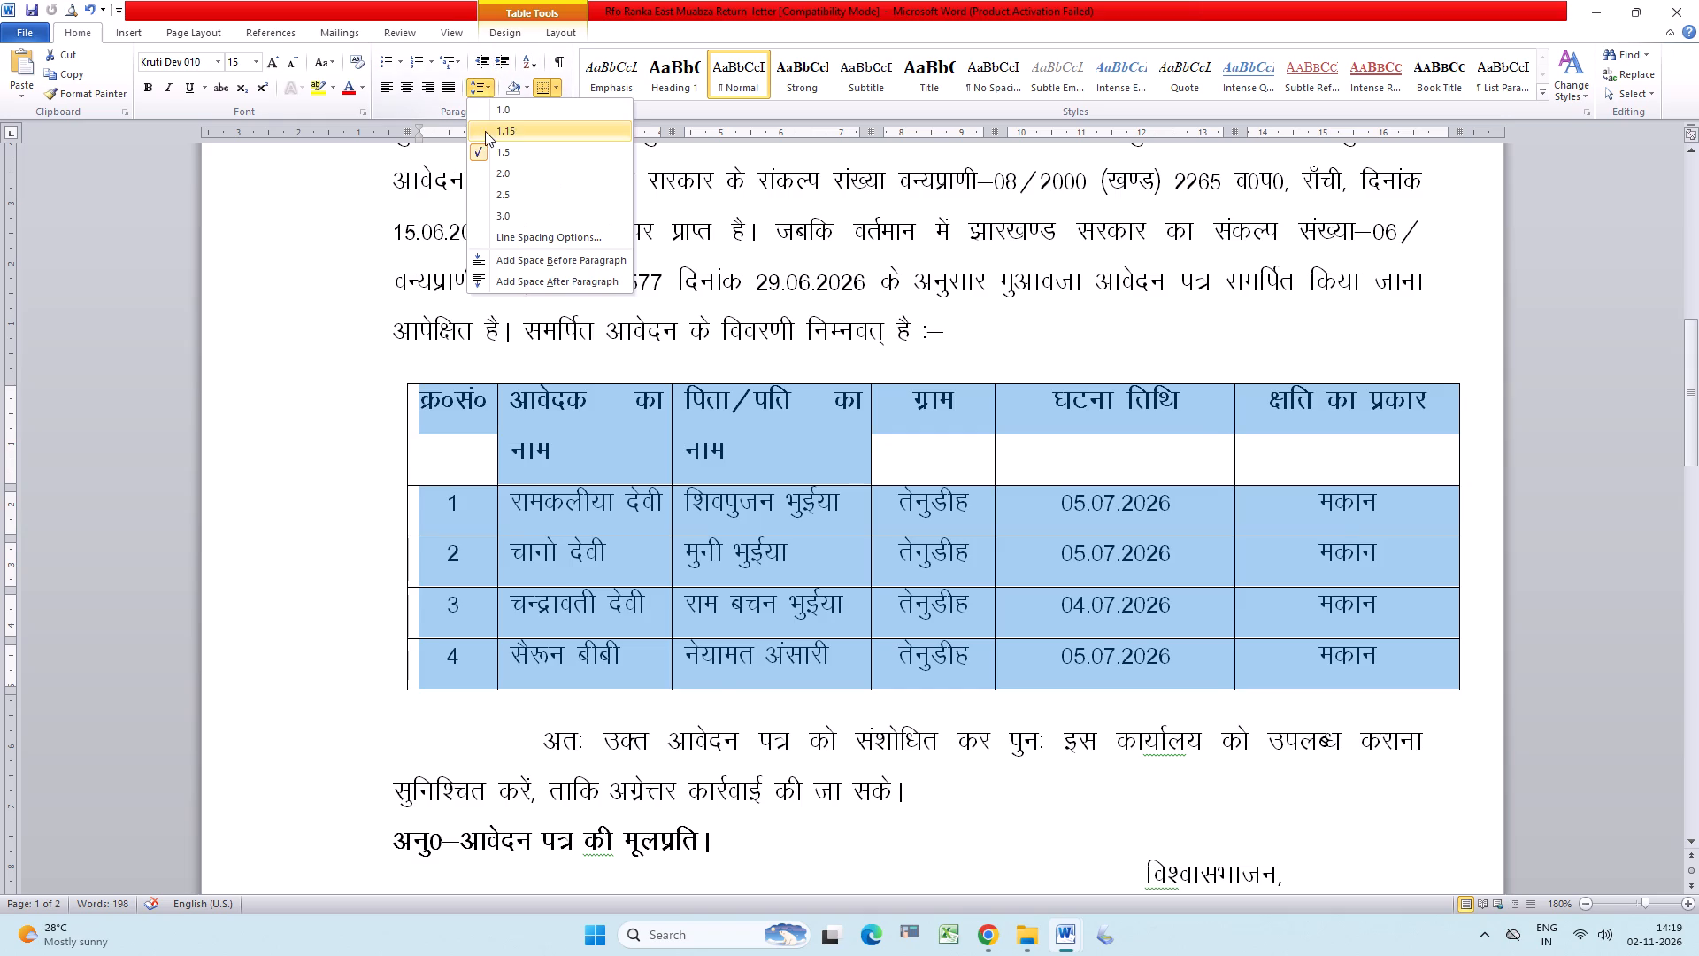
pyautogui.click(510, 114)
pyautogui.click(829, 543)
pyautogui.scroll(-1, 1121, 644)
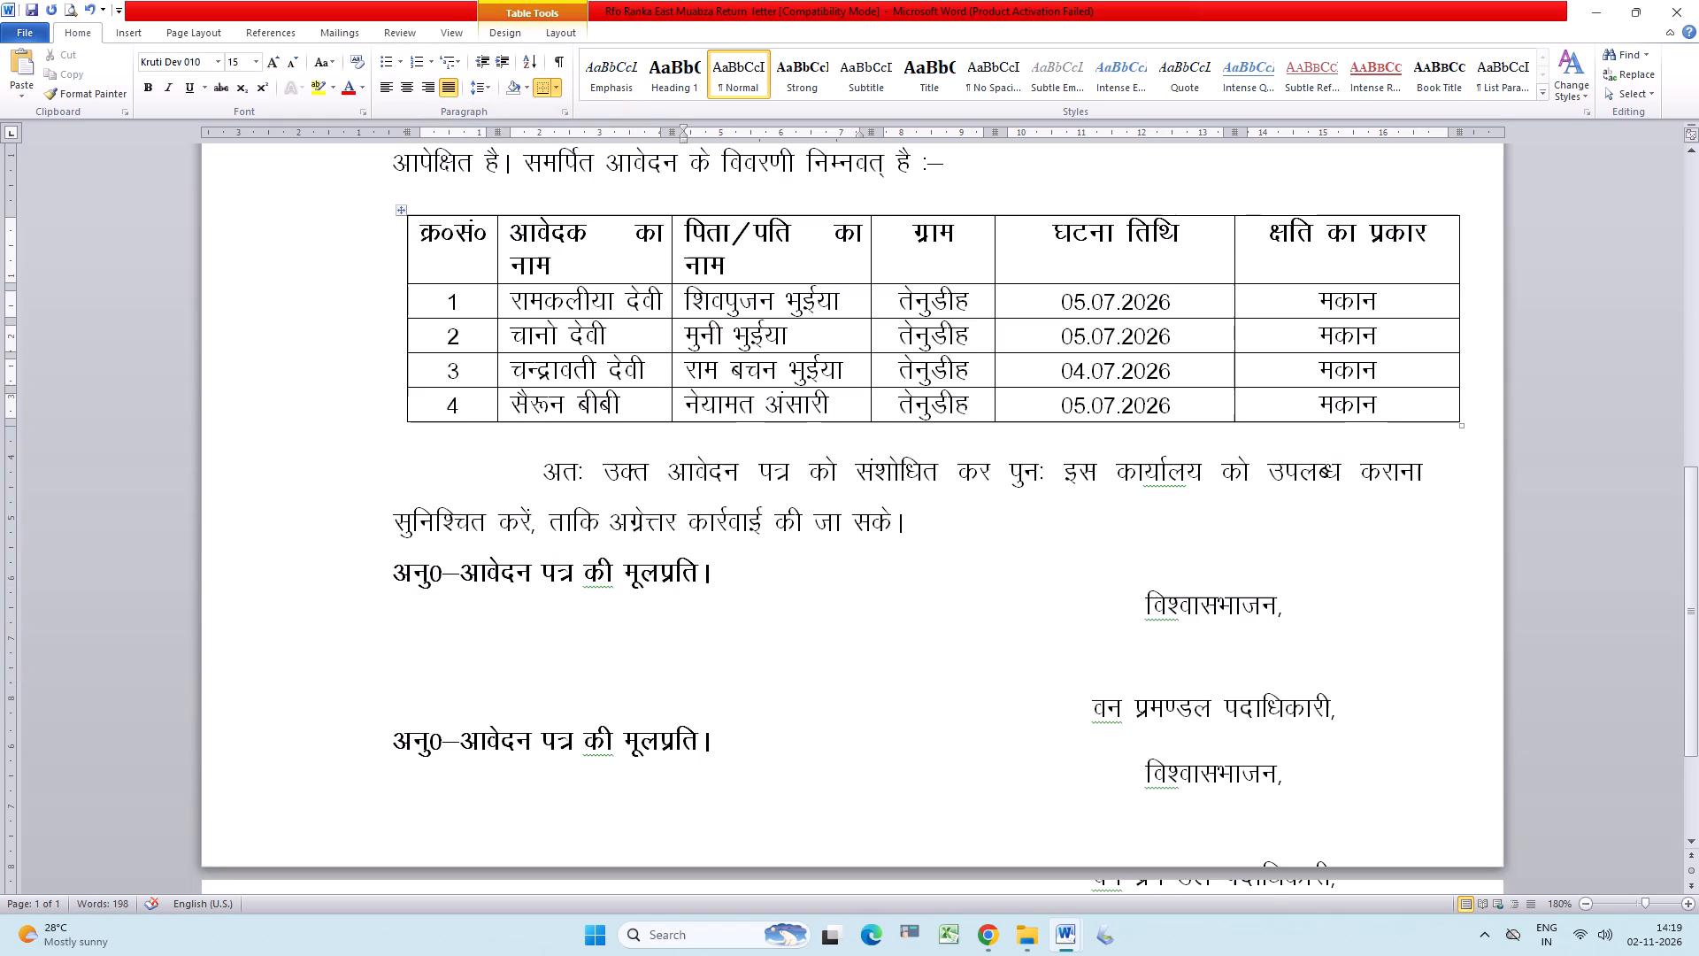
# Set the line spacing of the four applicant rows below the table header to 1.15.
pyautogui.moveTo(449, 302); pyautogui.dragTo(1311, 376)
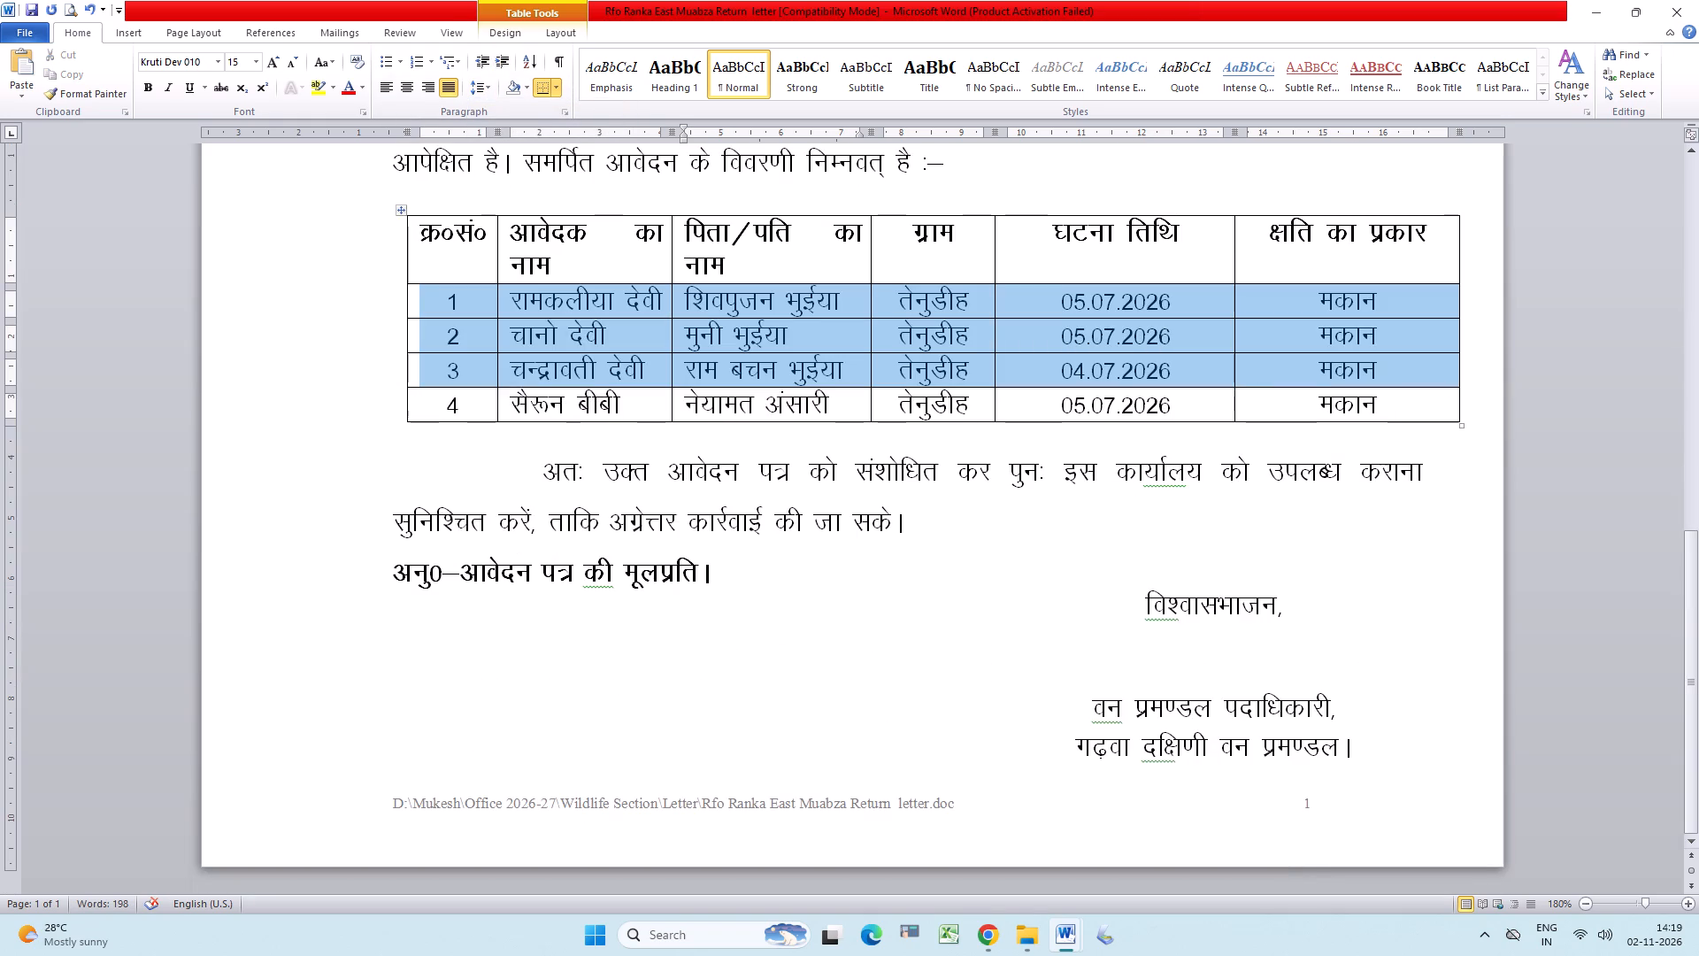
pyautogui.moveTo(1311, 376); pyautogui.dragTo(1316, 408)
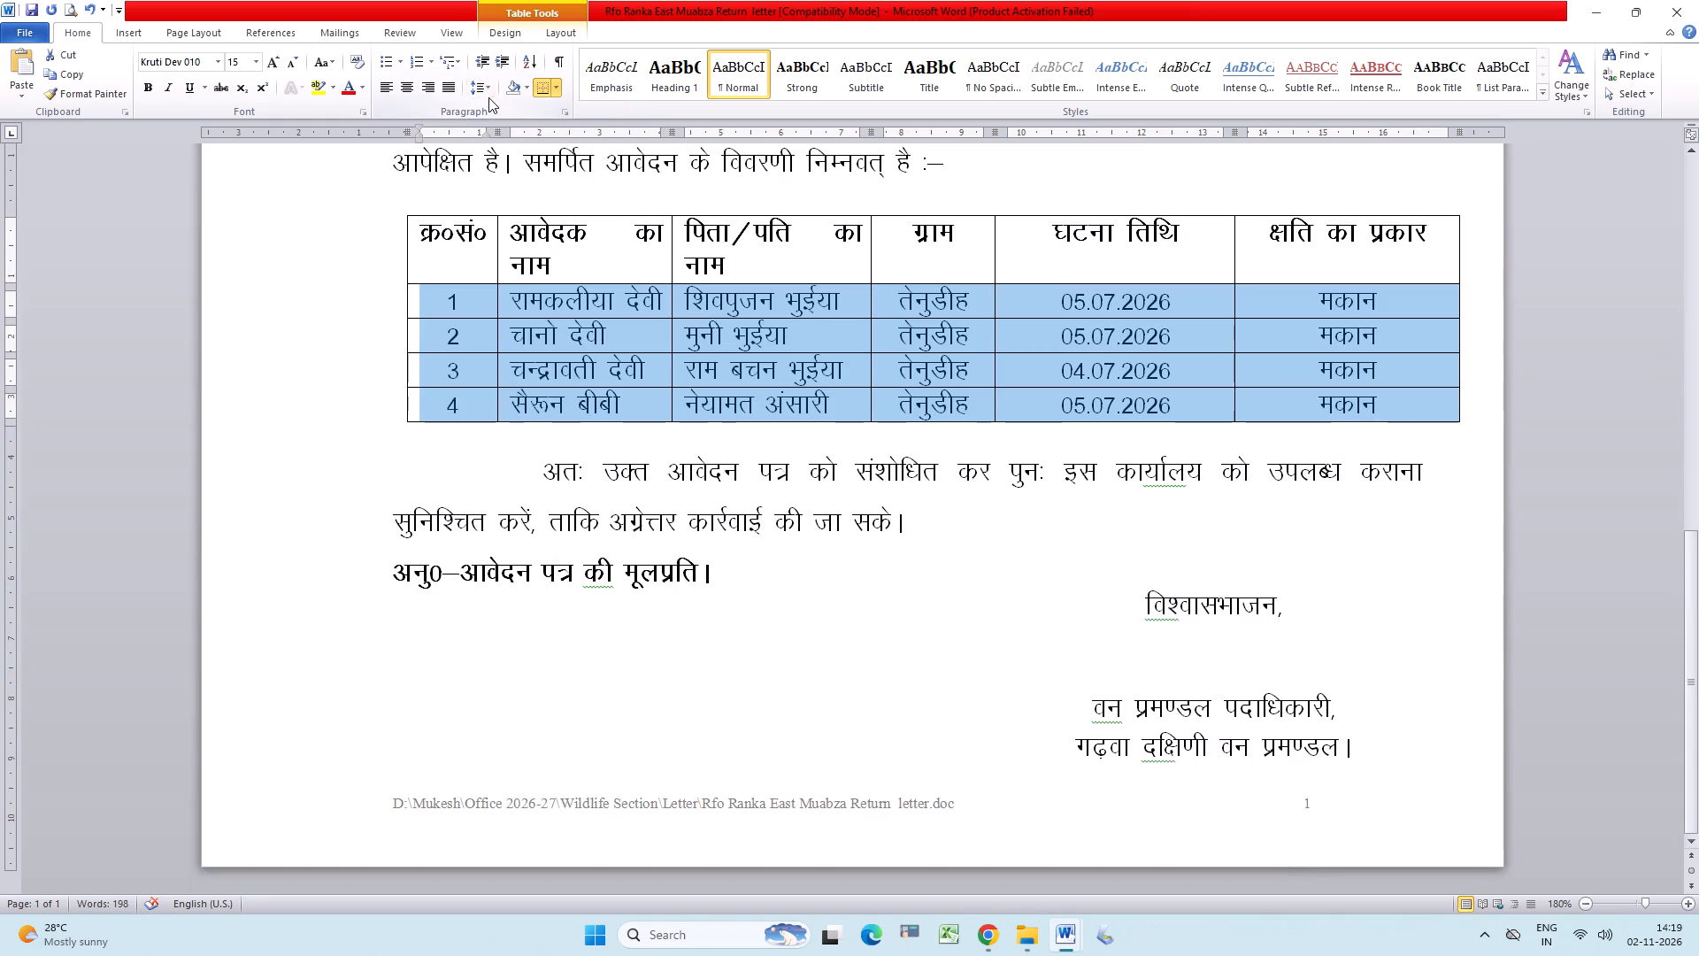
pyautogui.click(488, 87)
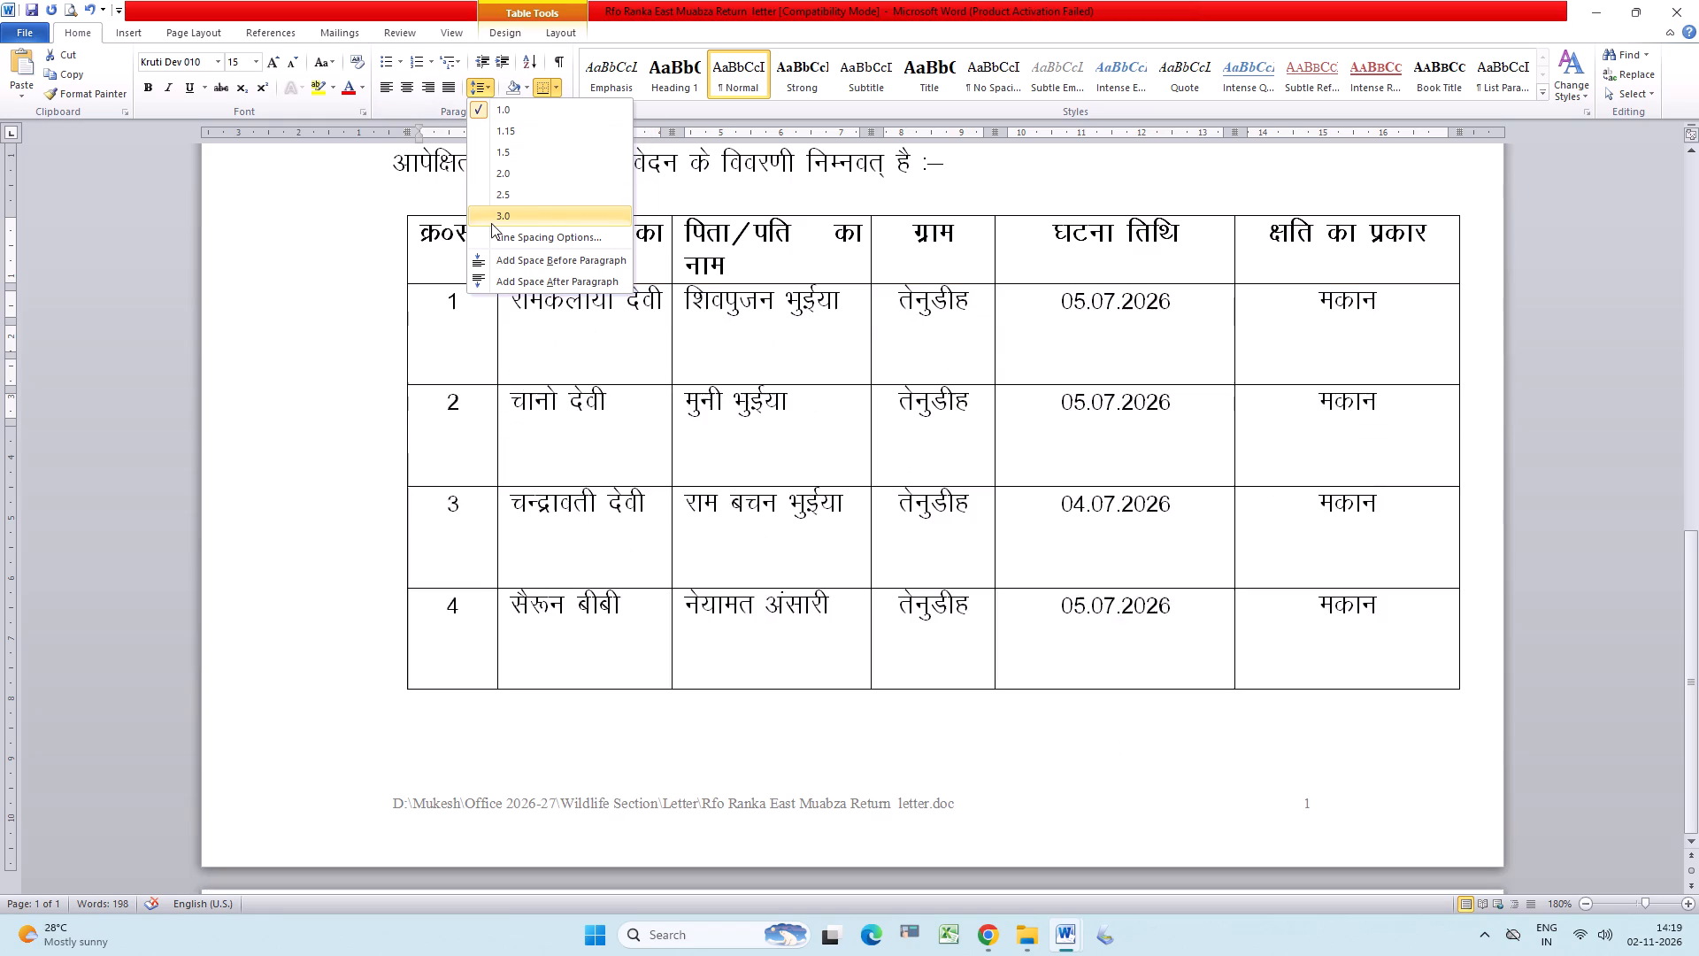
pyautogui.click(503, 128)
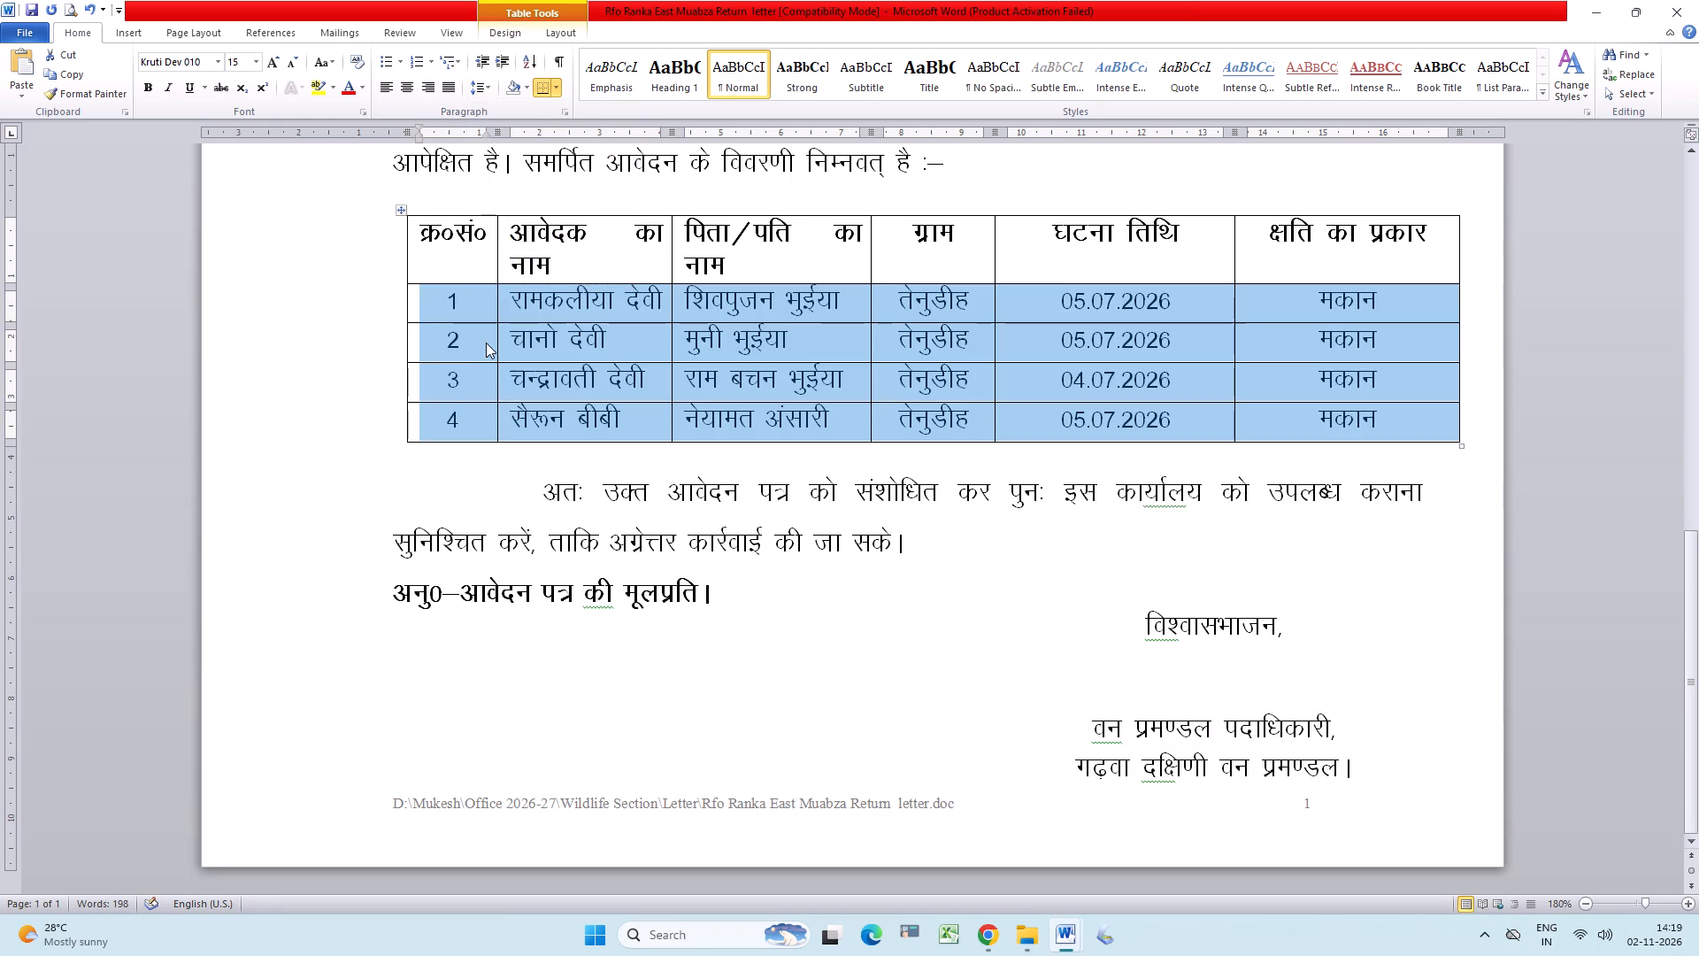
pyautogui.click(486, 343)
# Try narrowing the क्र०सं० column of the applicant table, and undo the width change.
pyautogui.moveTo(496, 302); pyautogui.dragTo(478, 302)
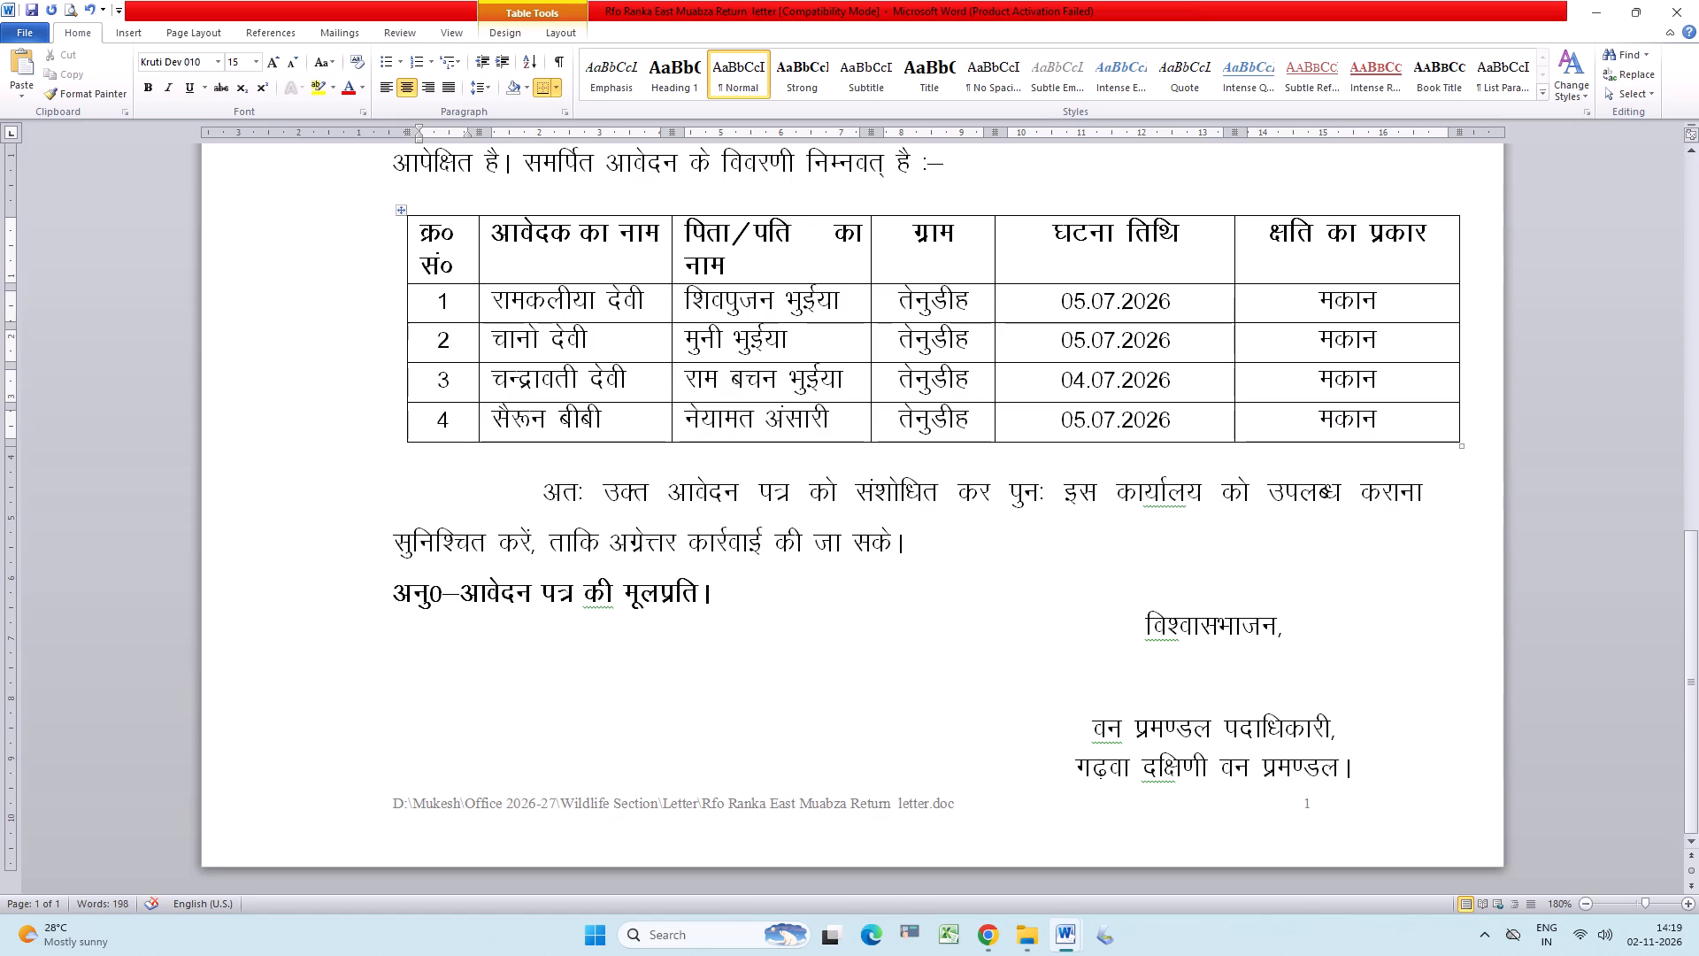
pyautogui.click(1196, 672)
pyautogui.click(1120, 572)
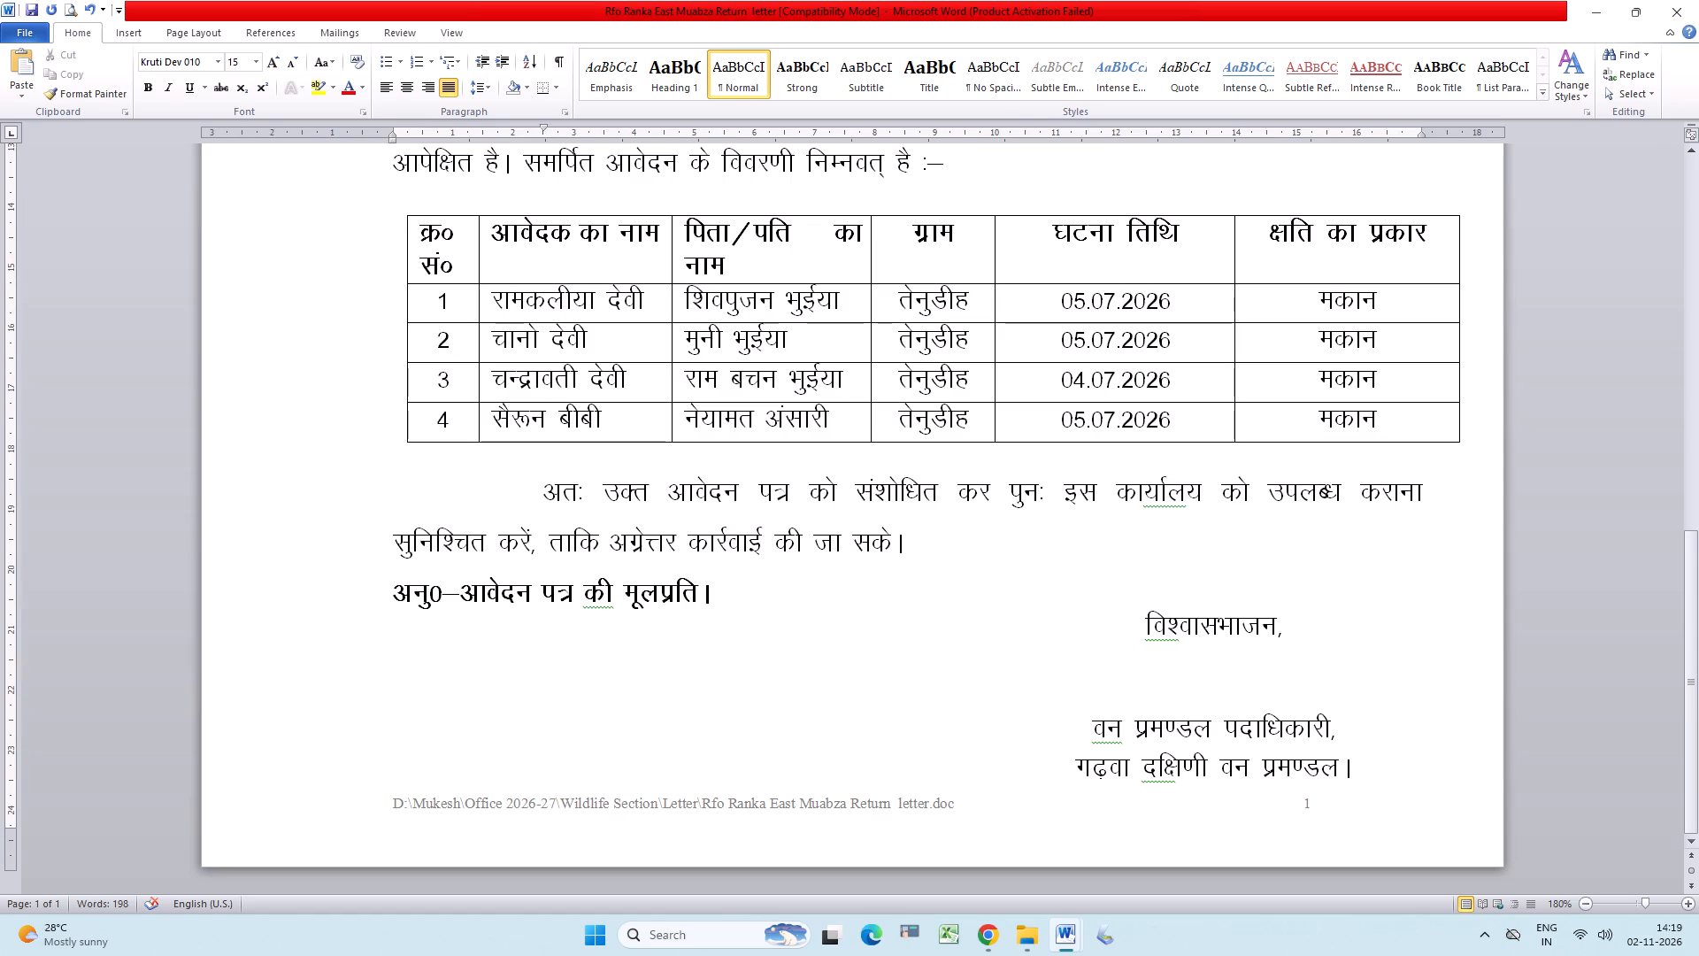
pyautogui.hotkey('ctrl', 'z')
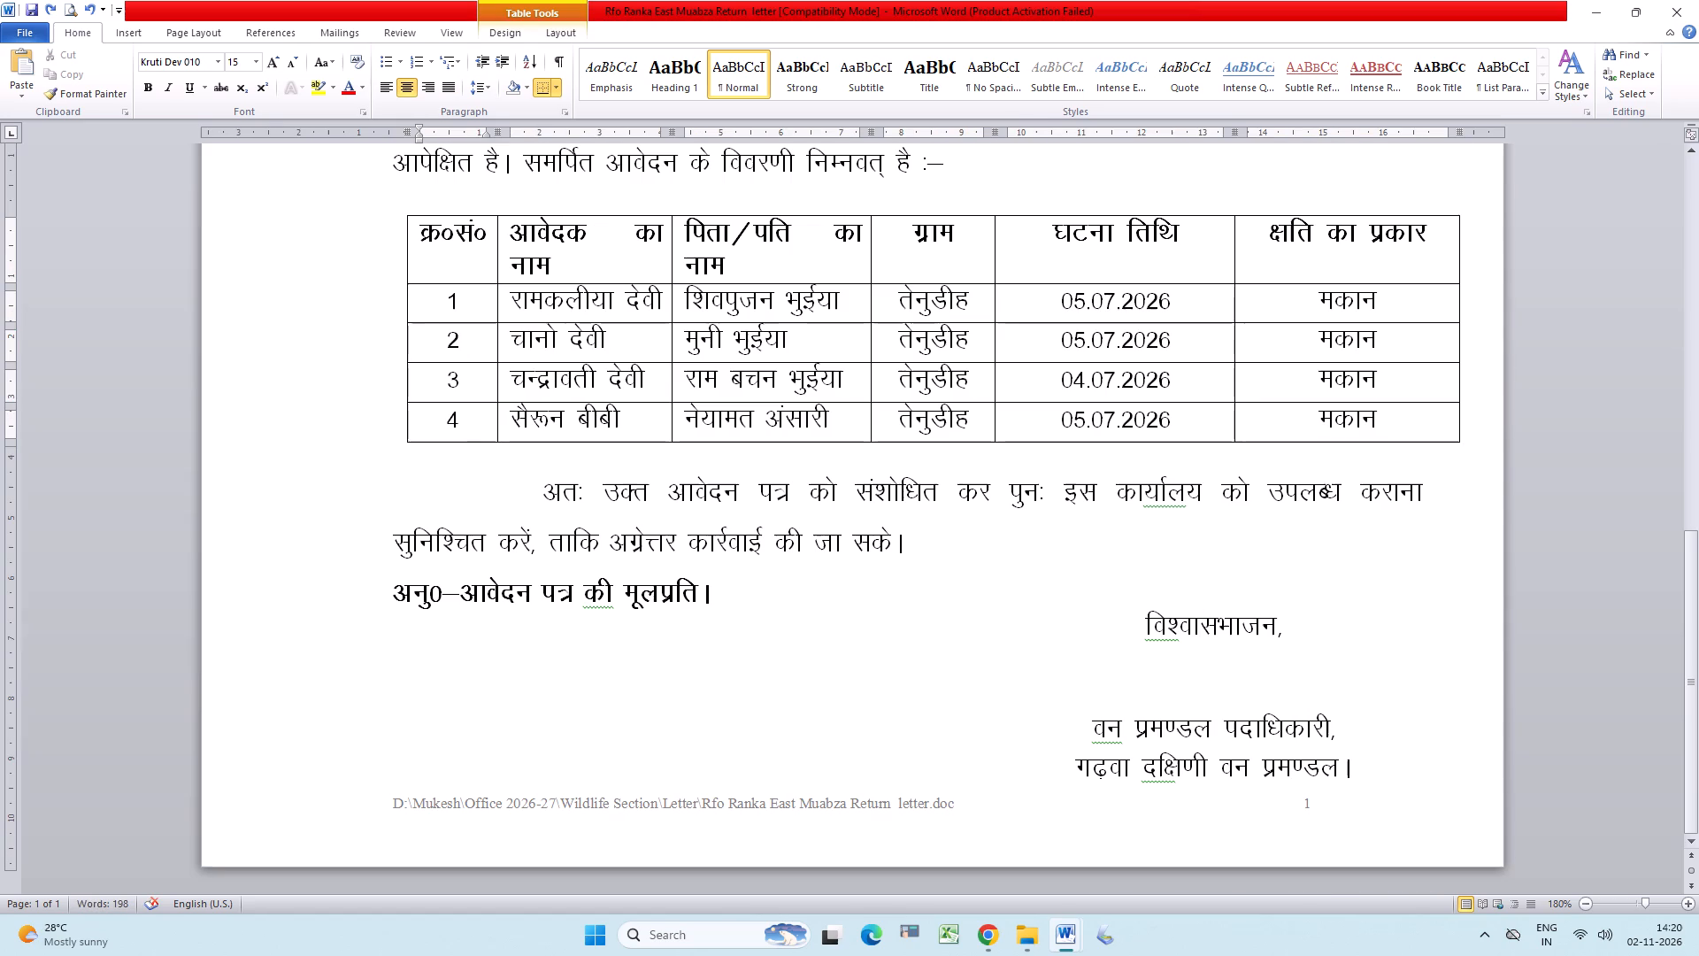
# Save the letter, check its page layout and print it with the current print settings.
pyautogui.hotkey('ctrl', 's')
pyautogui.hotkey('ctrl', 's')
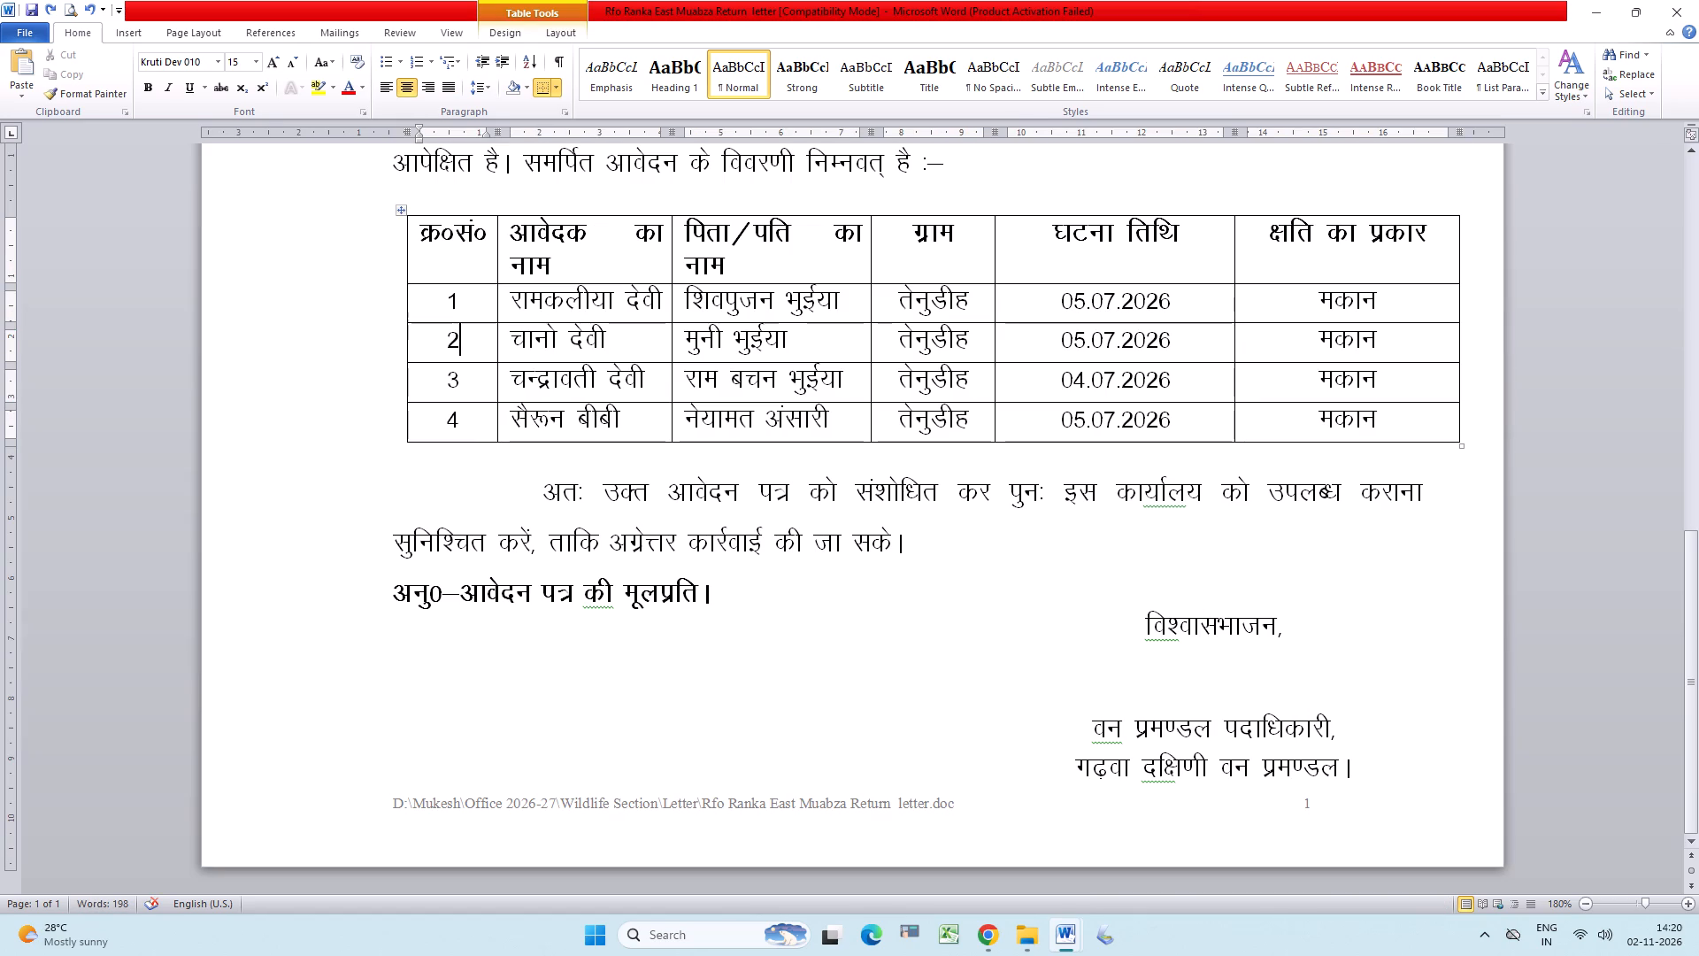
pyautogui.scroll(-1, 819, 481)
pyautogui.scroll(-2, 1162, 784)
pyautogui.scroll(3, 1153, 749)
pyautogui.scroll(-3, 1151, 740)
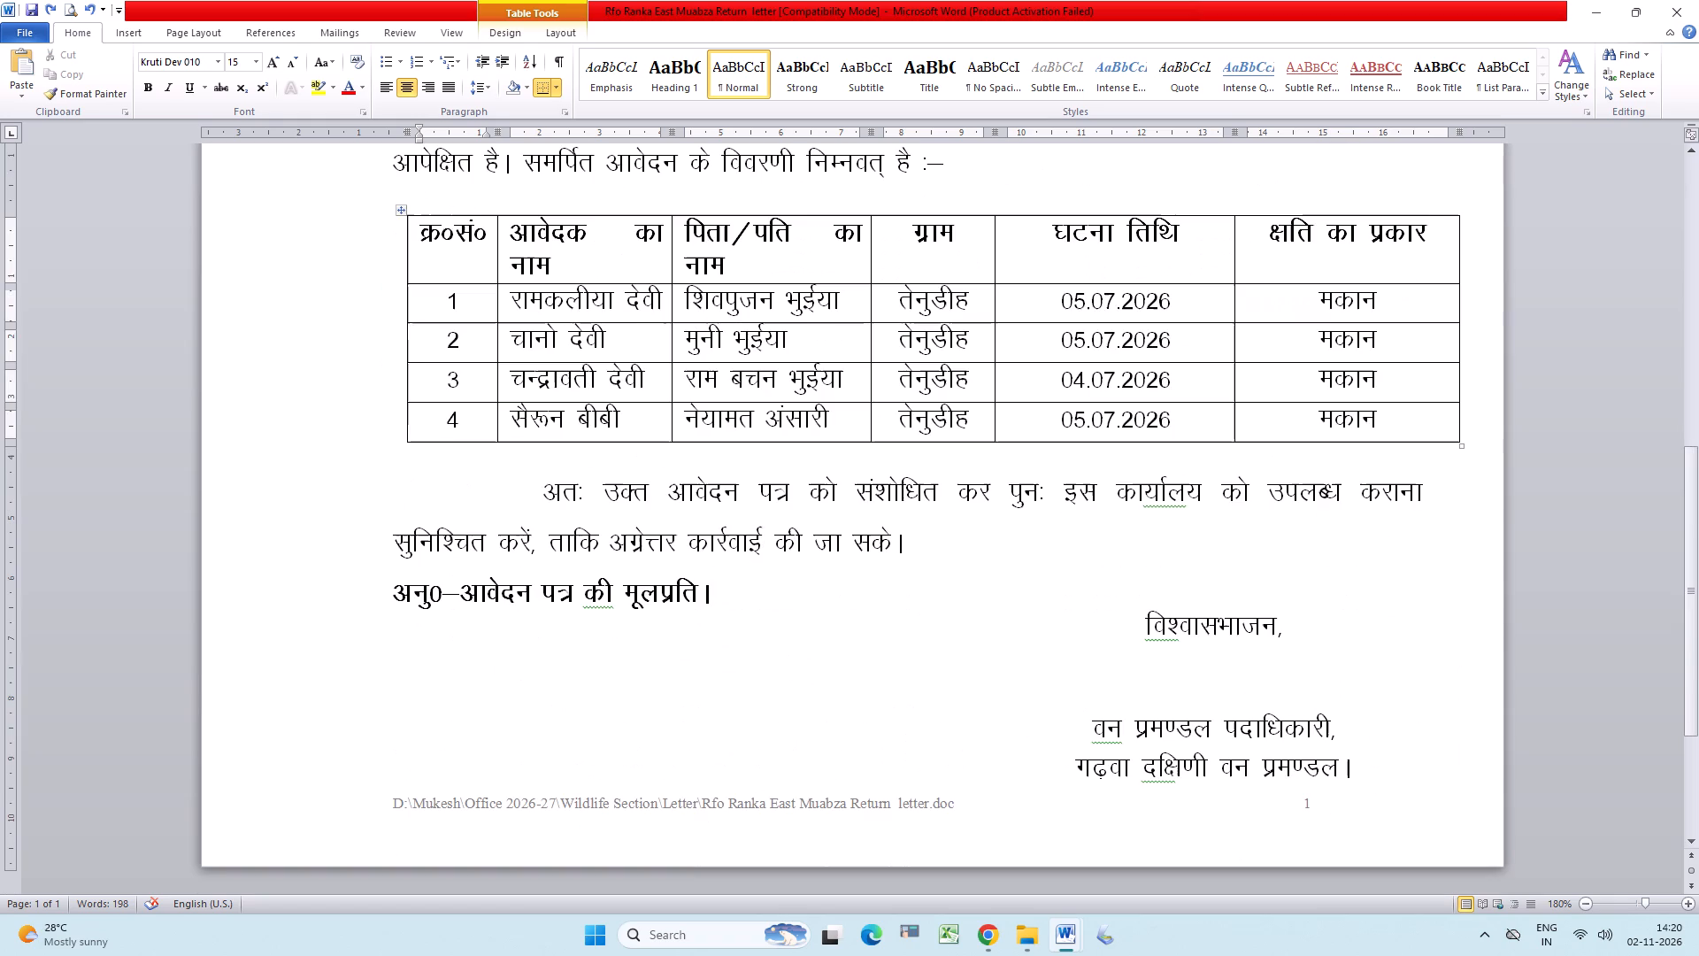
pyautogui.scroll(3, 1149, 729)
pyautogui.scroll(-3, 1149, 729)
pyautogui.scroll(1, 1149, 729)
pyautogui.hotkey('ctrl', 'F2')
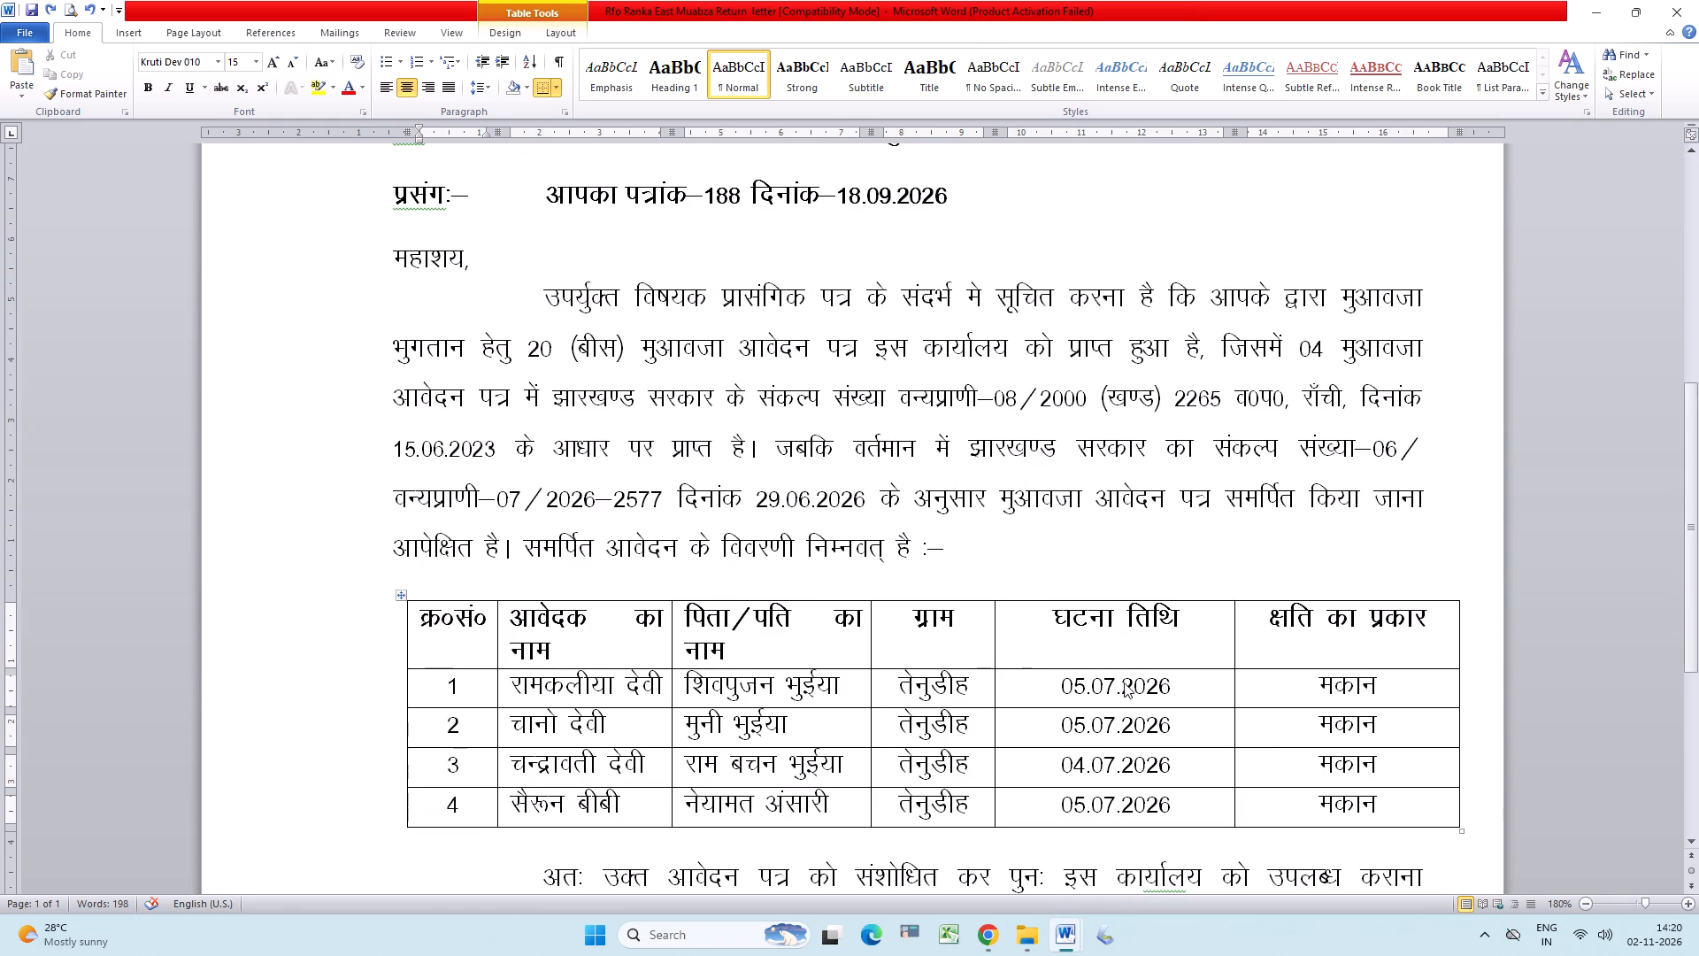
pyautogui.press('Return')
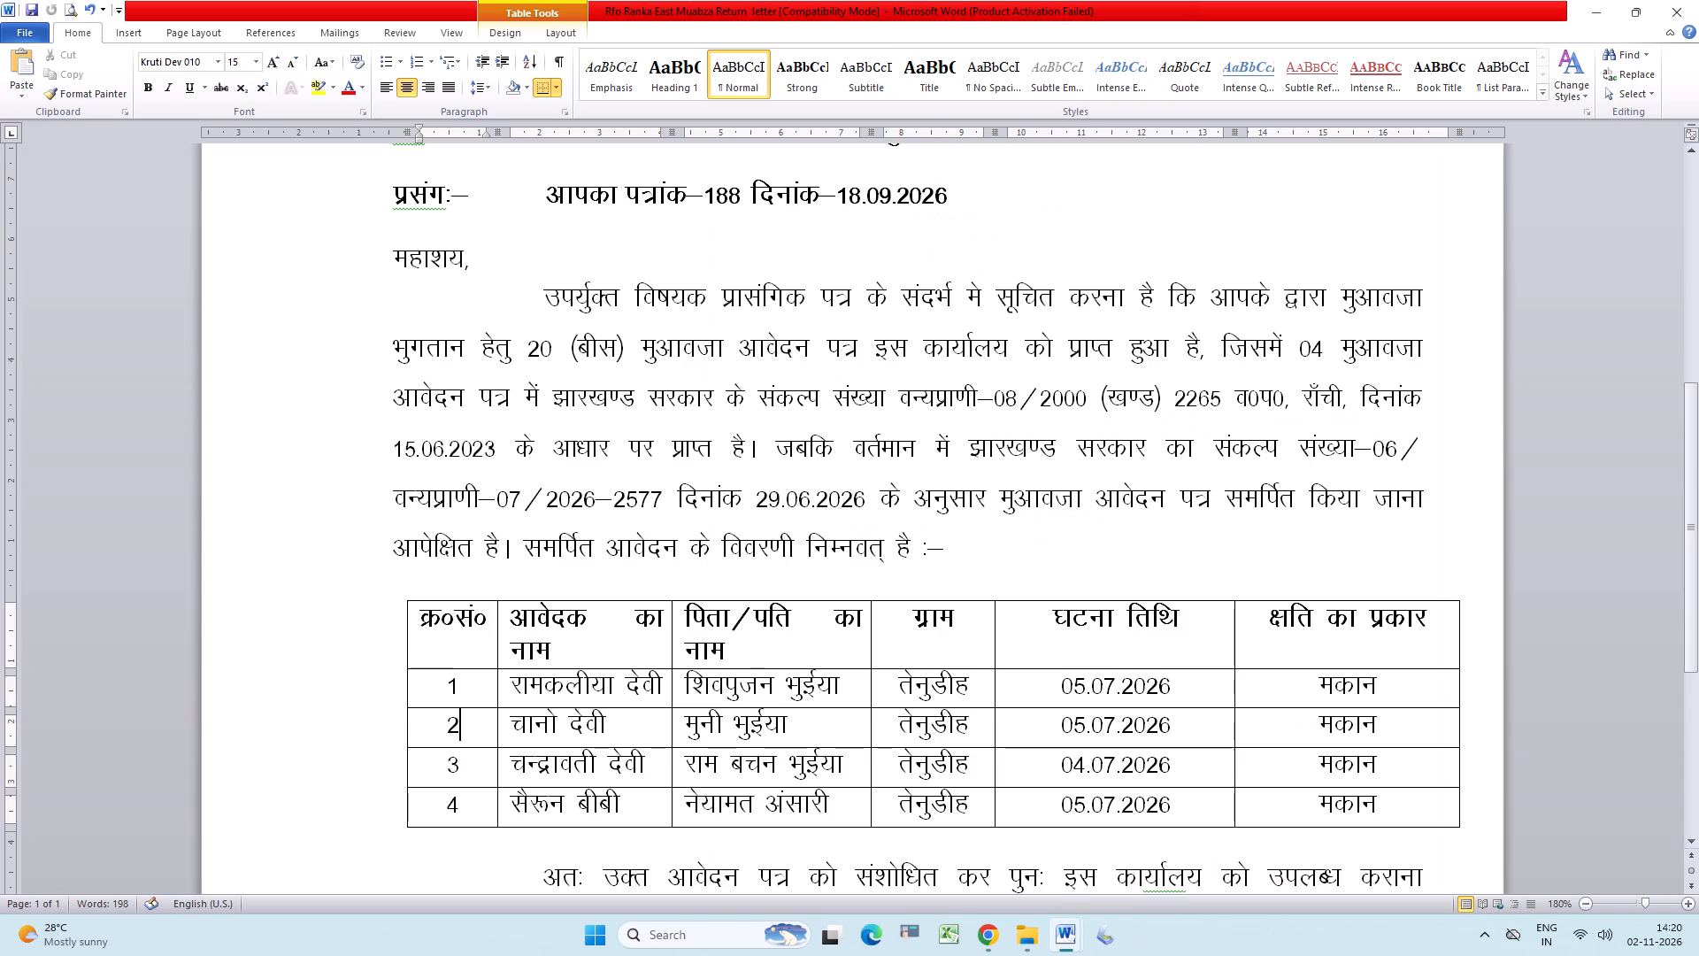
# Save the letter again, and close it along with the open Bhandariya folder window.
pyautogui.hotkey('ctrl', 's')
pyautogui.hotkey('ctrl', 's')
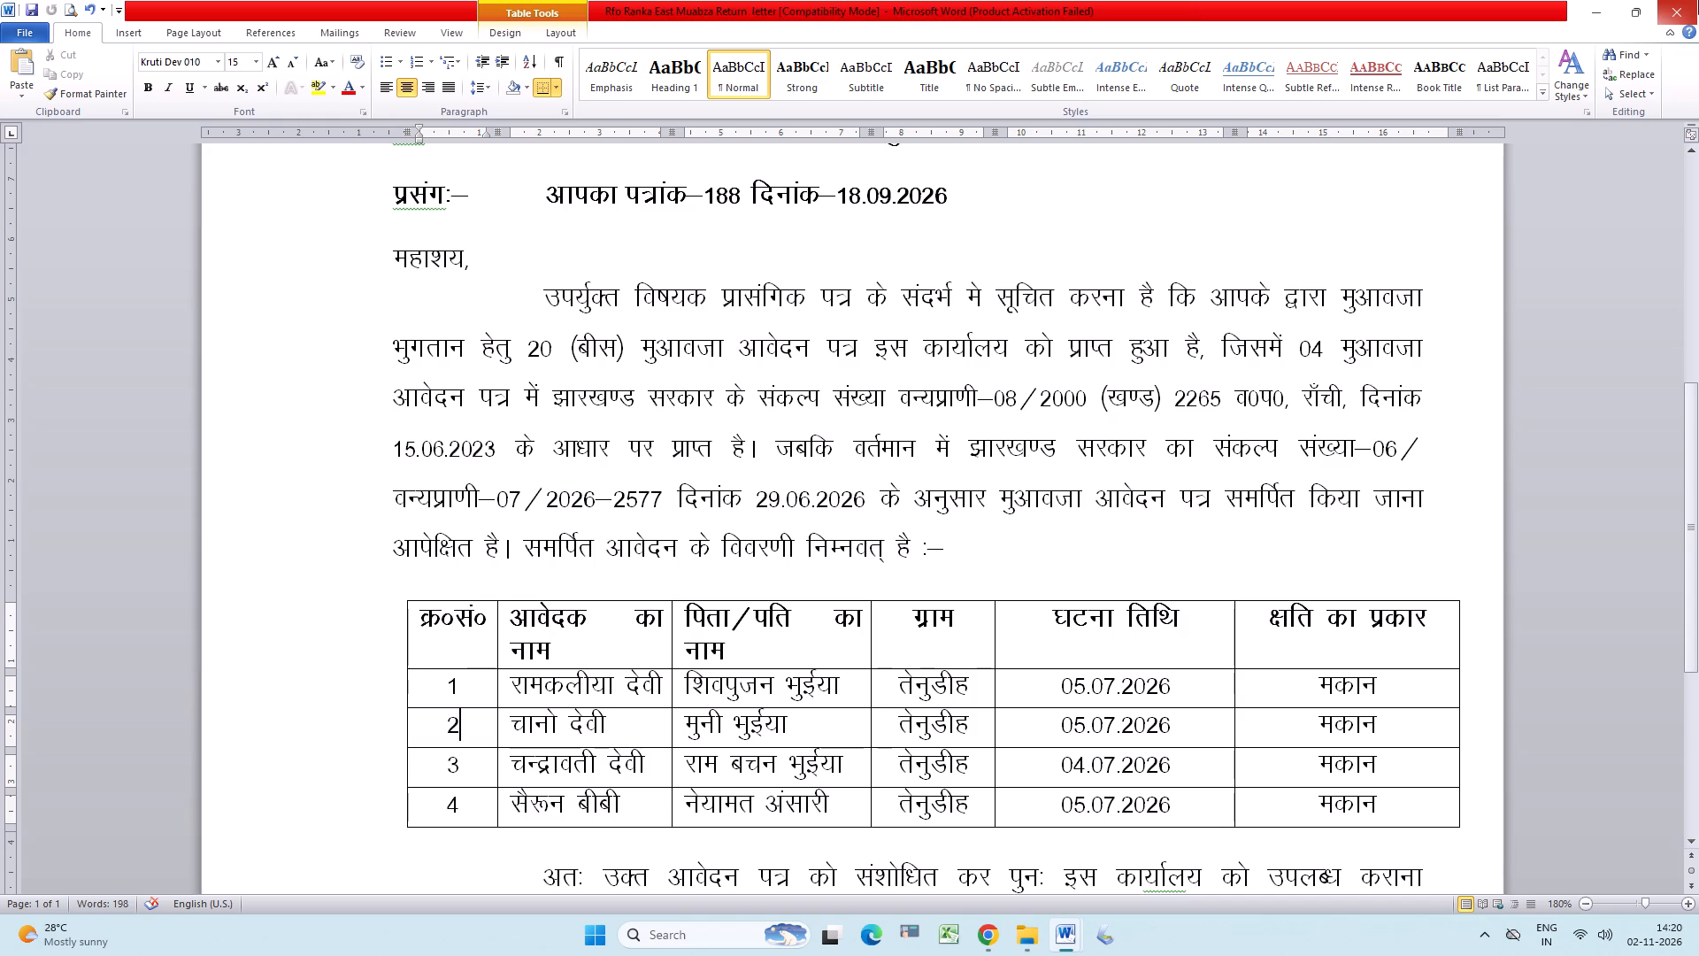
pyautogui.hotkey('ctrl', 's')
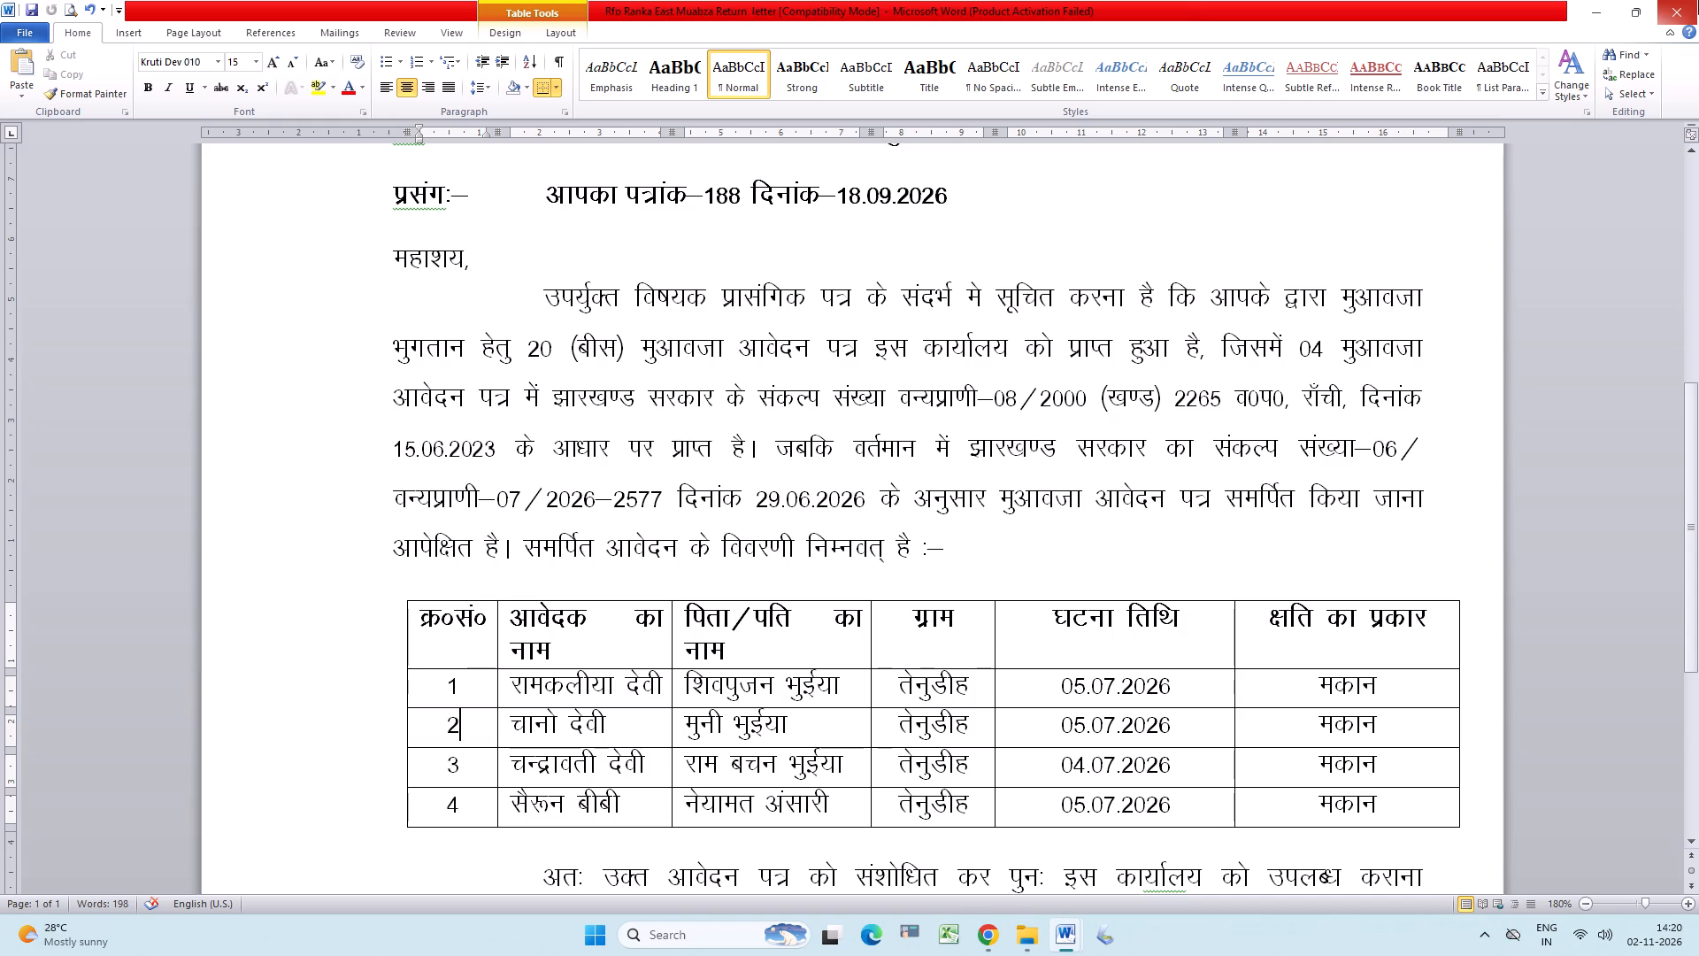
pyautogui.hotkey('ctrl', 's')
pyautogui.click(1698, 0)
pyautogui.click(1698, 0)
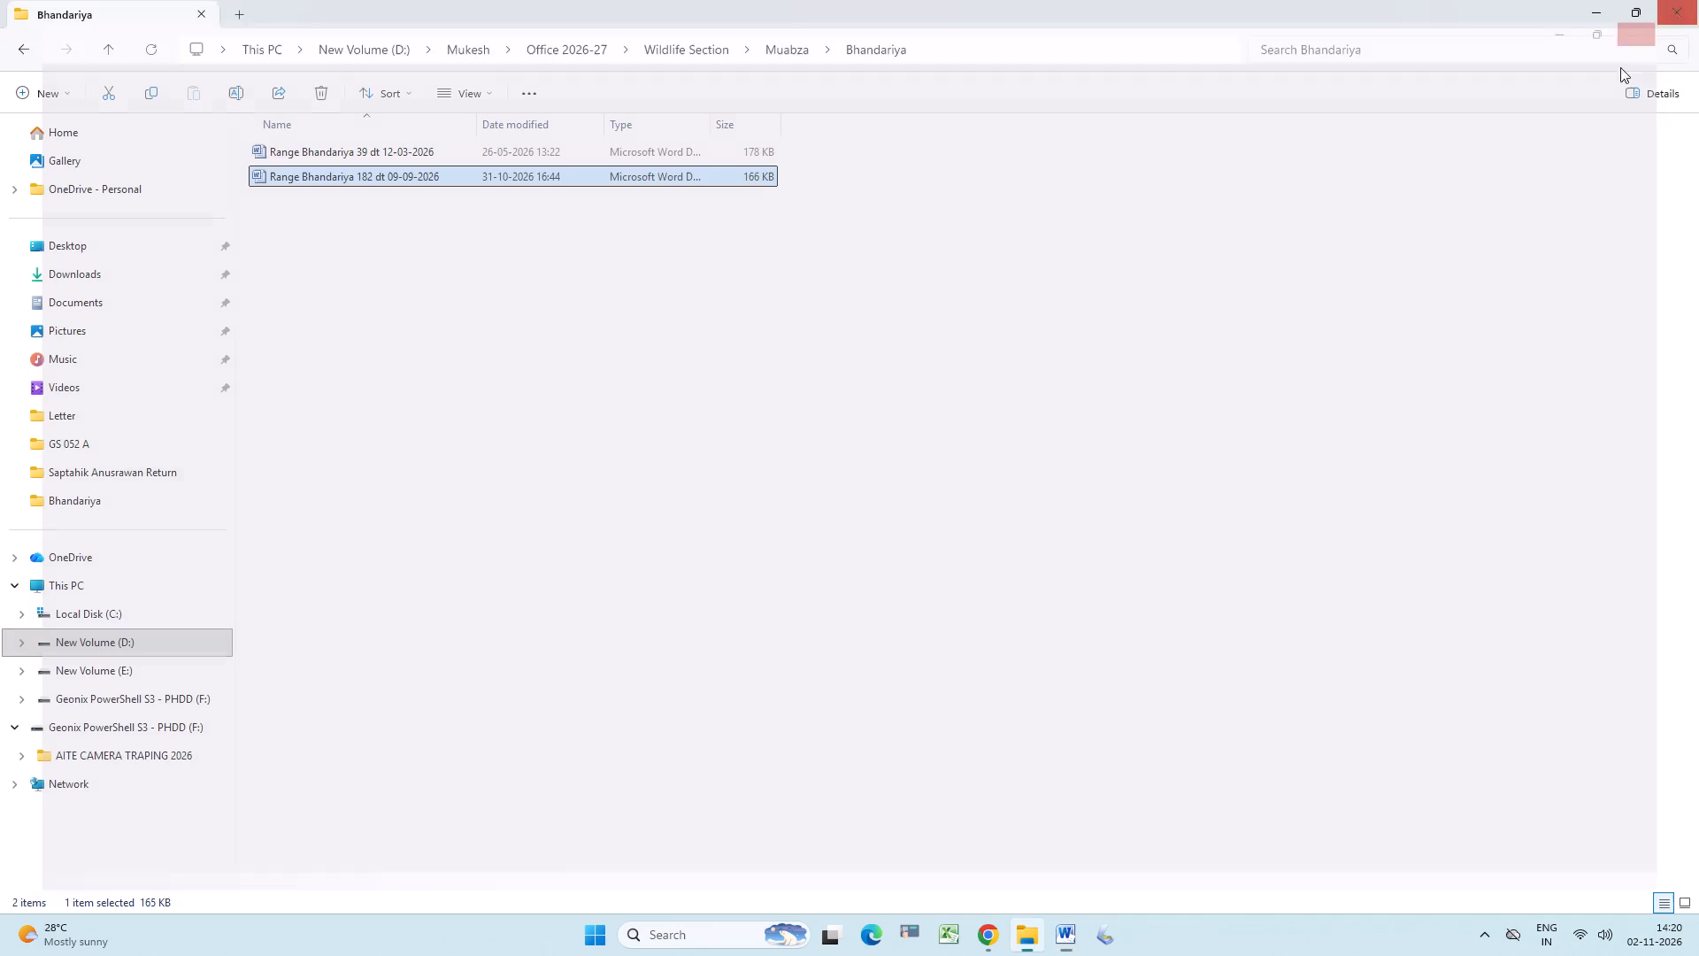
pyautogui.click(1695, 1)
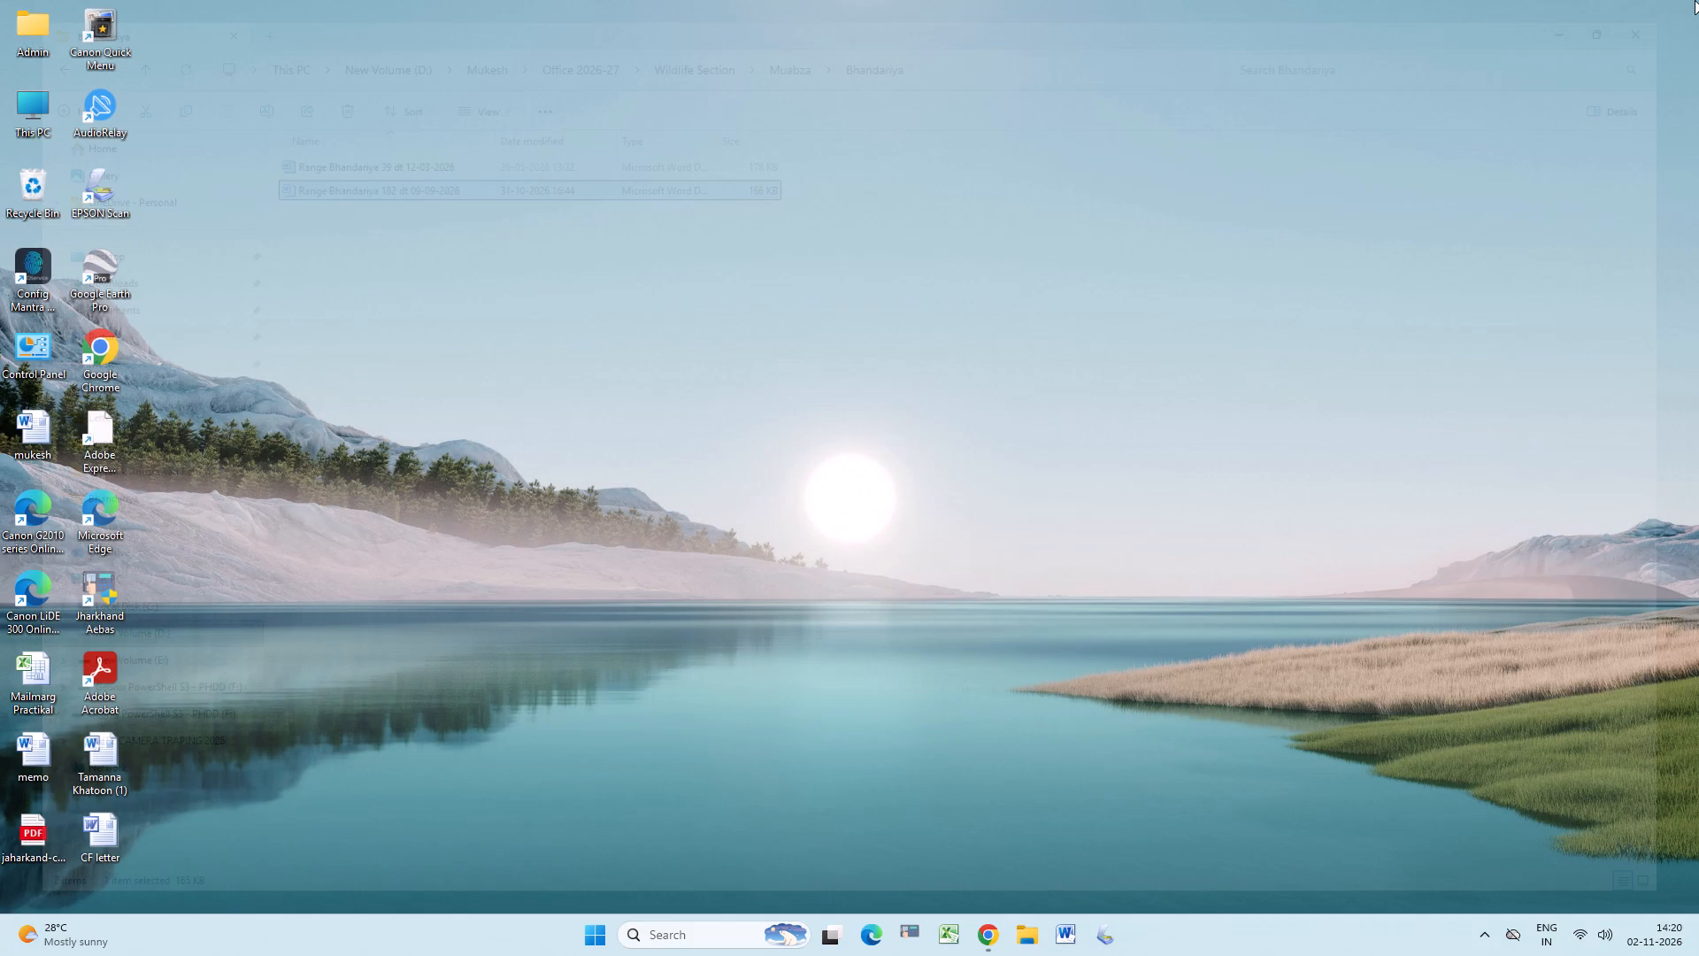
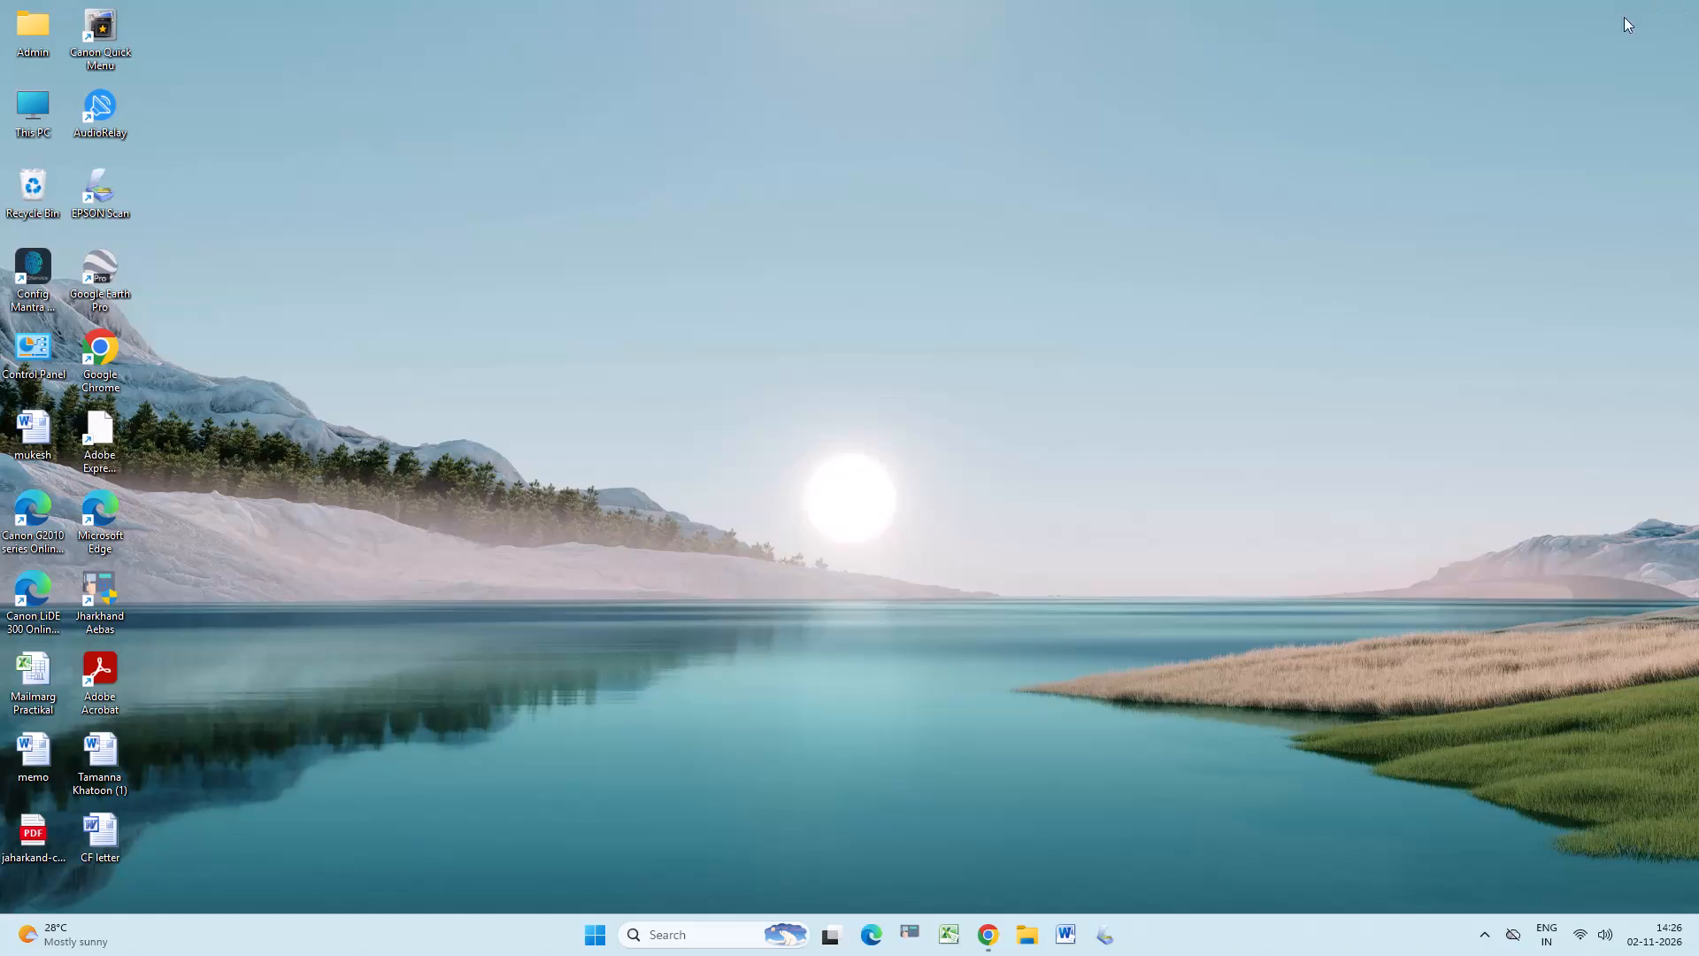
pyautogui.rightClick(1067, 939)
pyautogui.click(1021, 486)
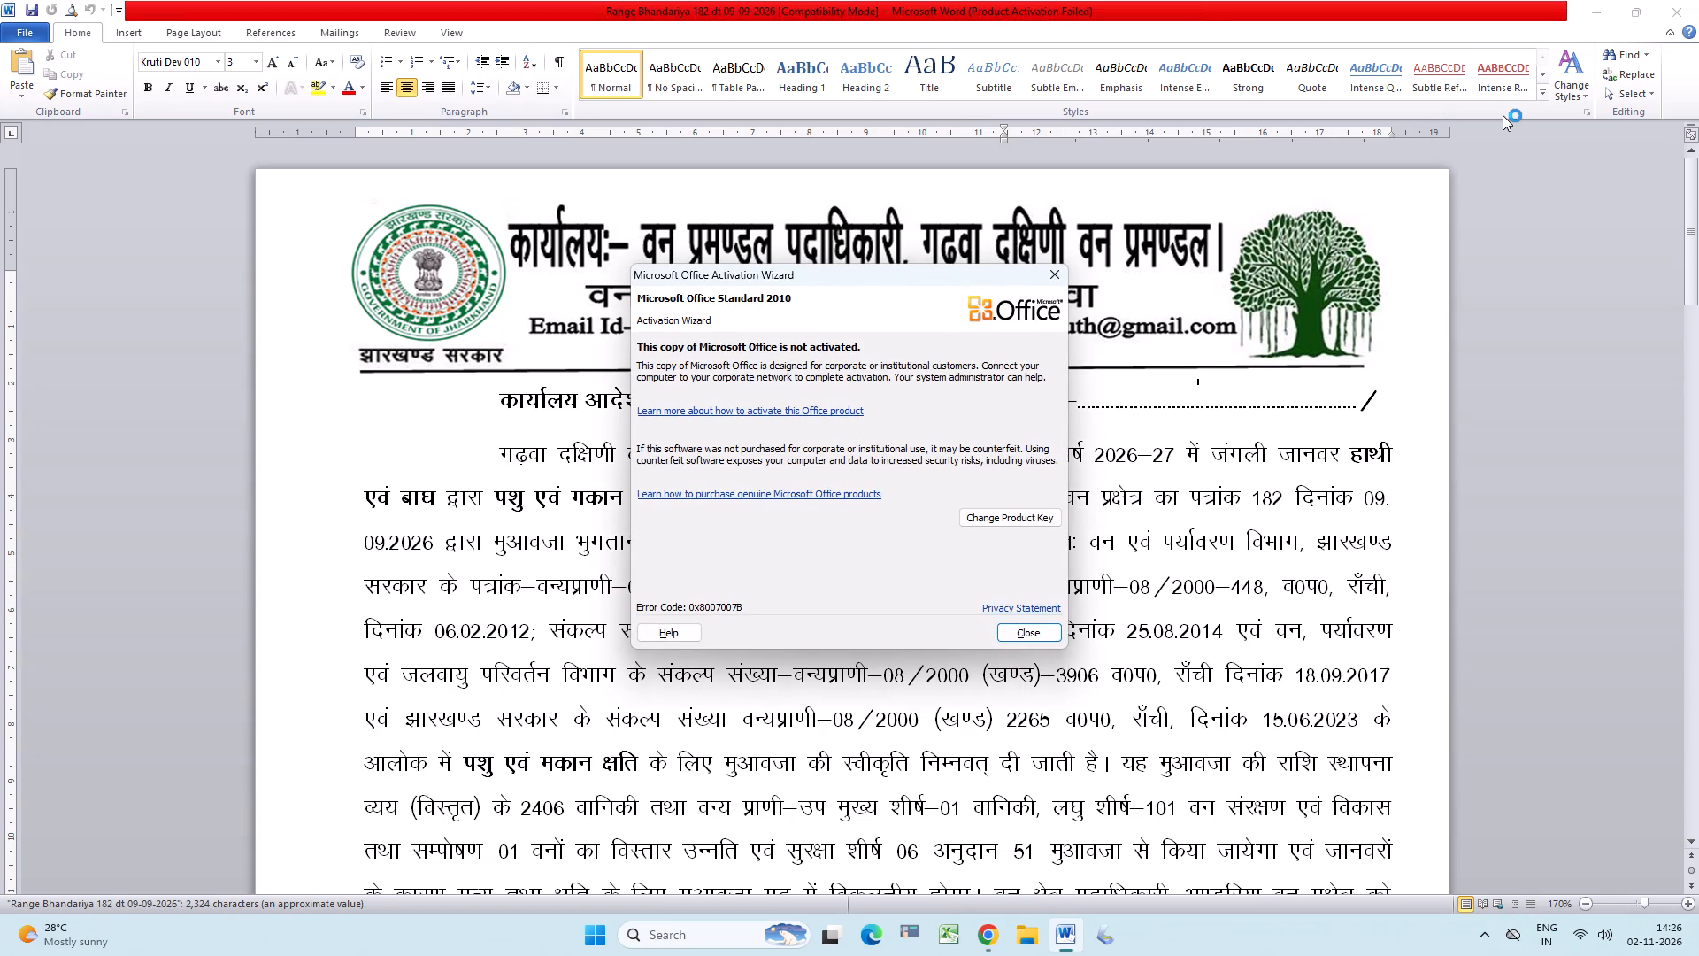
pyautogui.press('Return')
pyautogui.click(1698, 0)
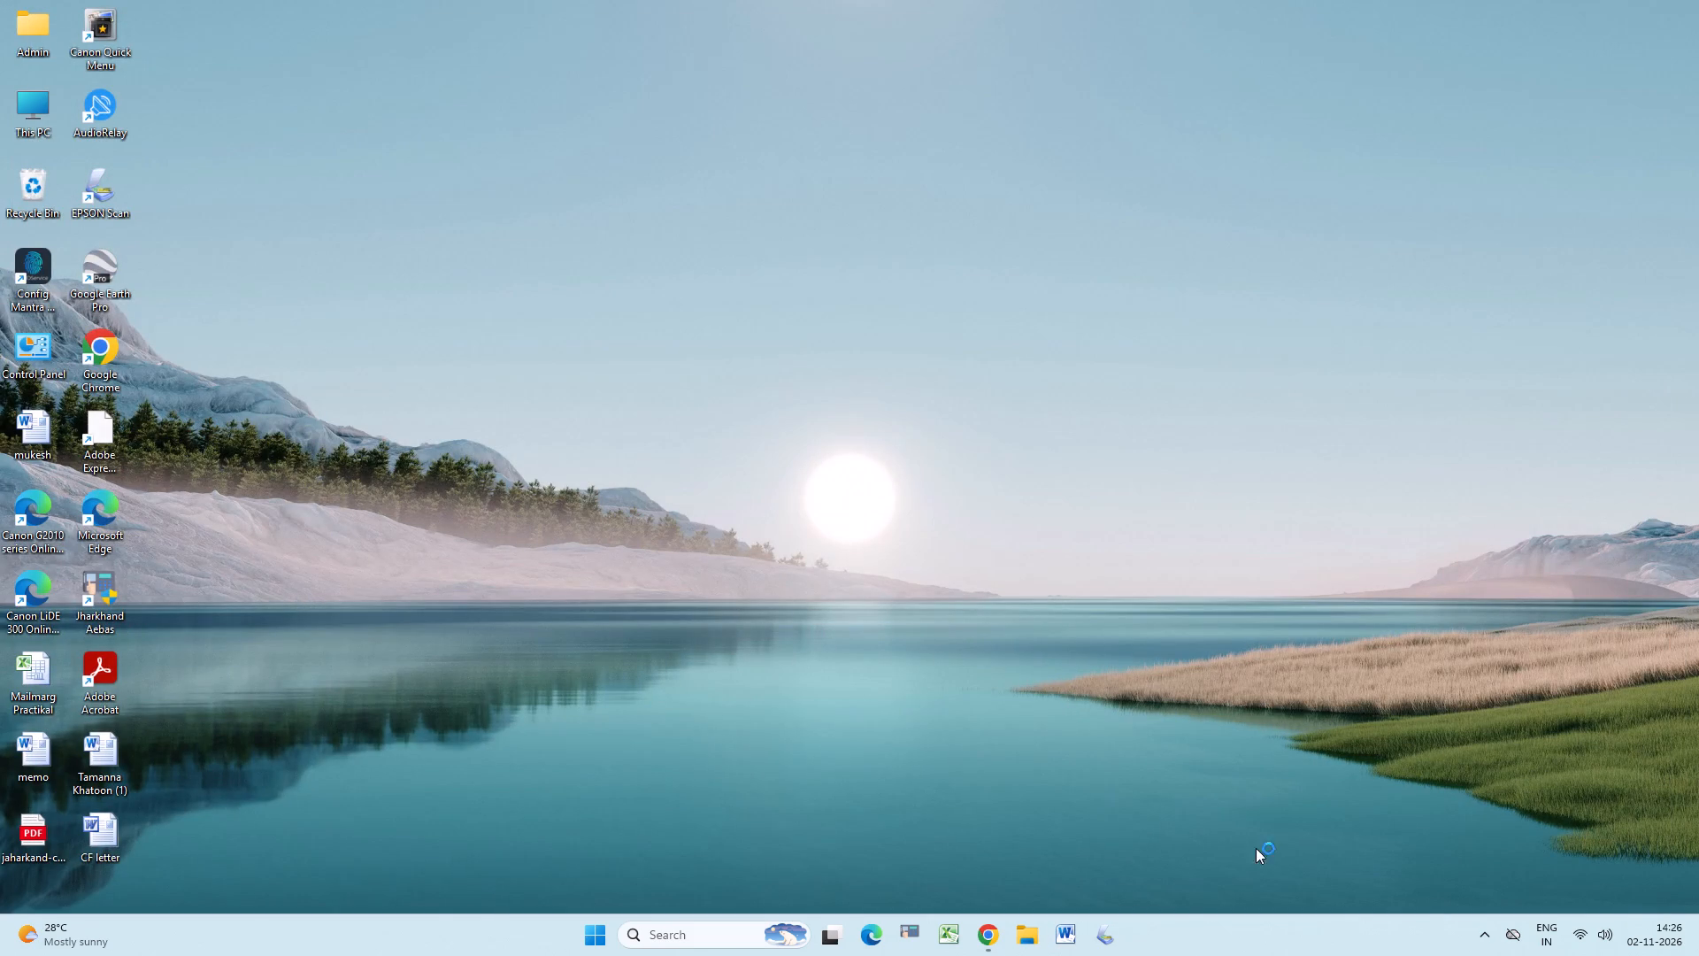
# Reopen the recent letter "Rfo Ranka East Muabza Return letter" and dismiss the activation notice.
pyautogui.rightClick(1066, 937)
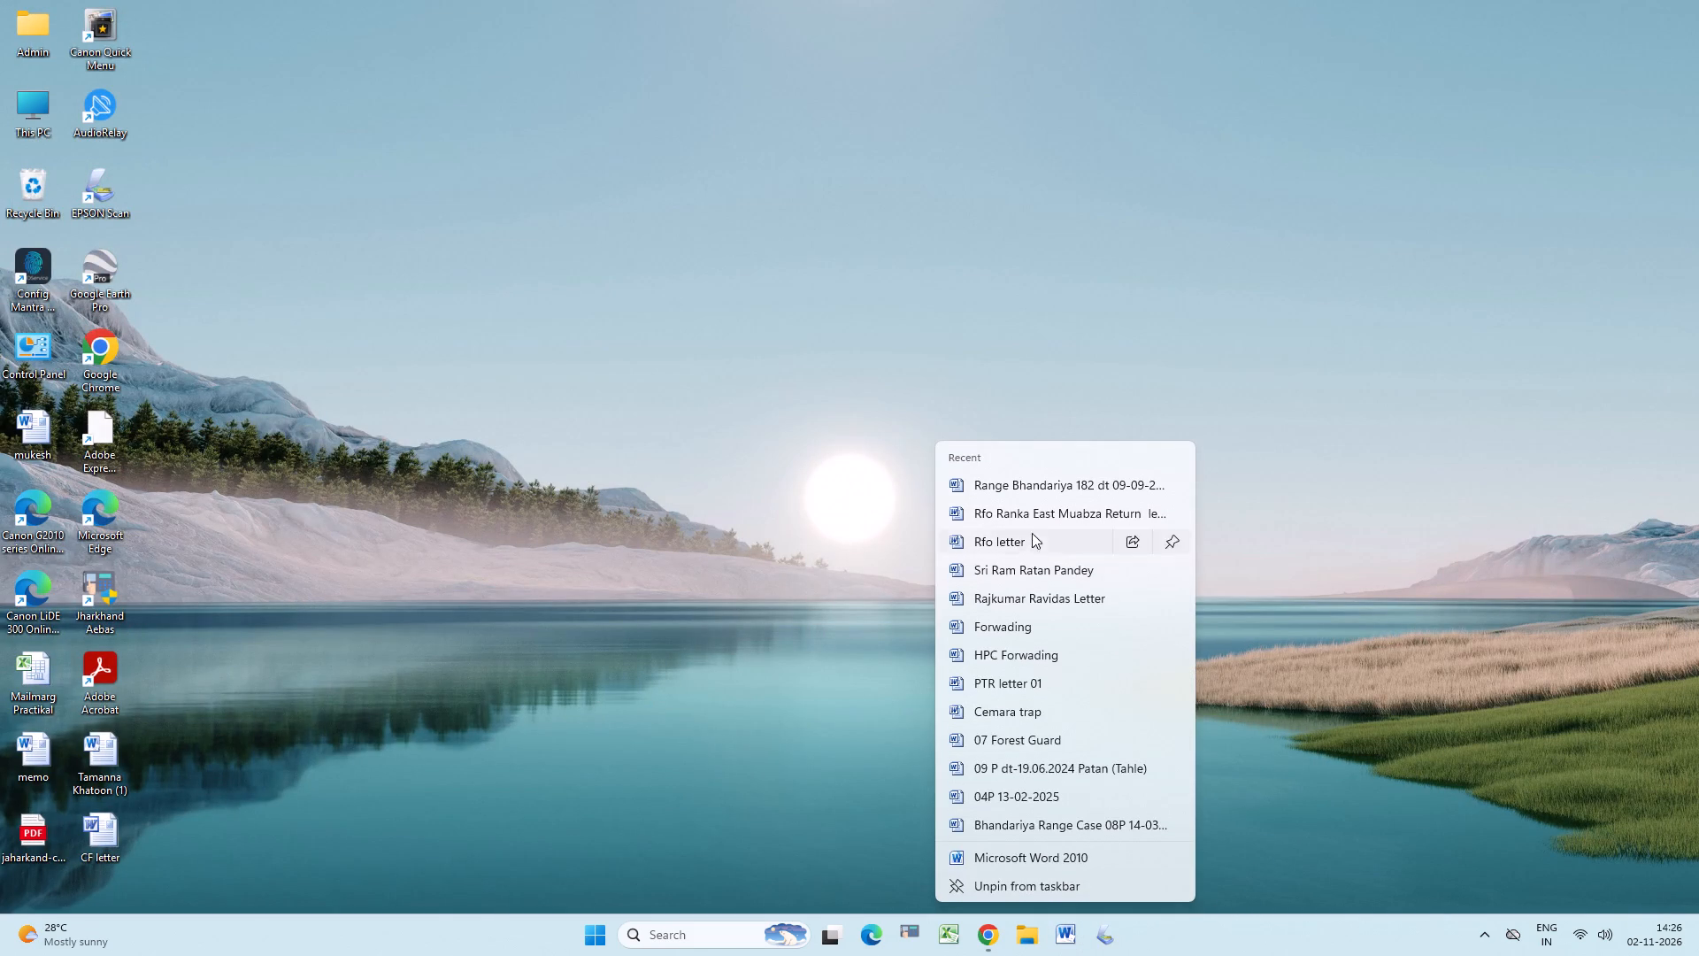
pyautogui.click(1072, 512)
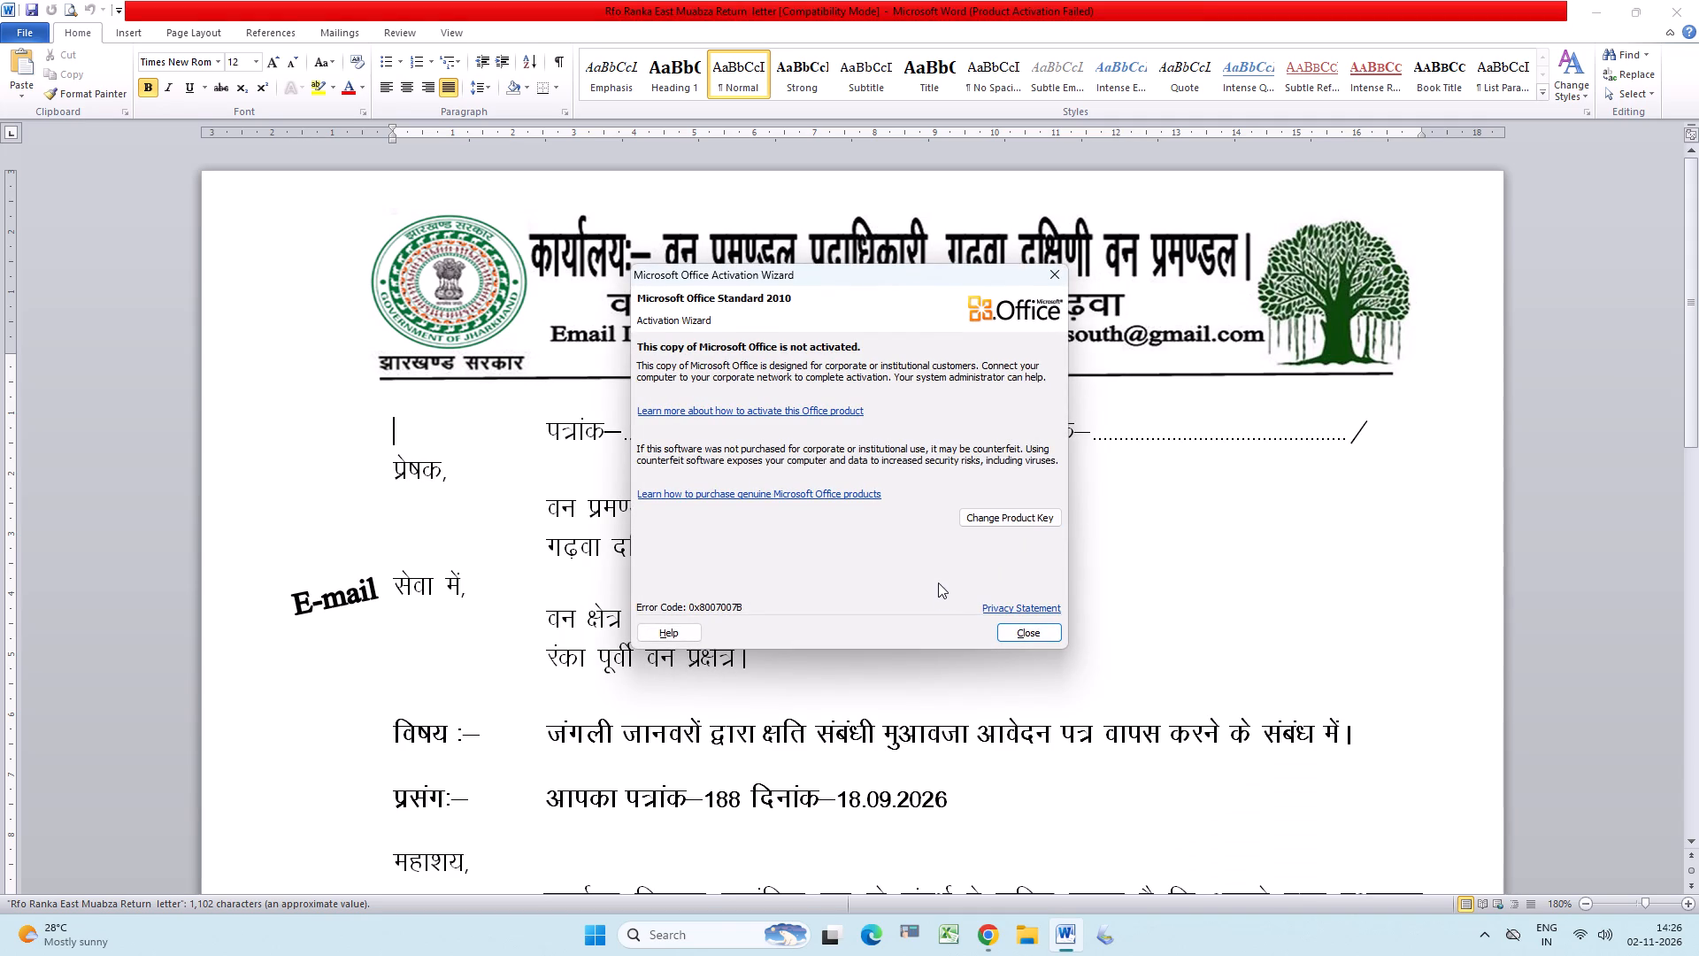
pyautogui.press('Return')
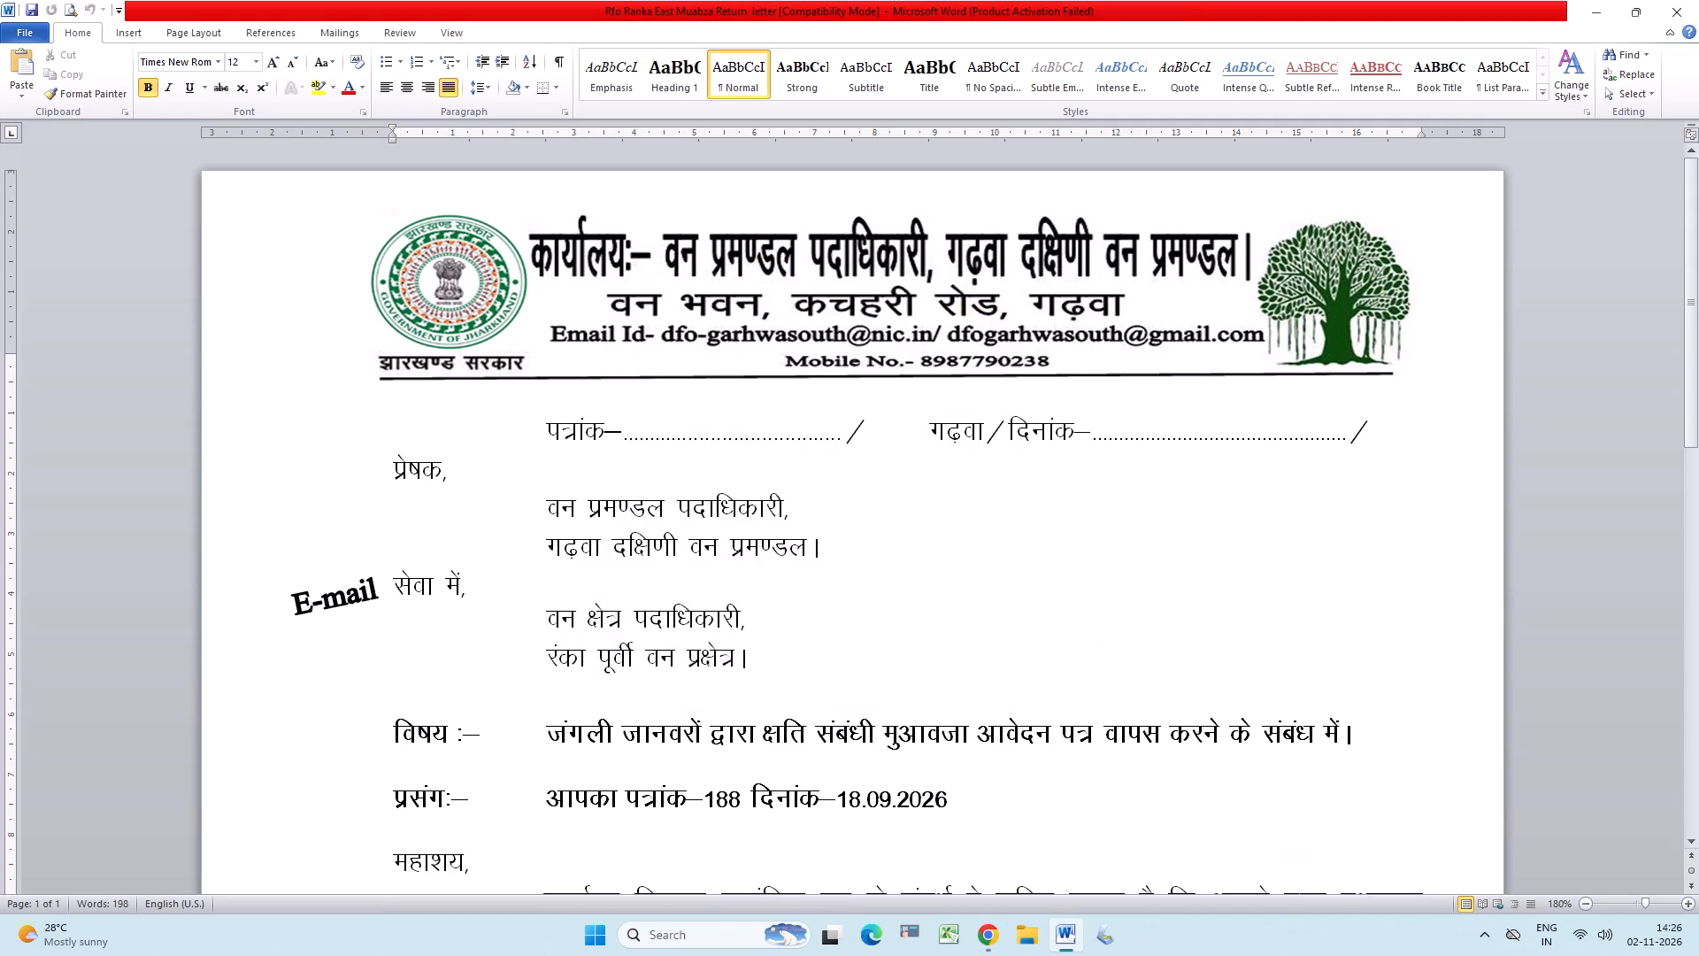
# In the closing paragraph below the applicant table, change "आवेदन पत्र" to the plural "आवेदन पत्रों".
pyautogui.scroll(-2, 967, 624)
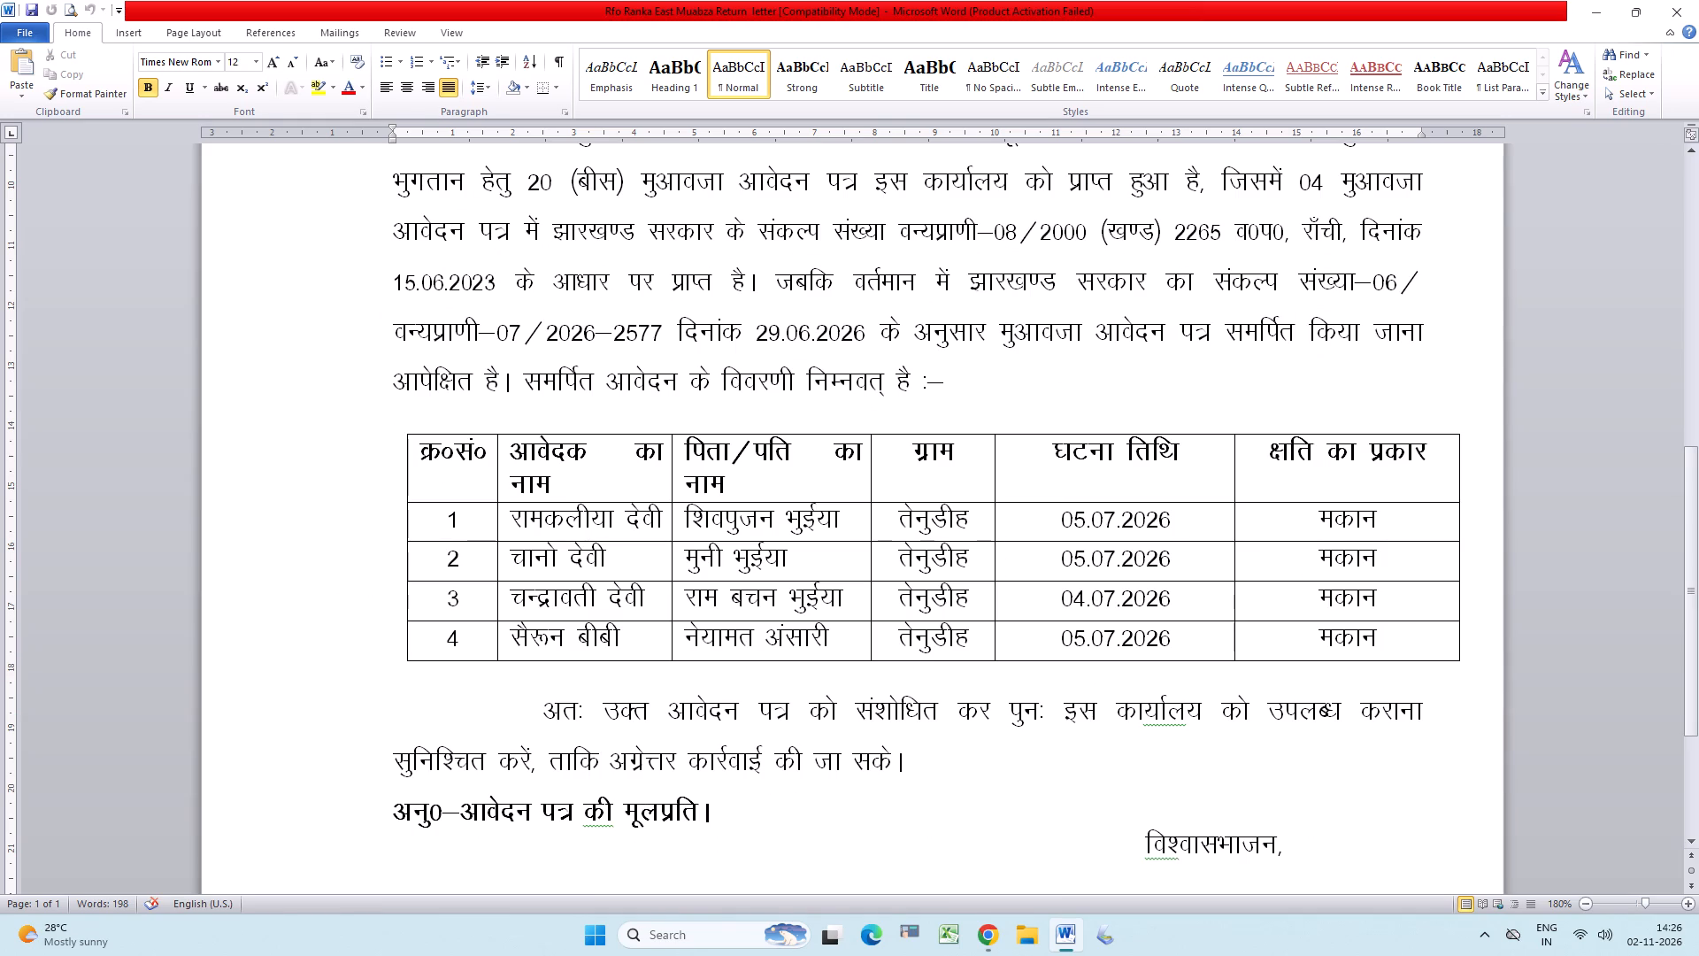
pyautogui.click(733, 710)
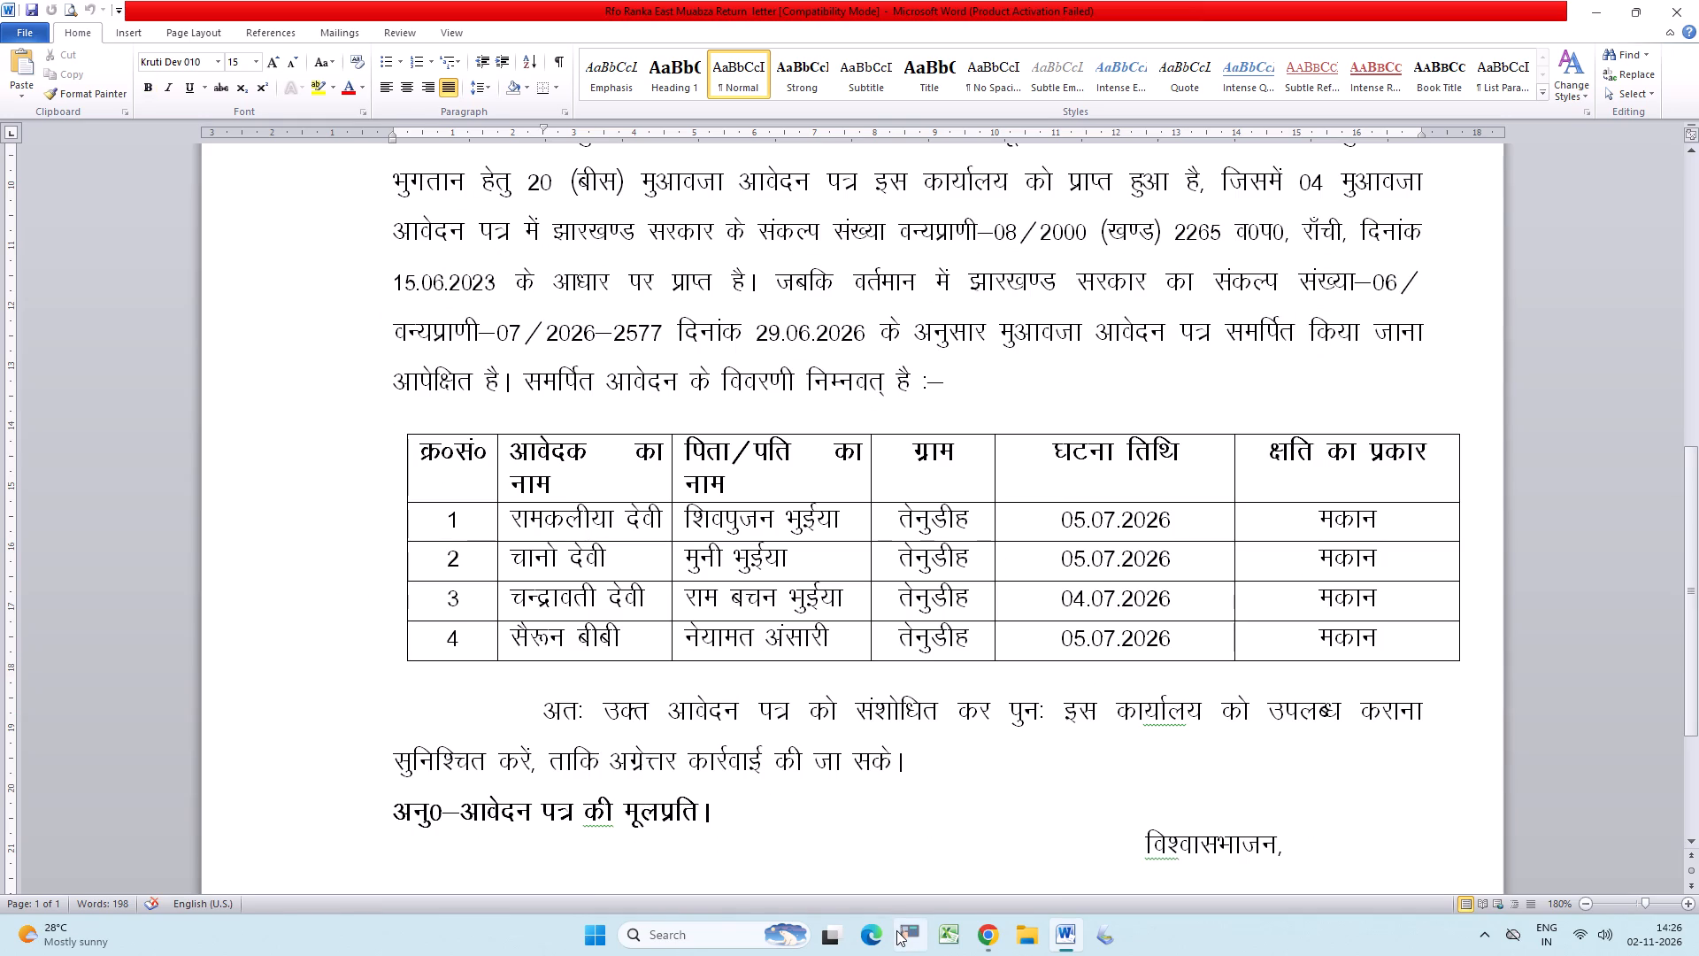
pyautogui.write('ksa')
pyautogui.press('Right')
pyautogui.press('Right')
pyautogui.press('Right')
pyautogui.press('Right')
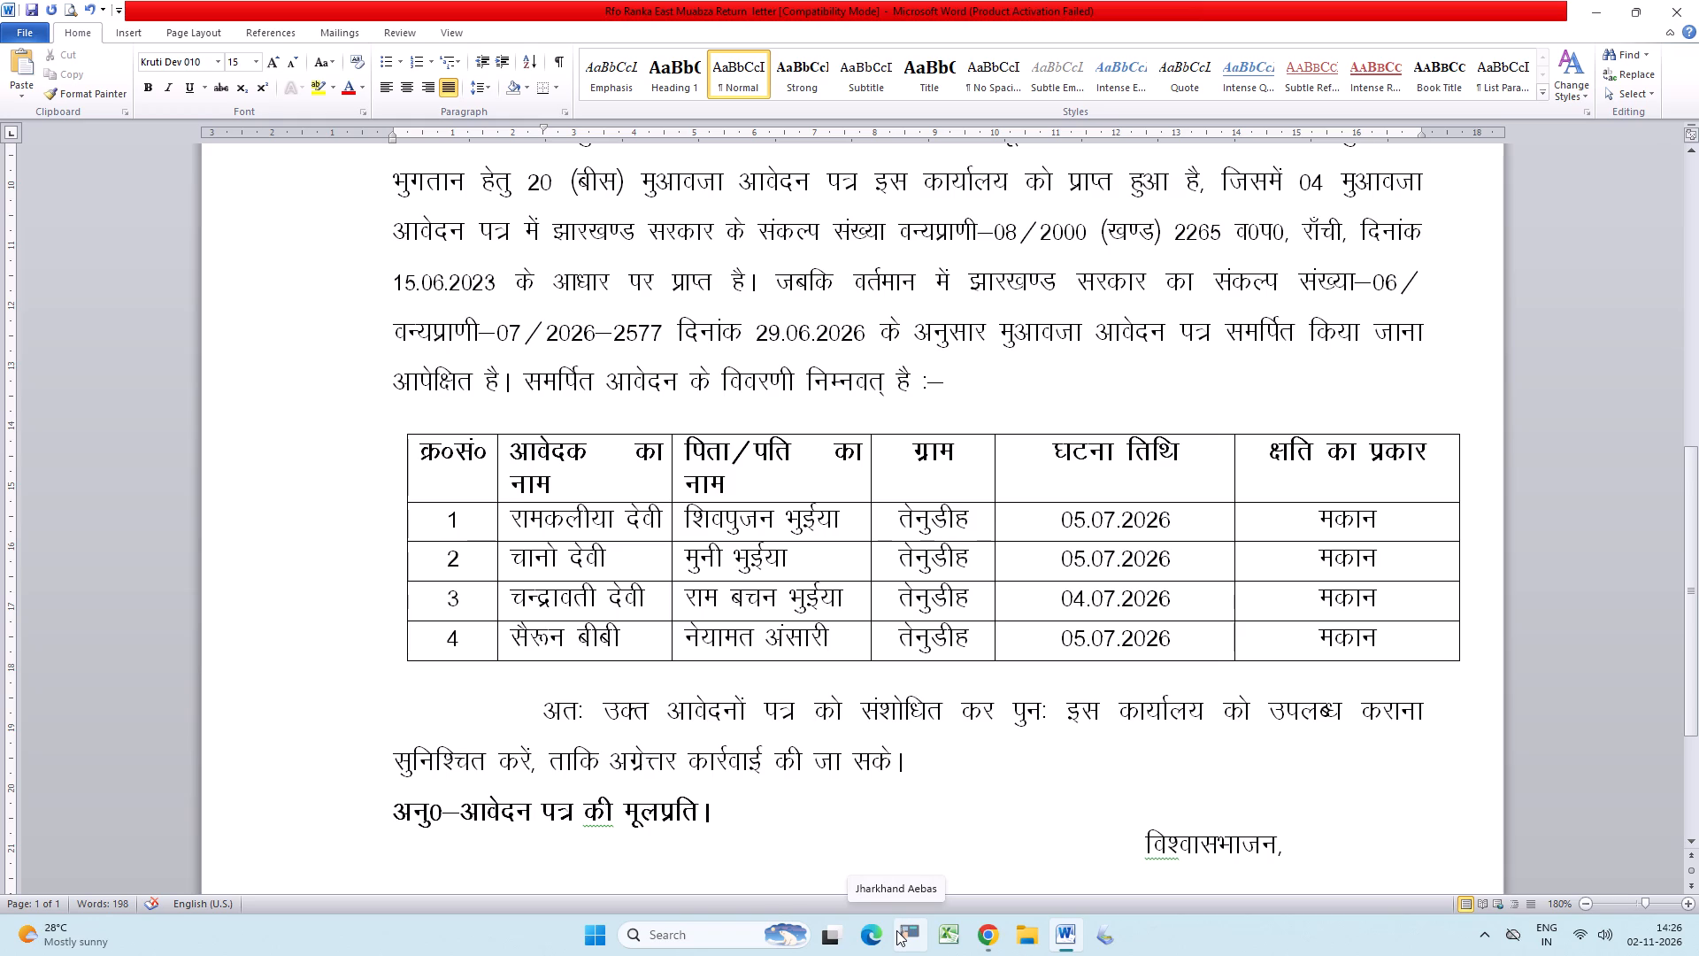
pyautogui.press('Left')
pyautogui.press('Left')
pyautogui.press('Left')
pyautogui.press('Left')
pyautogui.press('BackSpace')
pyautogui.press('BackSpace')
pyautogui.press('BackSpace')
pyautogui.press('Right')
pyautogui.press('Right')
pyautogui.press('Right')
pyautogui.write('ksa')
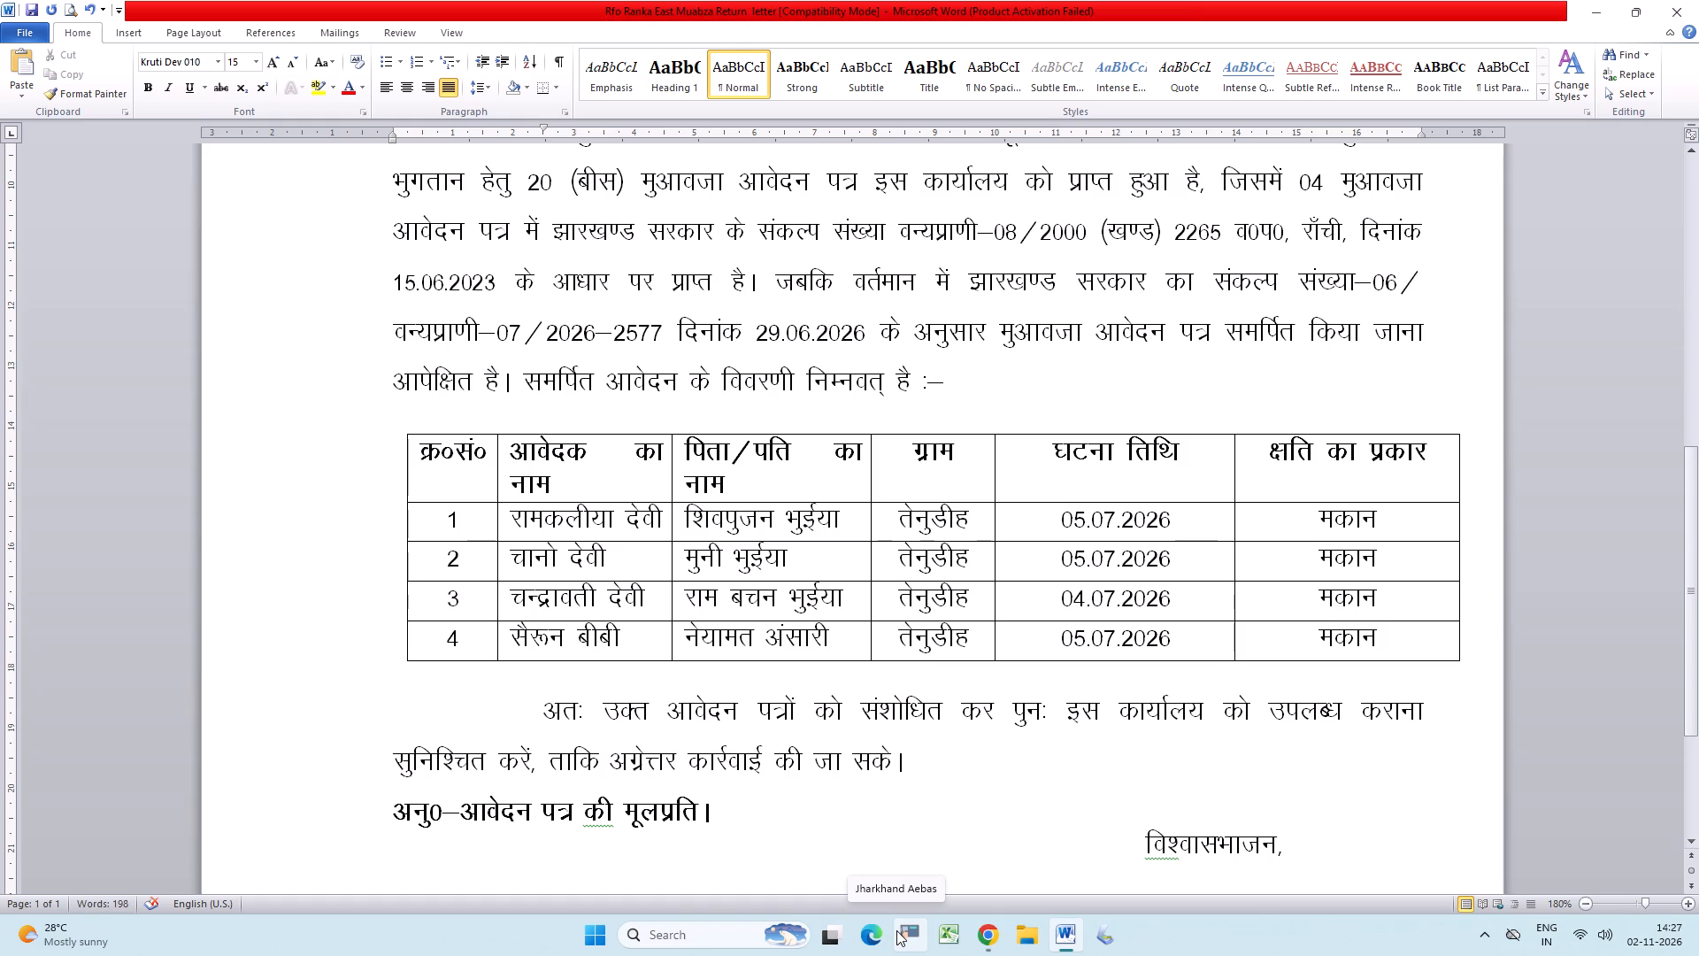
# Insert "पर उपरोक्त संकल्प के आलोक में" after "आवेदन पत्रों" in the closing paragraph.
pyautogui.press('space')
pyautogui.write('ij')
pyautogui.press('space')
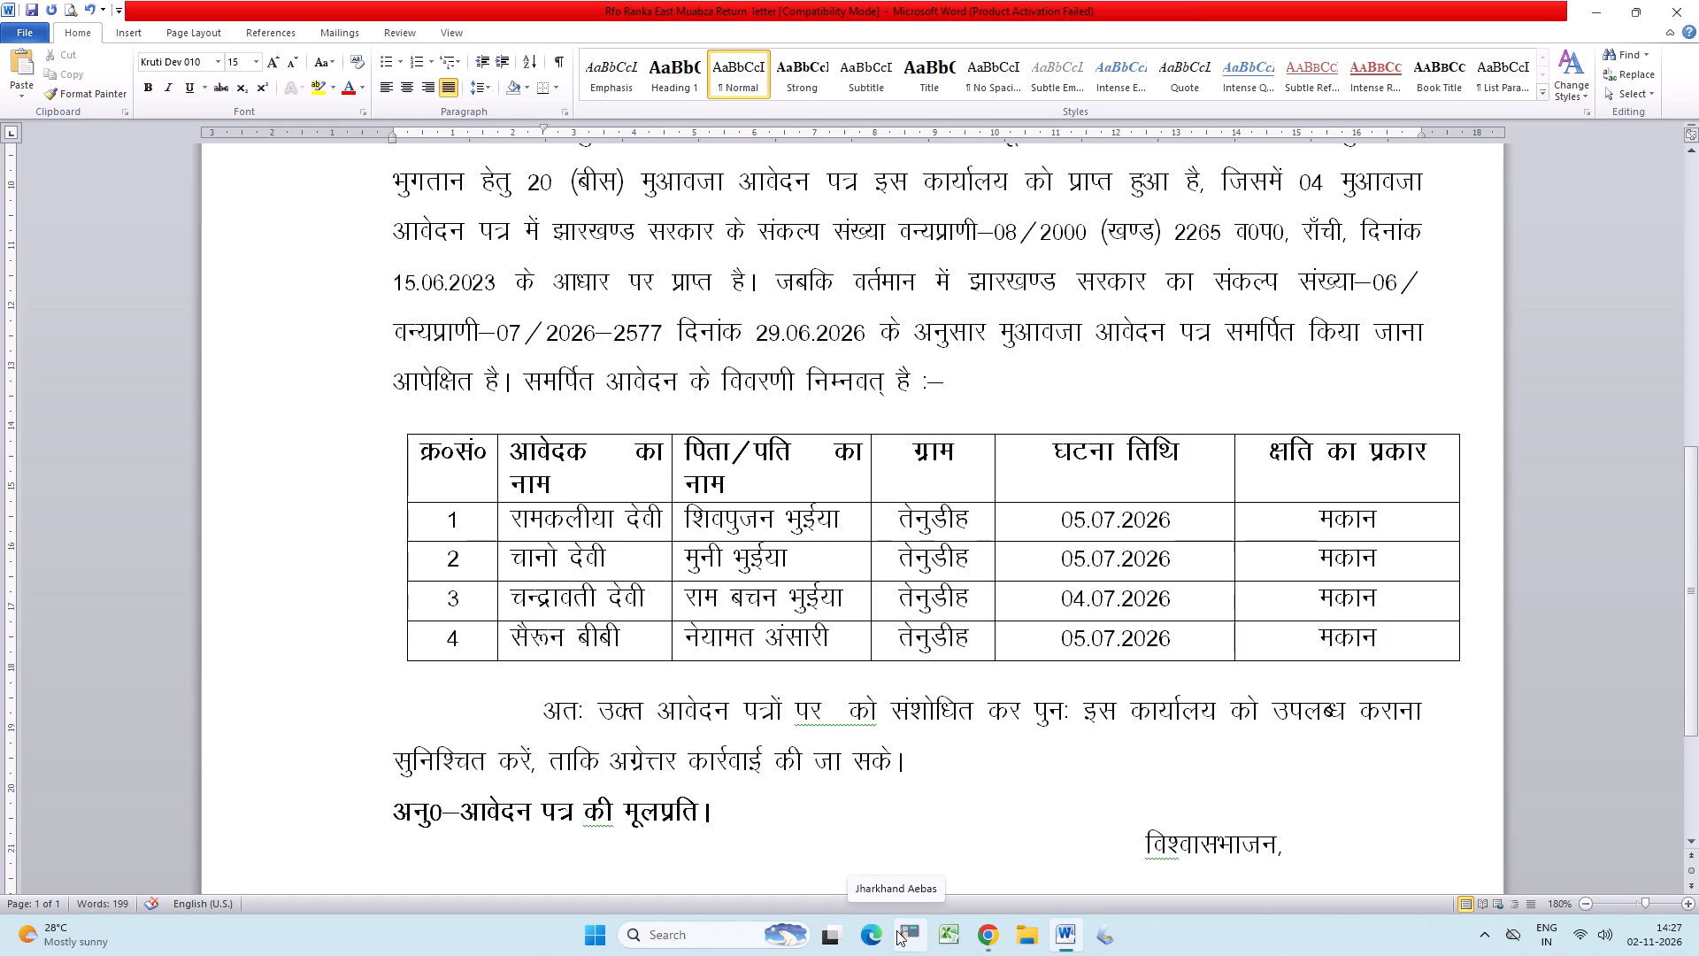
pyautogui.write('mijksD')
pyautogui.write('r ladY')
pyautogui.write('i ds vkyk')
pyautogui.press('k')
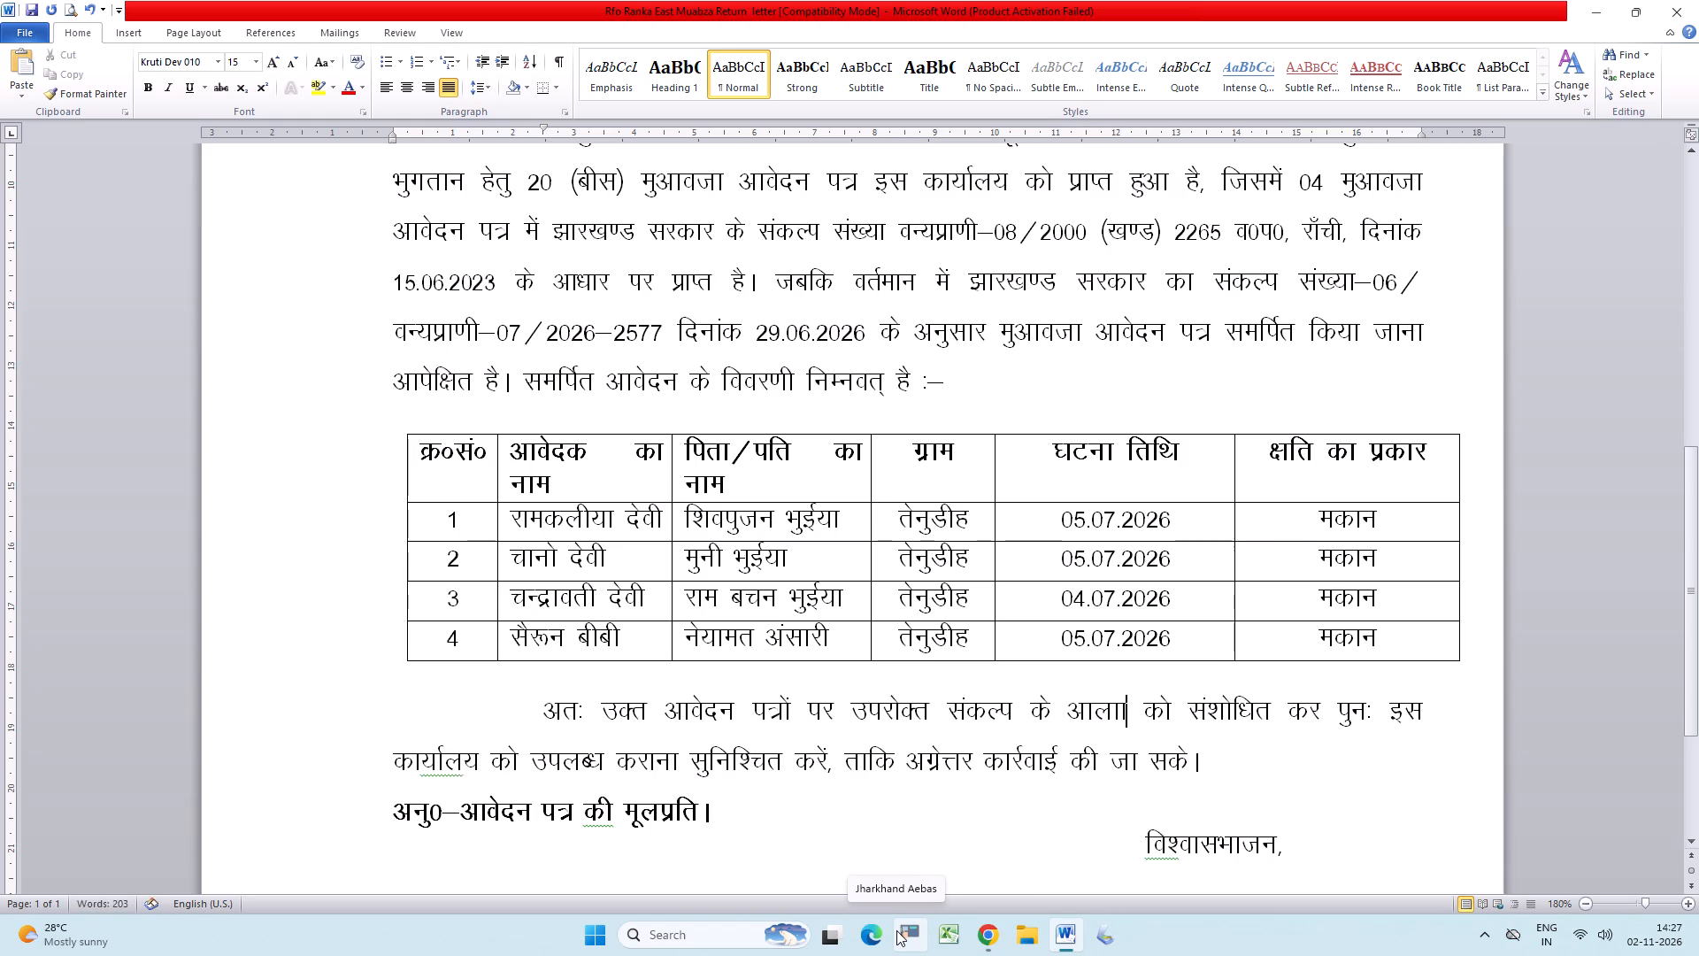
pyautogui.press('BackSpace')
pyautogui.write('sd')
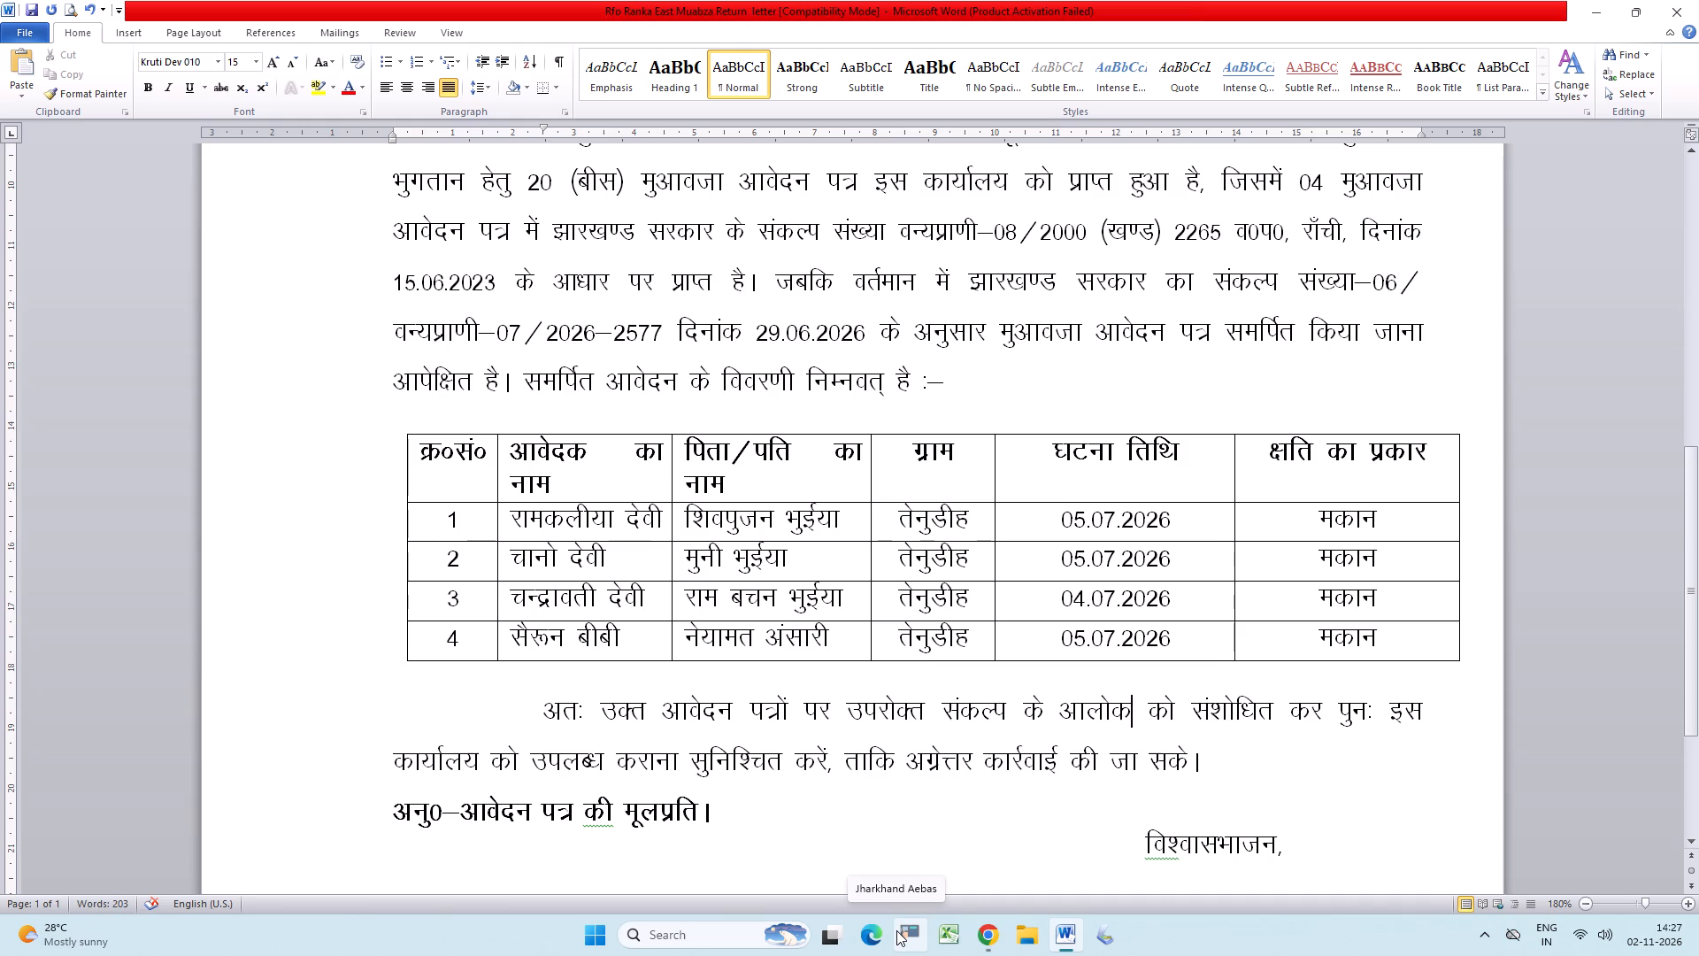
pyautogui.press('space')
pyautogui.write('esa i')
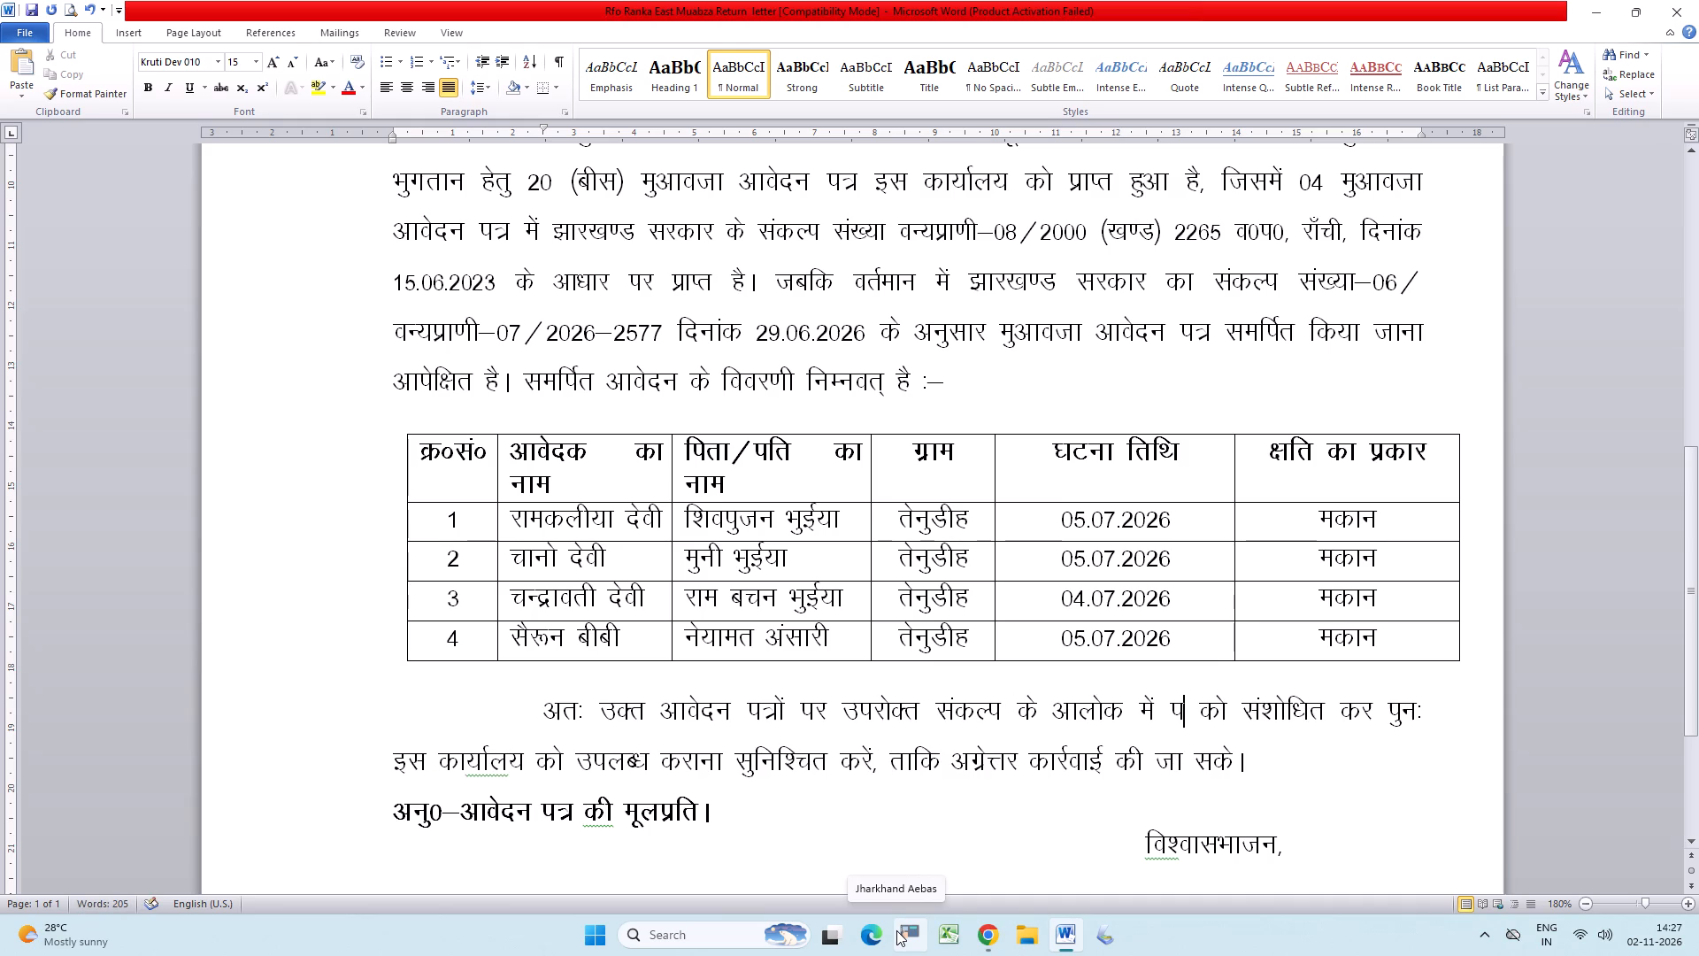
pyautogui.press('BackSpace')
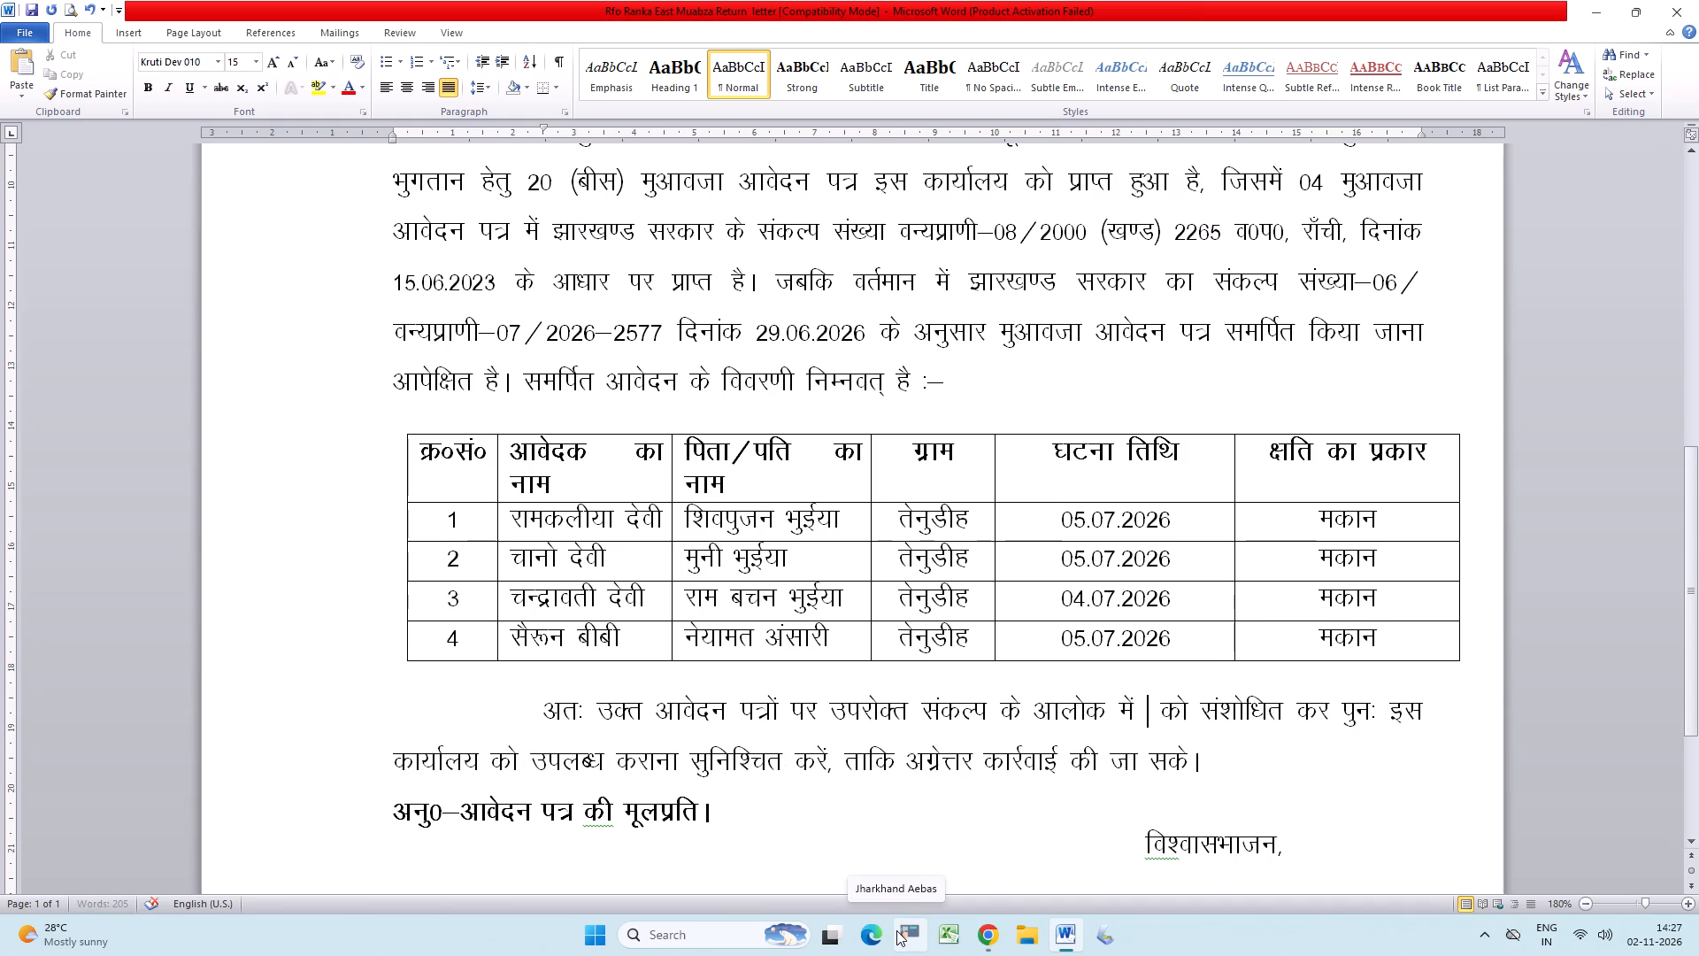
# Delete the words "को संशोधित कर" before "पुनः" in the closing paragraph.
pyautogui.hotkey('ctrl', 'shift', 'Right')
pyautogui.hotkey('ctrl', 'shift', 'Right')
pyautogui.hotkey('ctrl', 'shift', 'Right')
pyautogui.hotkey('ctrl', 'shift', 'Right')
pyautogui.hotkey('ctrl', 'shift', 'Right')
pyautogui.hotkey('ctrl', 'shift', 'Right')
pyautogui.hotkey('ctrl', 'shift', 'Right')
pyautogui.hotkey('ctrl', 'shift', 'Right')
pyautogui.press('BackSpace')
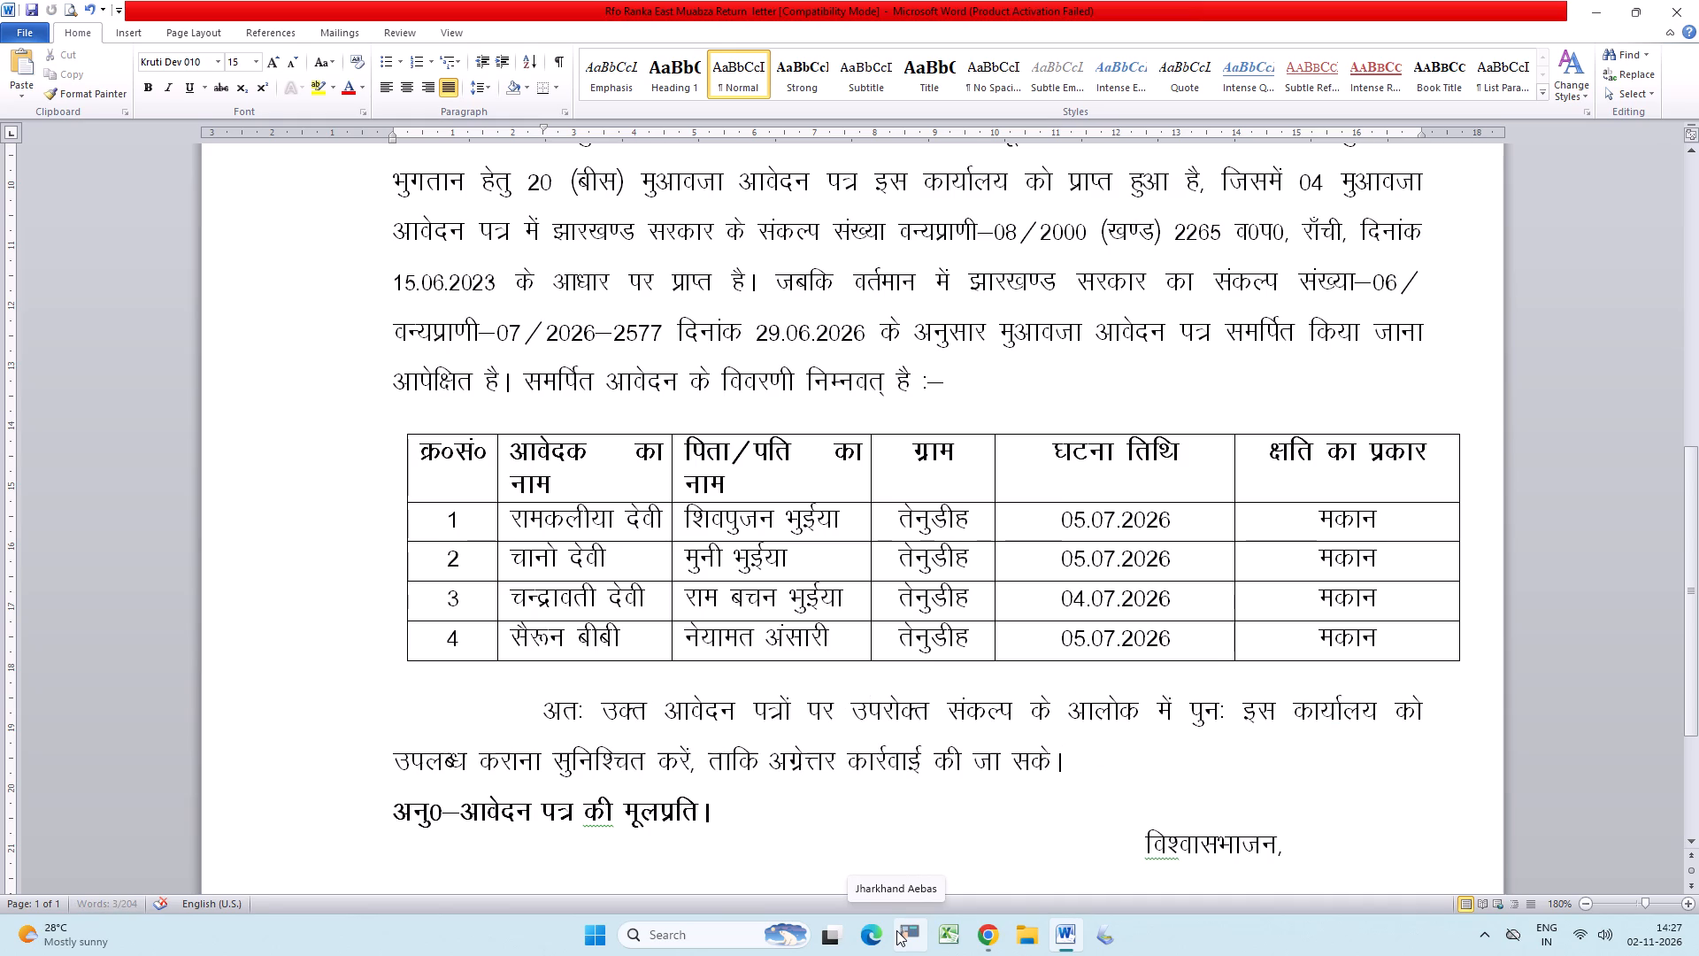
# Insert "विचार करते हुए स्पष्ट मंतव्य के साथ" after "पुनः" in the closing paragraph.
pyautogui.hotkey('ctrl', 'Right')
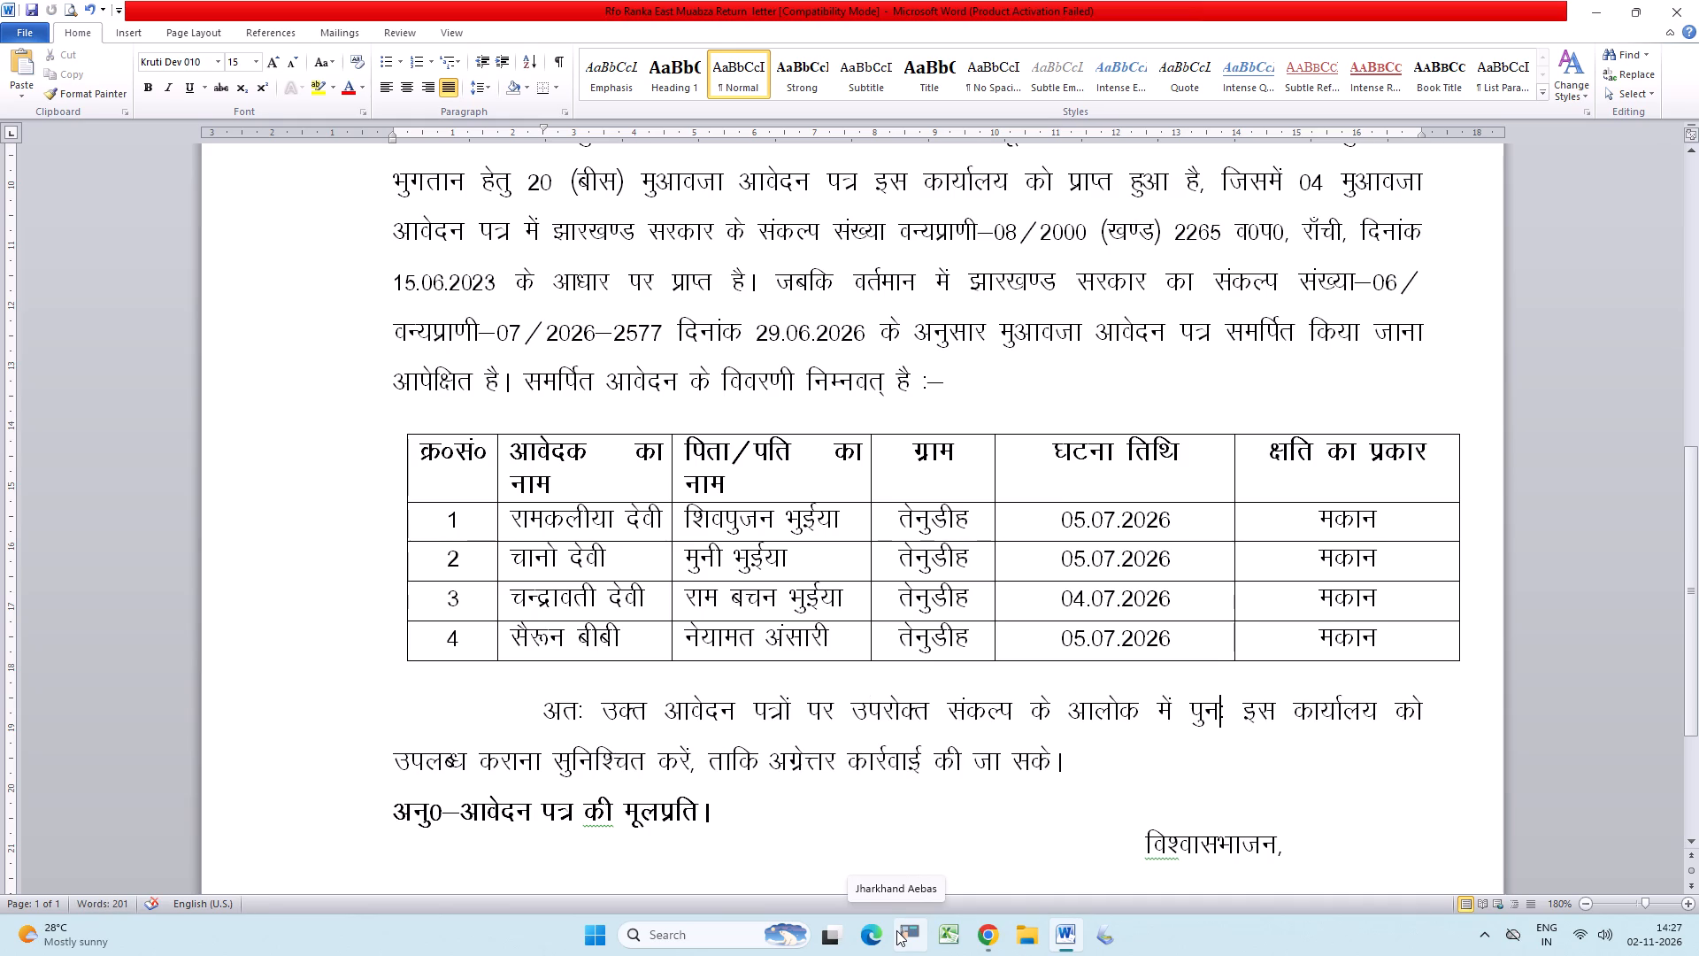
pyautogui.press('Right')
pyautogui.press('space')
pyautogui.write('fopkj djrs gq,')
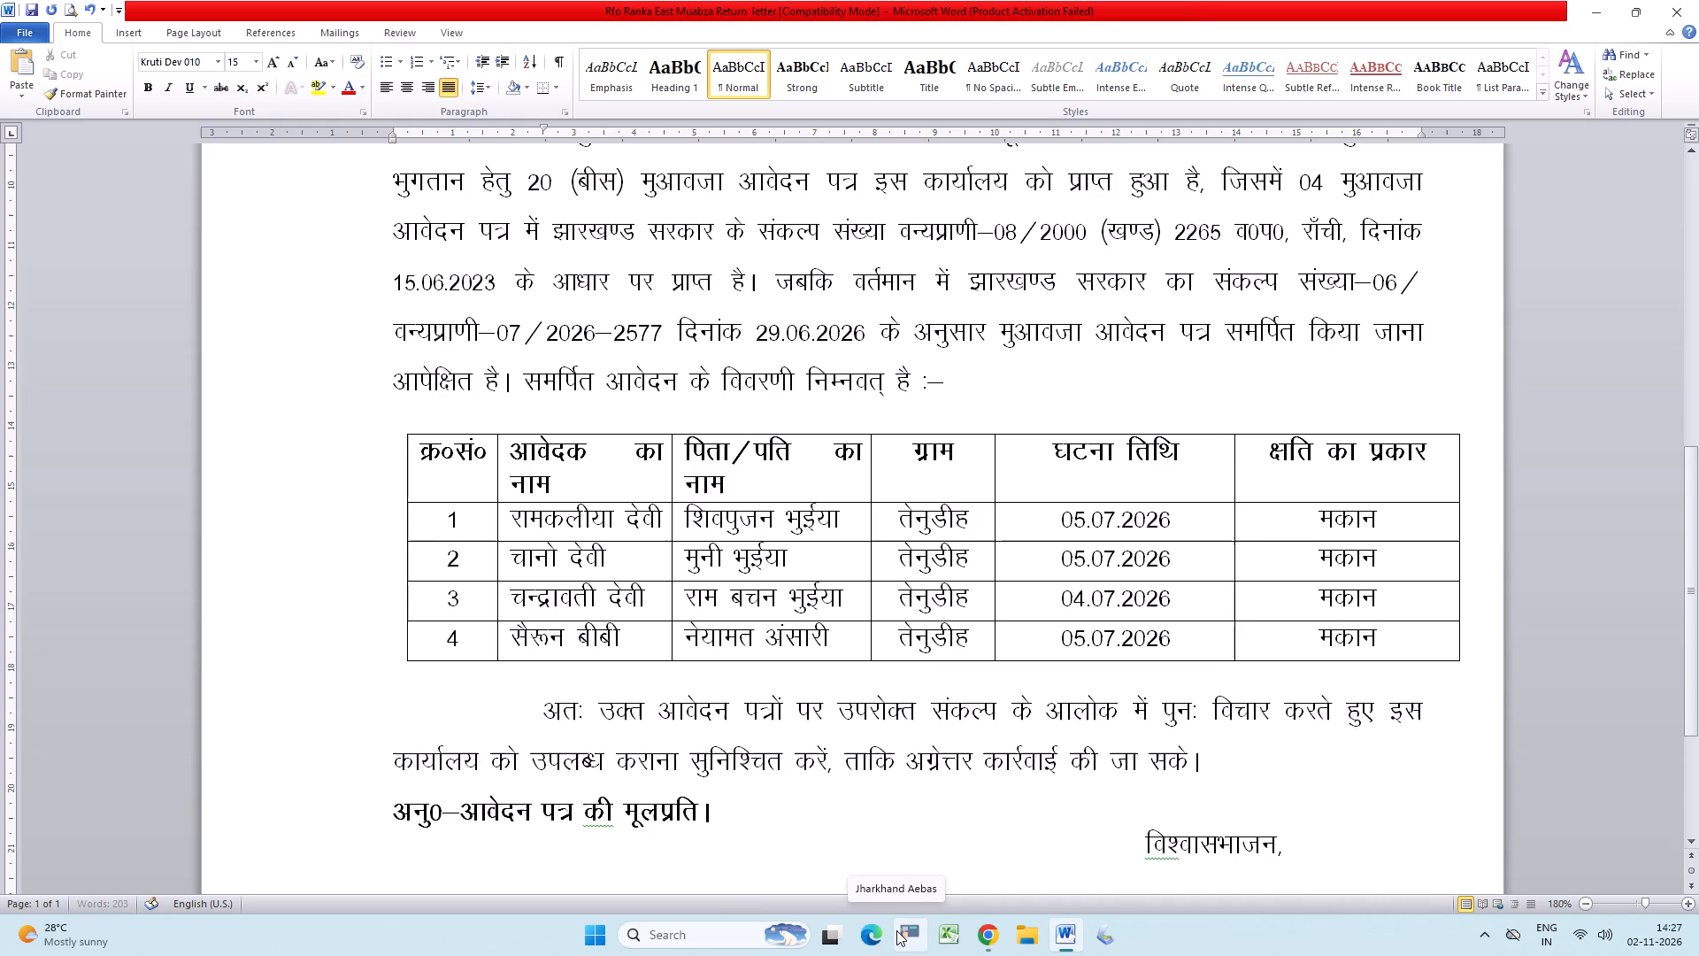
pyautogui.press('space')
pyautogui.press('l')
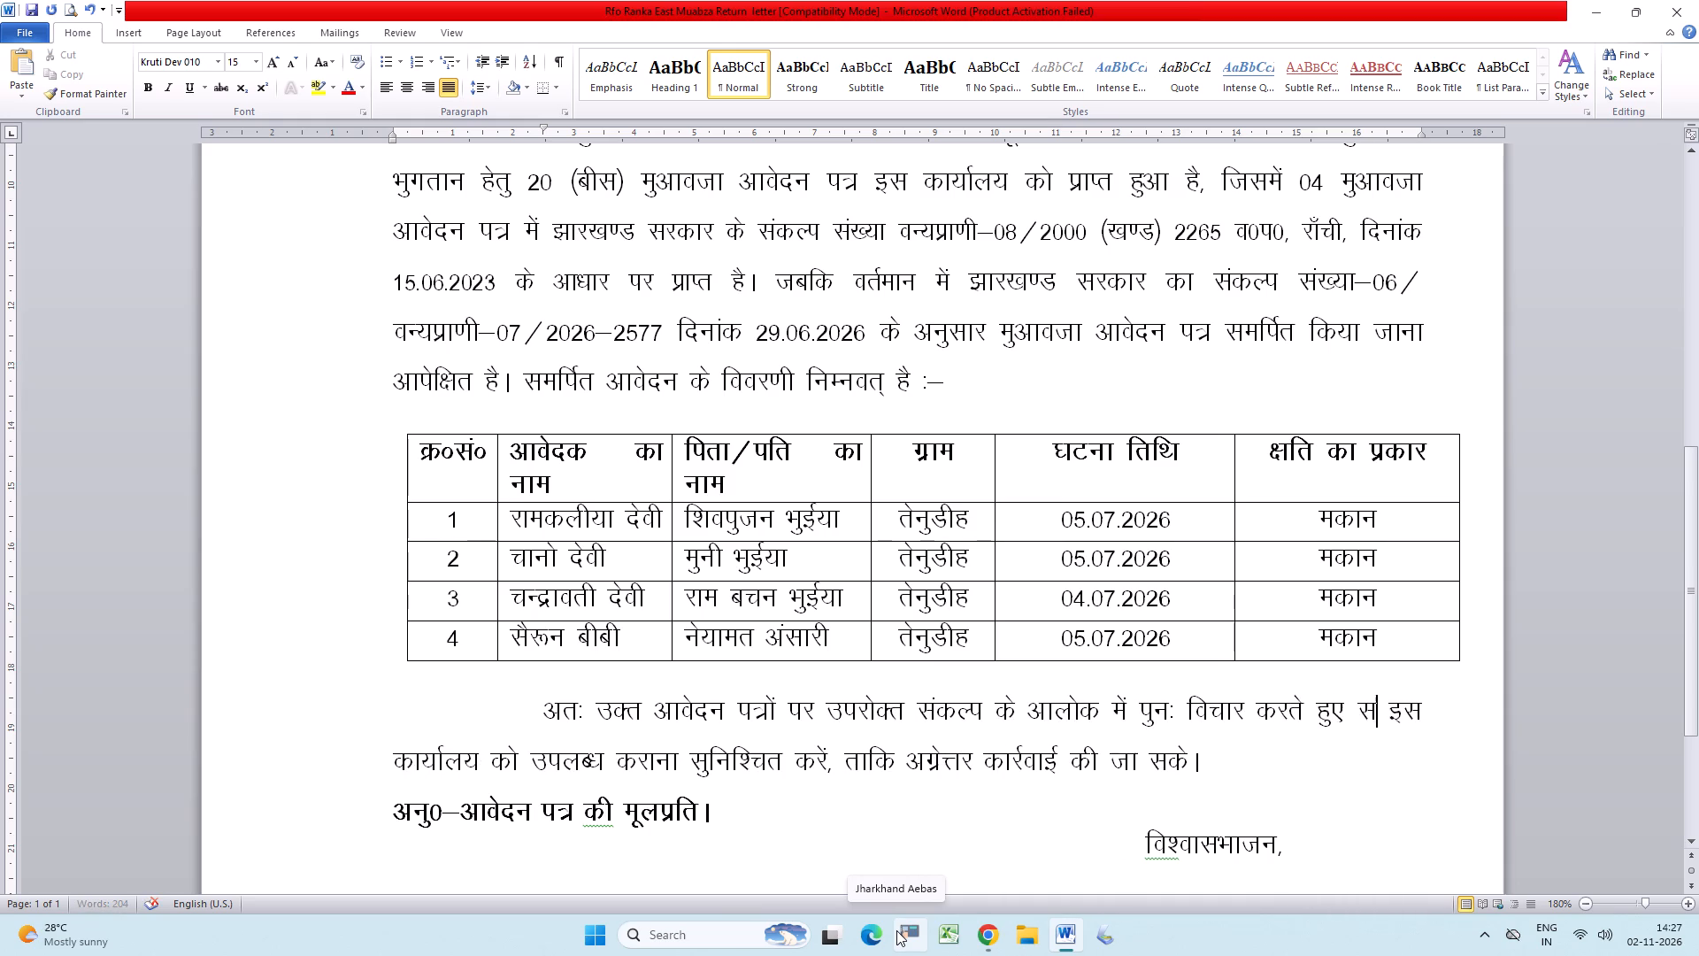
pyautogui.press('BackSpace')
pyautogui.write('Li')
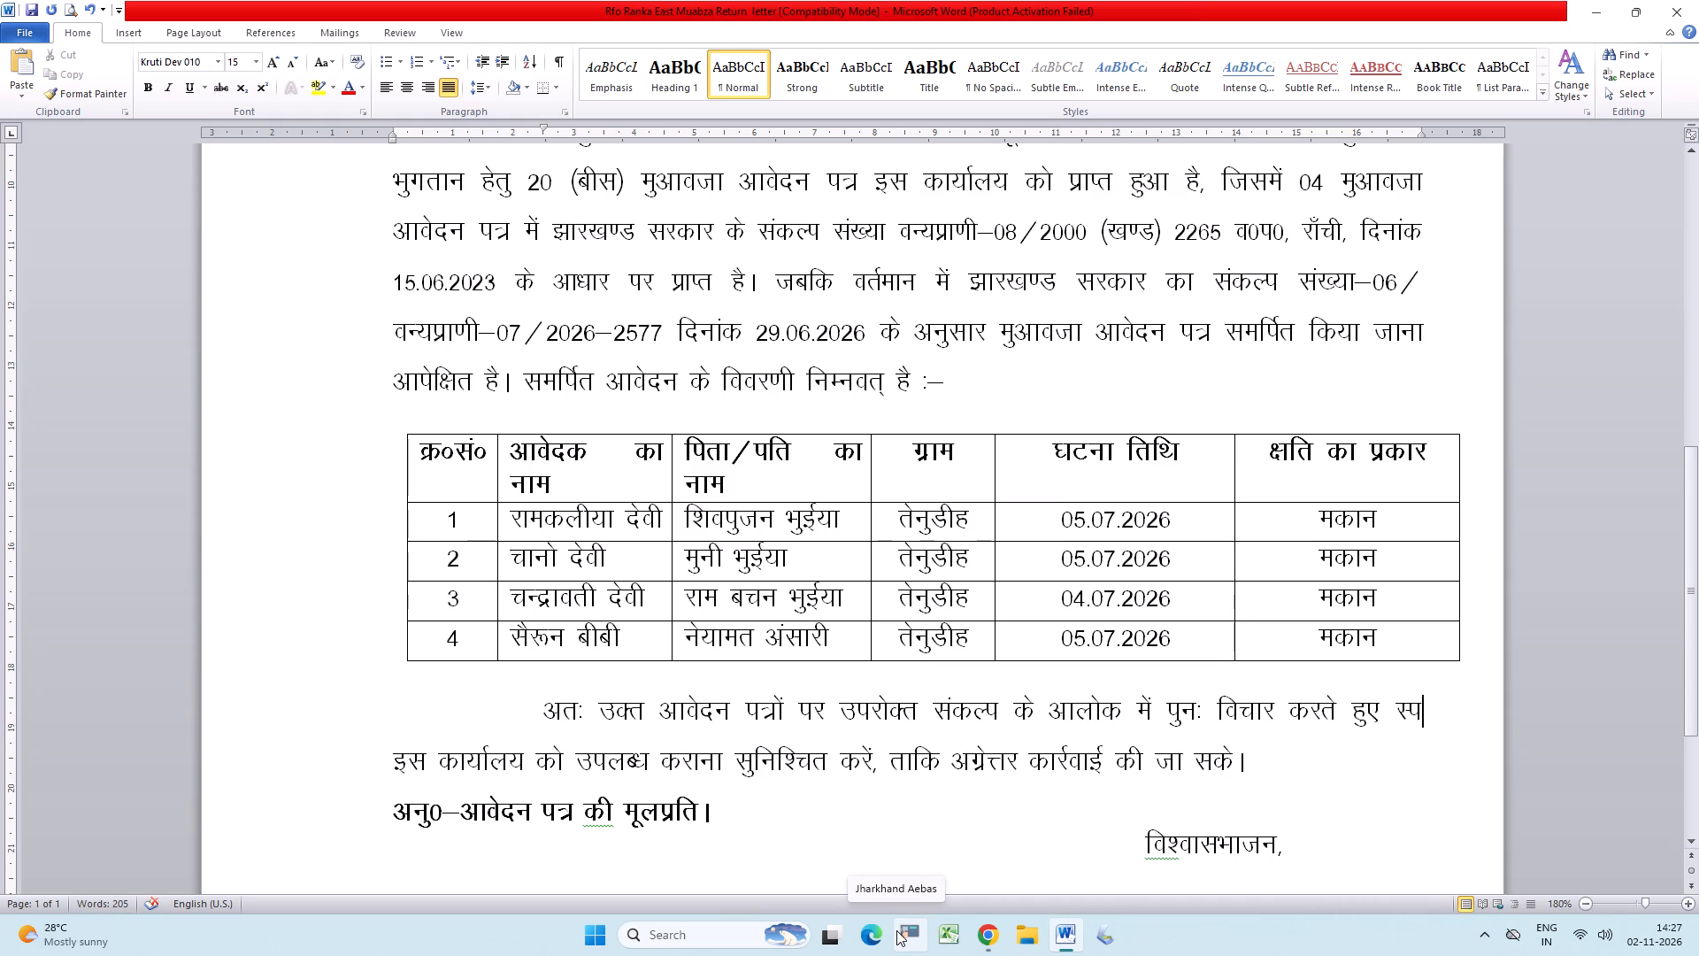
pyautogui.write("'V")
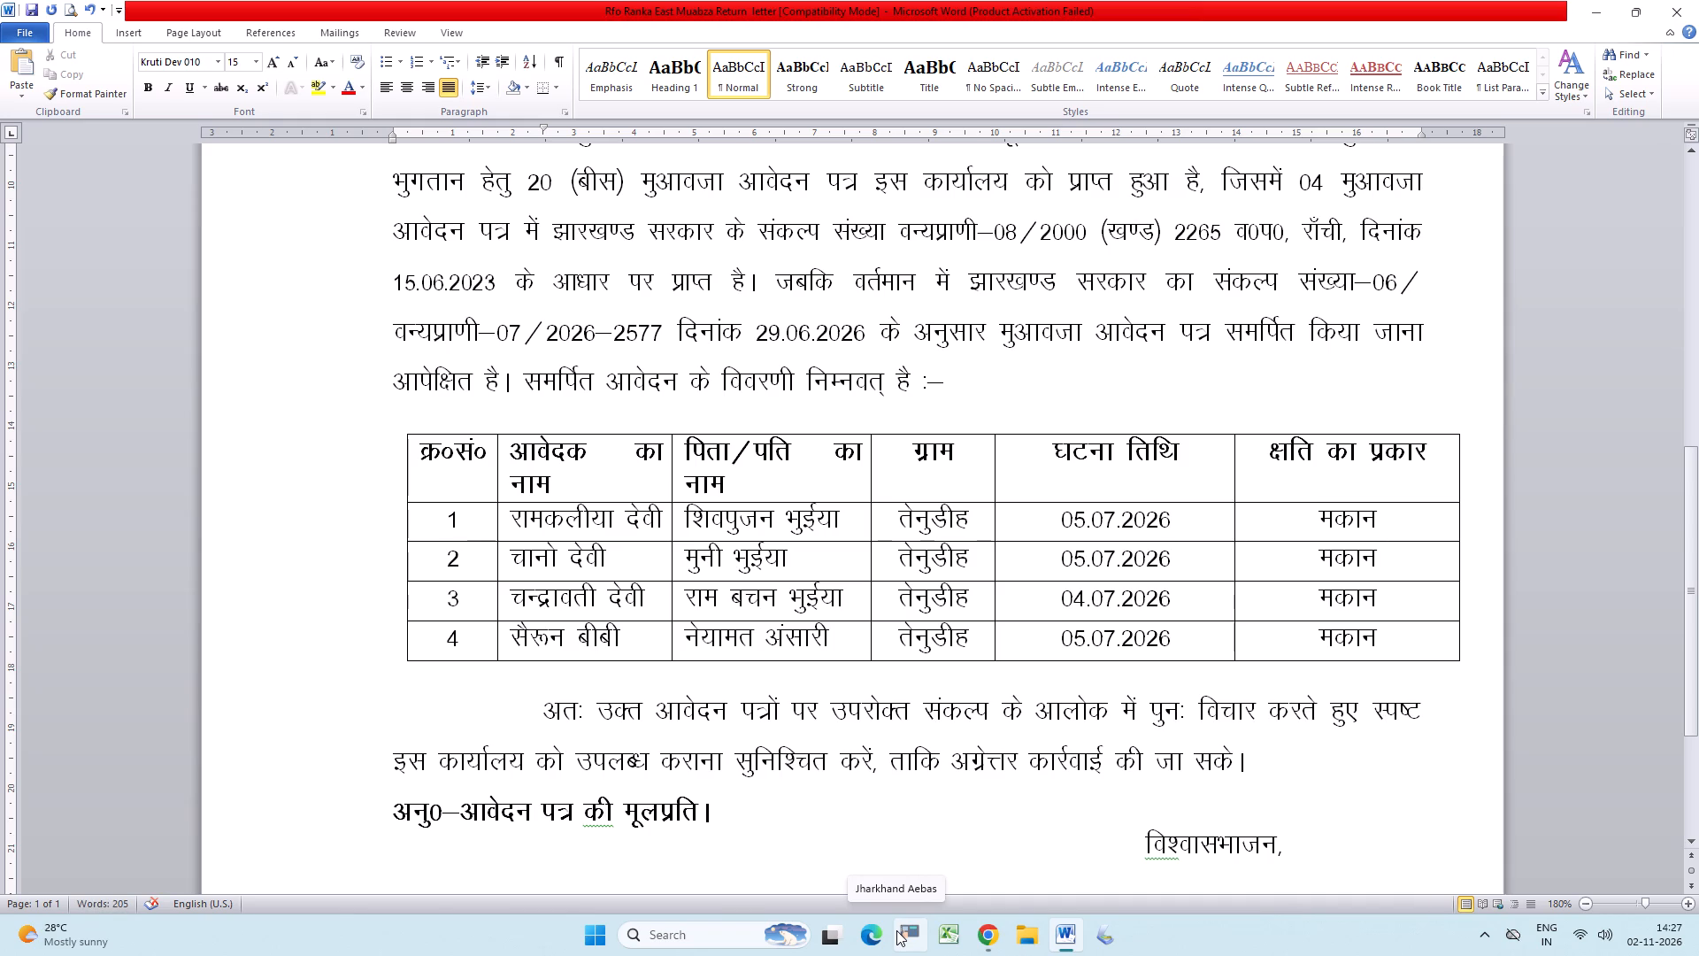
pyautogui.press('space')
pyautogui.write('ear')
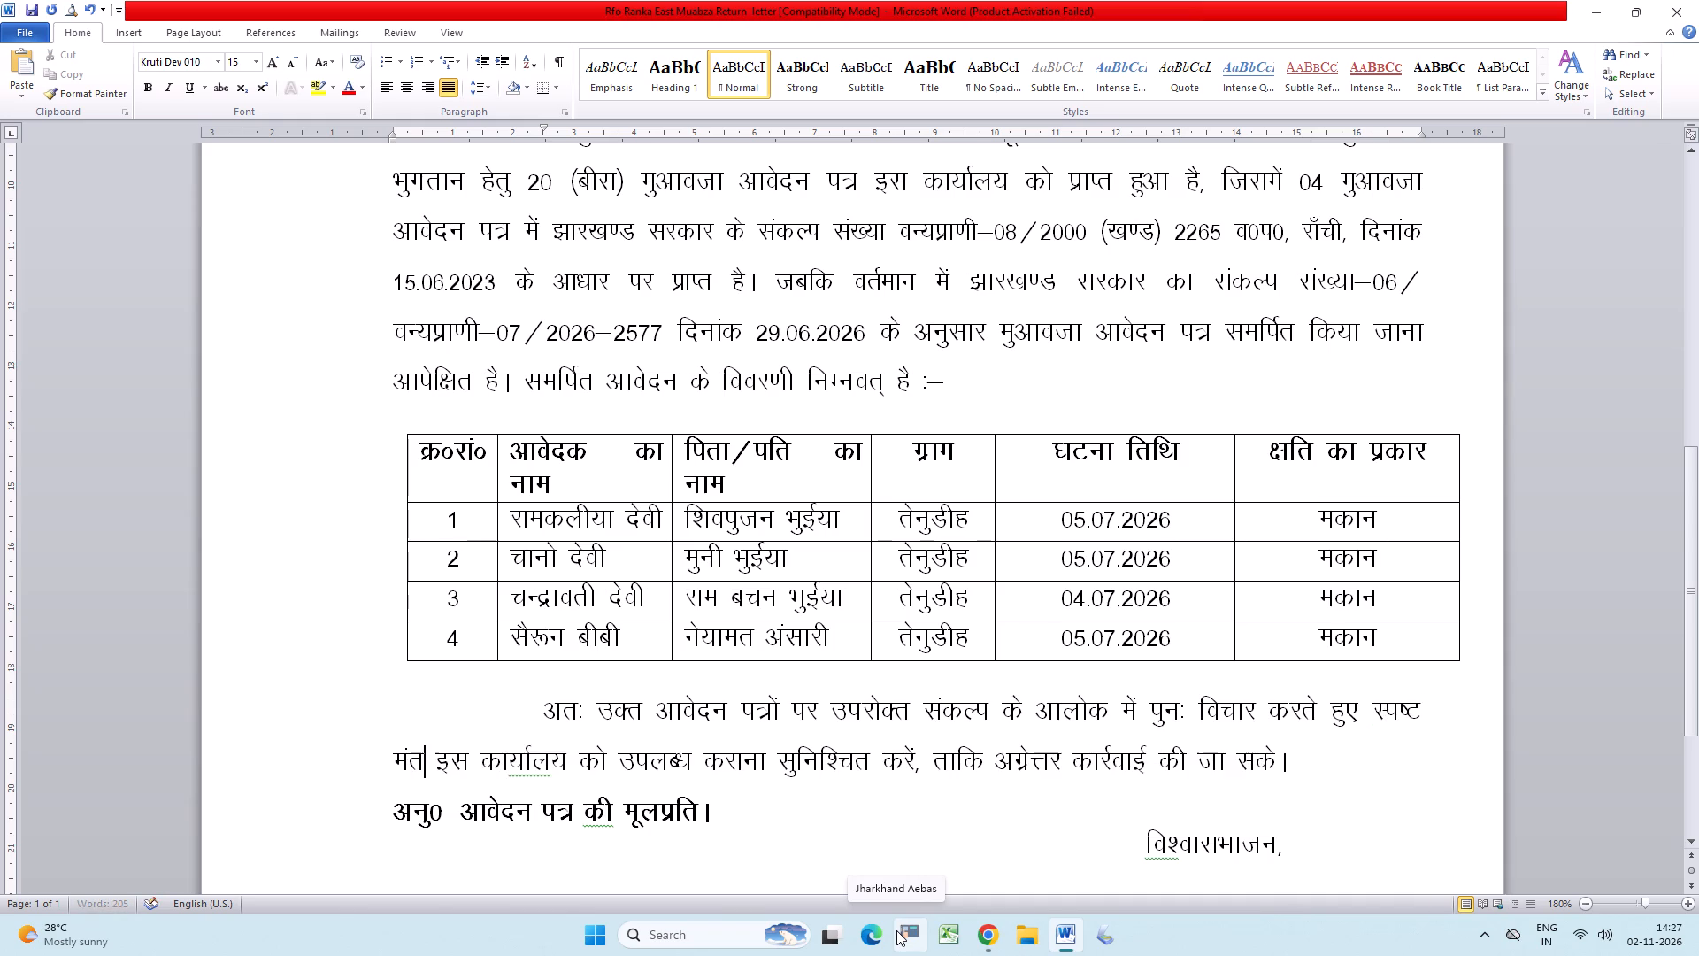
pyautogui.press('c')
pyautogui.press('BackSpace')
pyautogui.write('O;')
pyautogui.press('space')
pyautogui.write('ds lkFk')
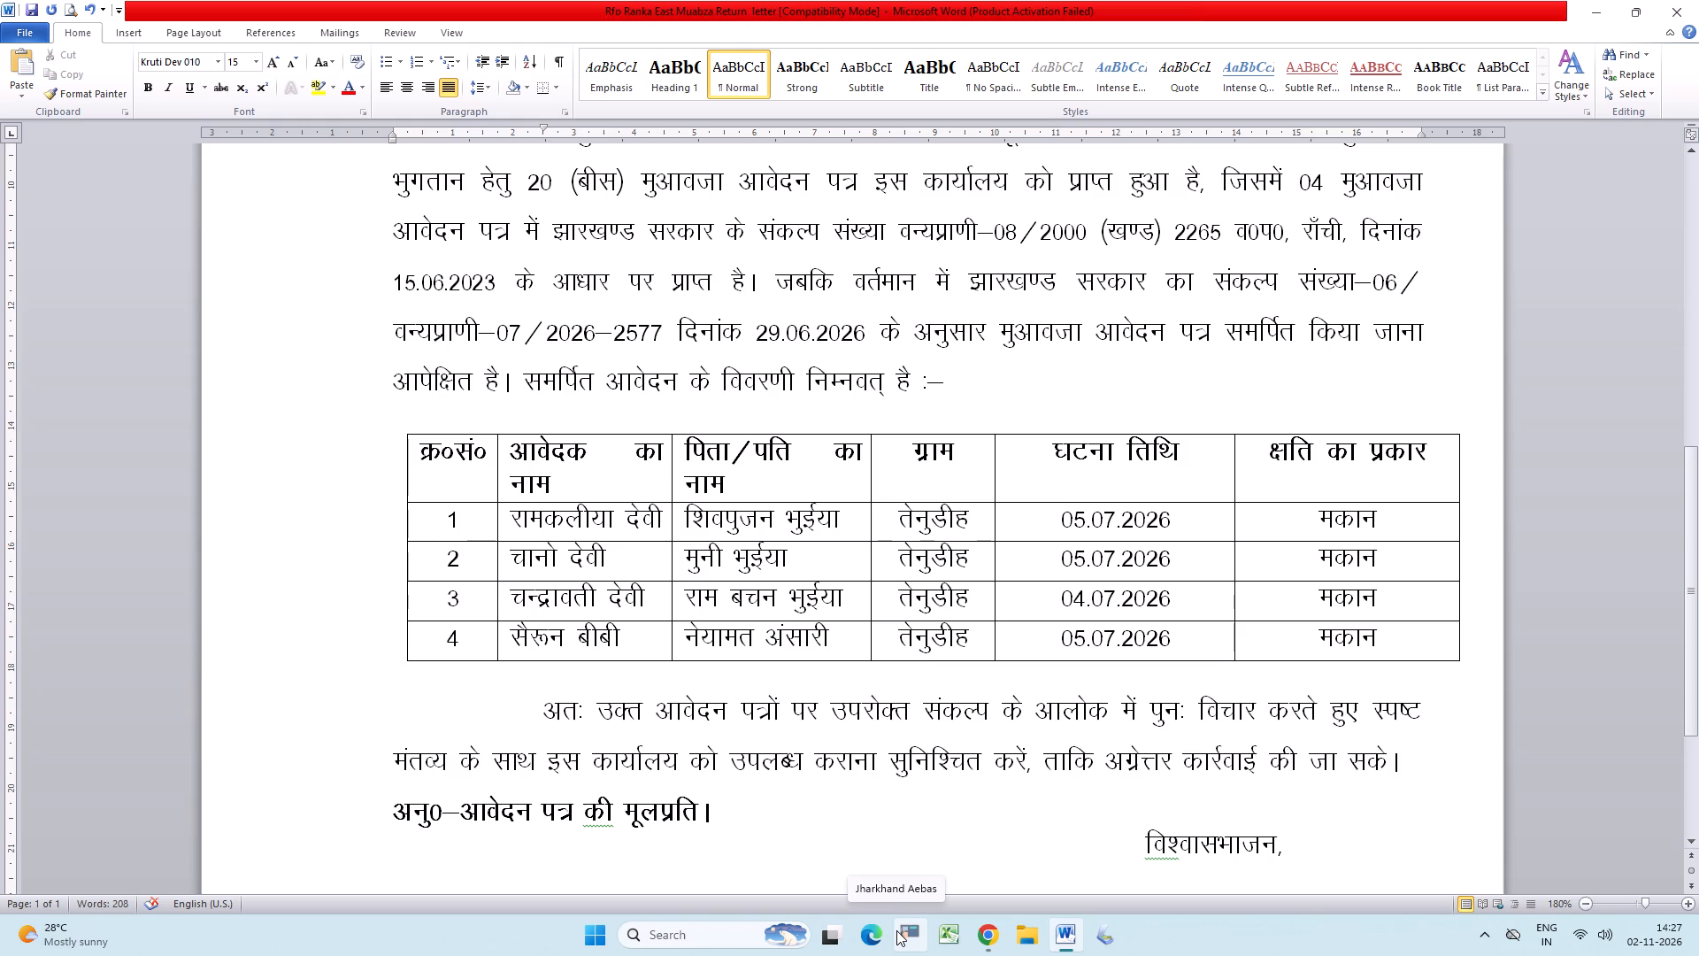
# Continue the closing sentence after "मंतव्य के साथ" with "अनुशंसा पत्र यथाशीघ्र".
pyautogui.press('space')
pyautogui.write('vuq')
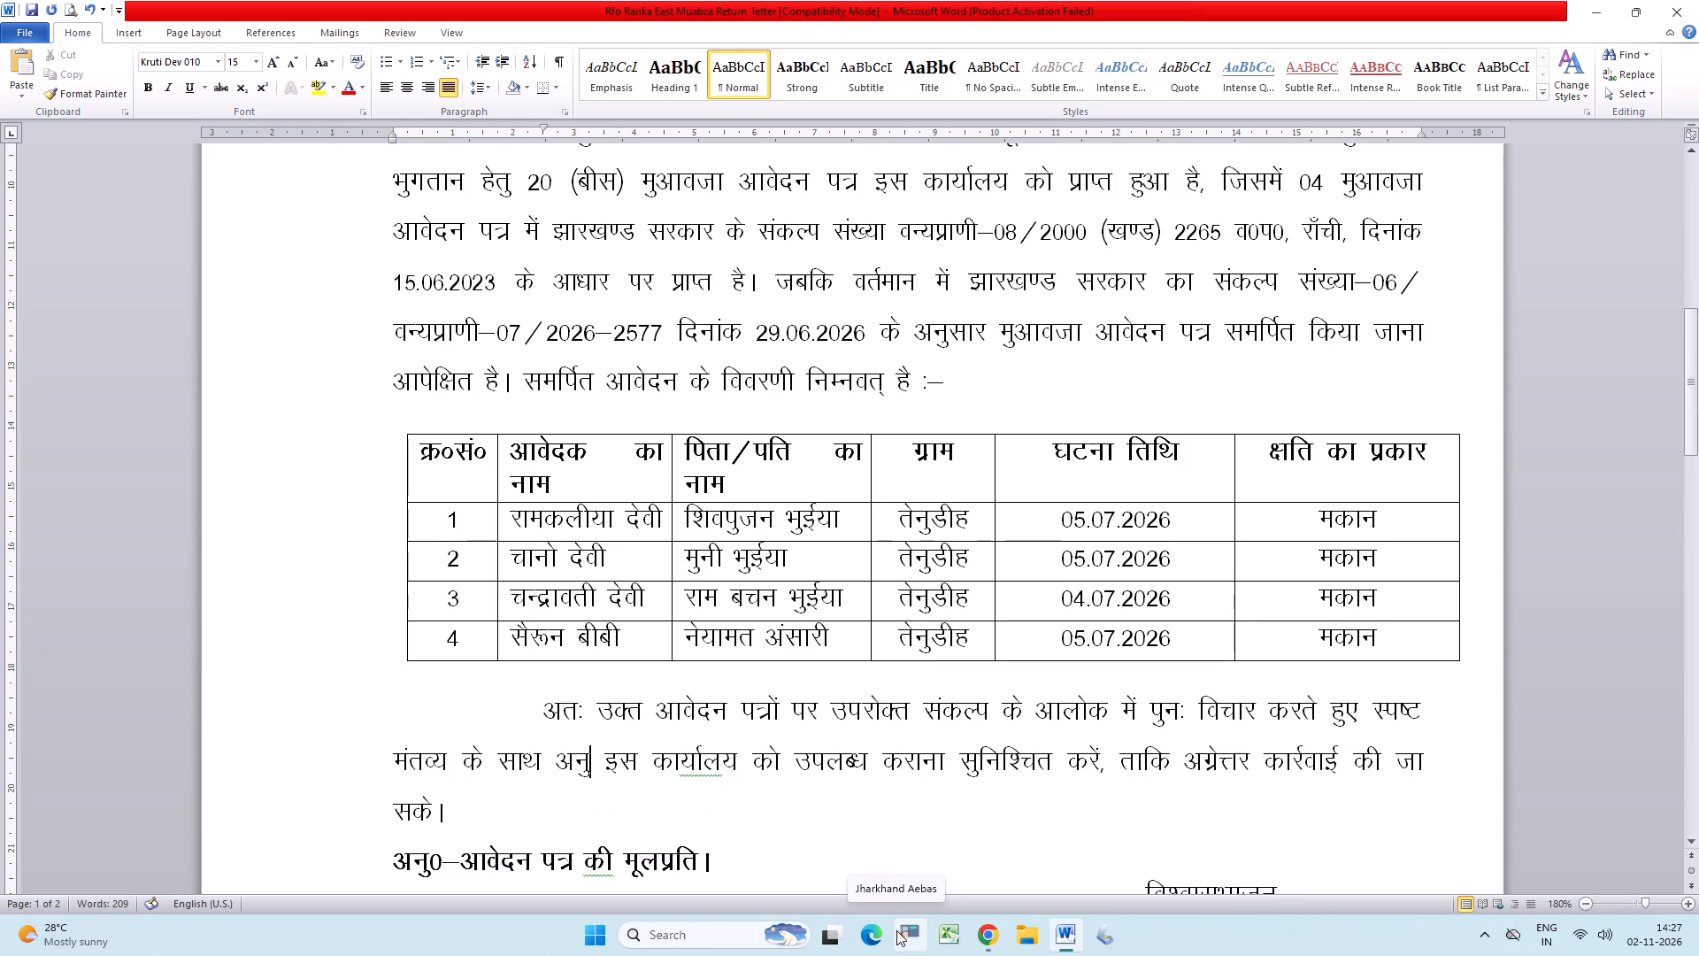
pyautogui.press('l')
pyautogui.press('BackSpace')
pyautogui.write('"kalk')
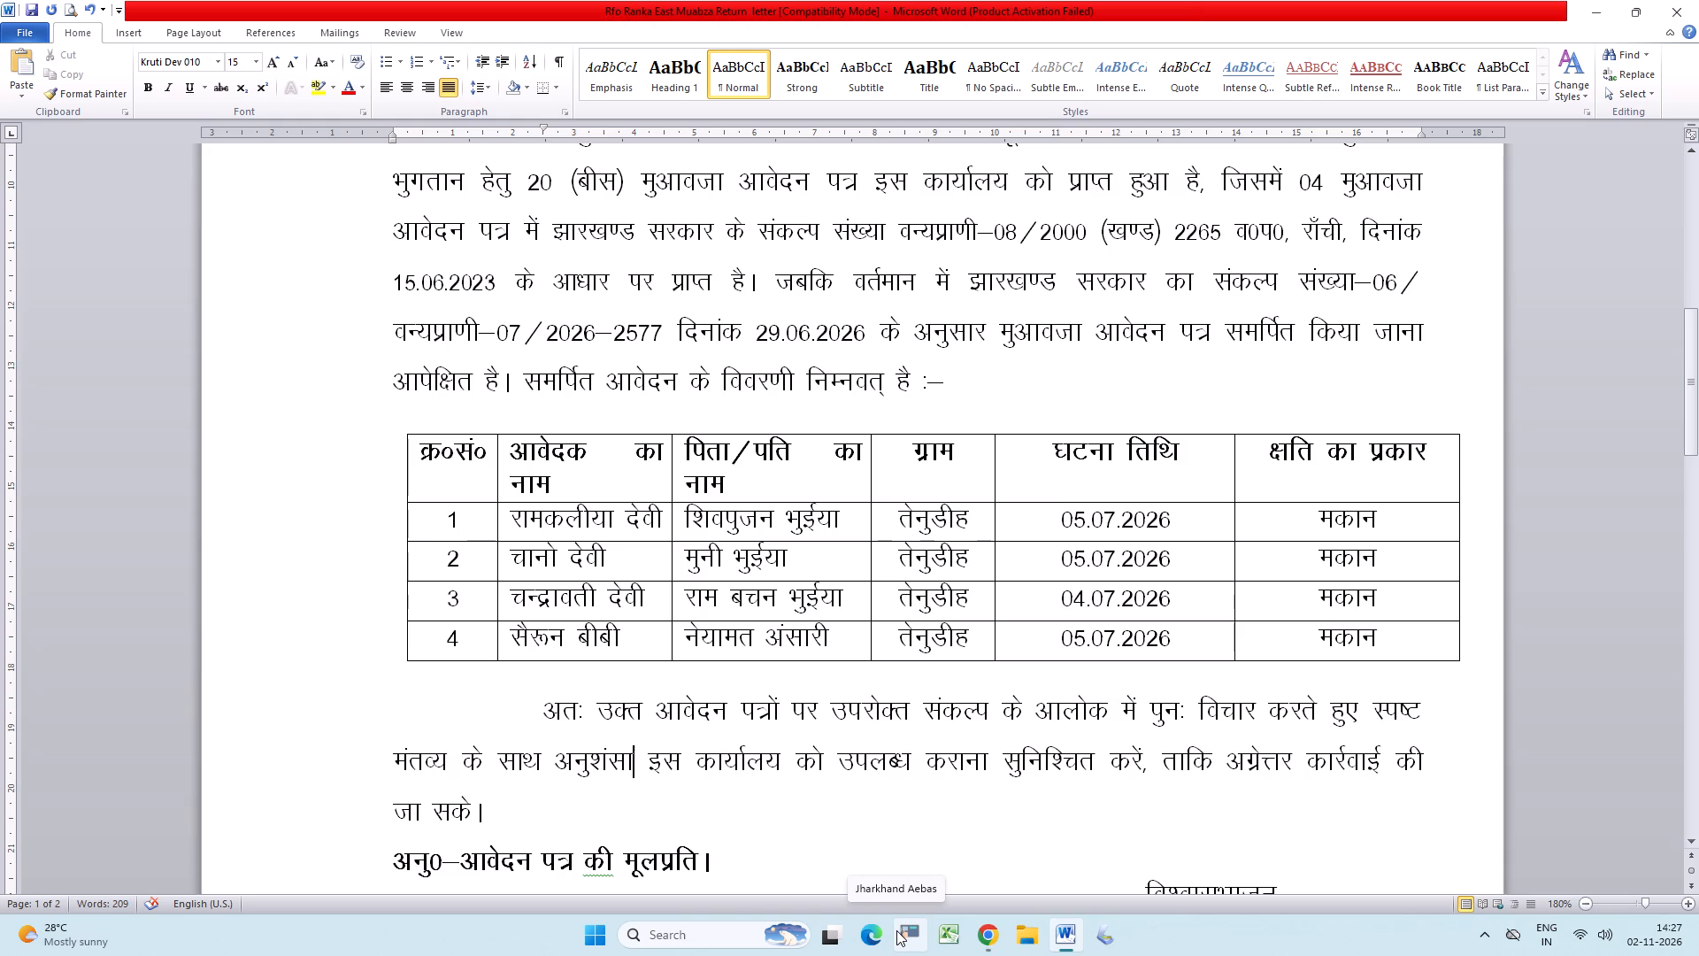
pyautogui.press('space')
pyautogui.write('i=')
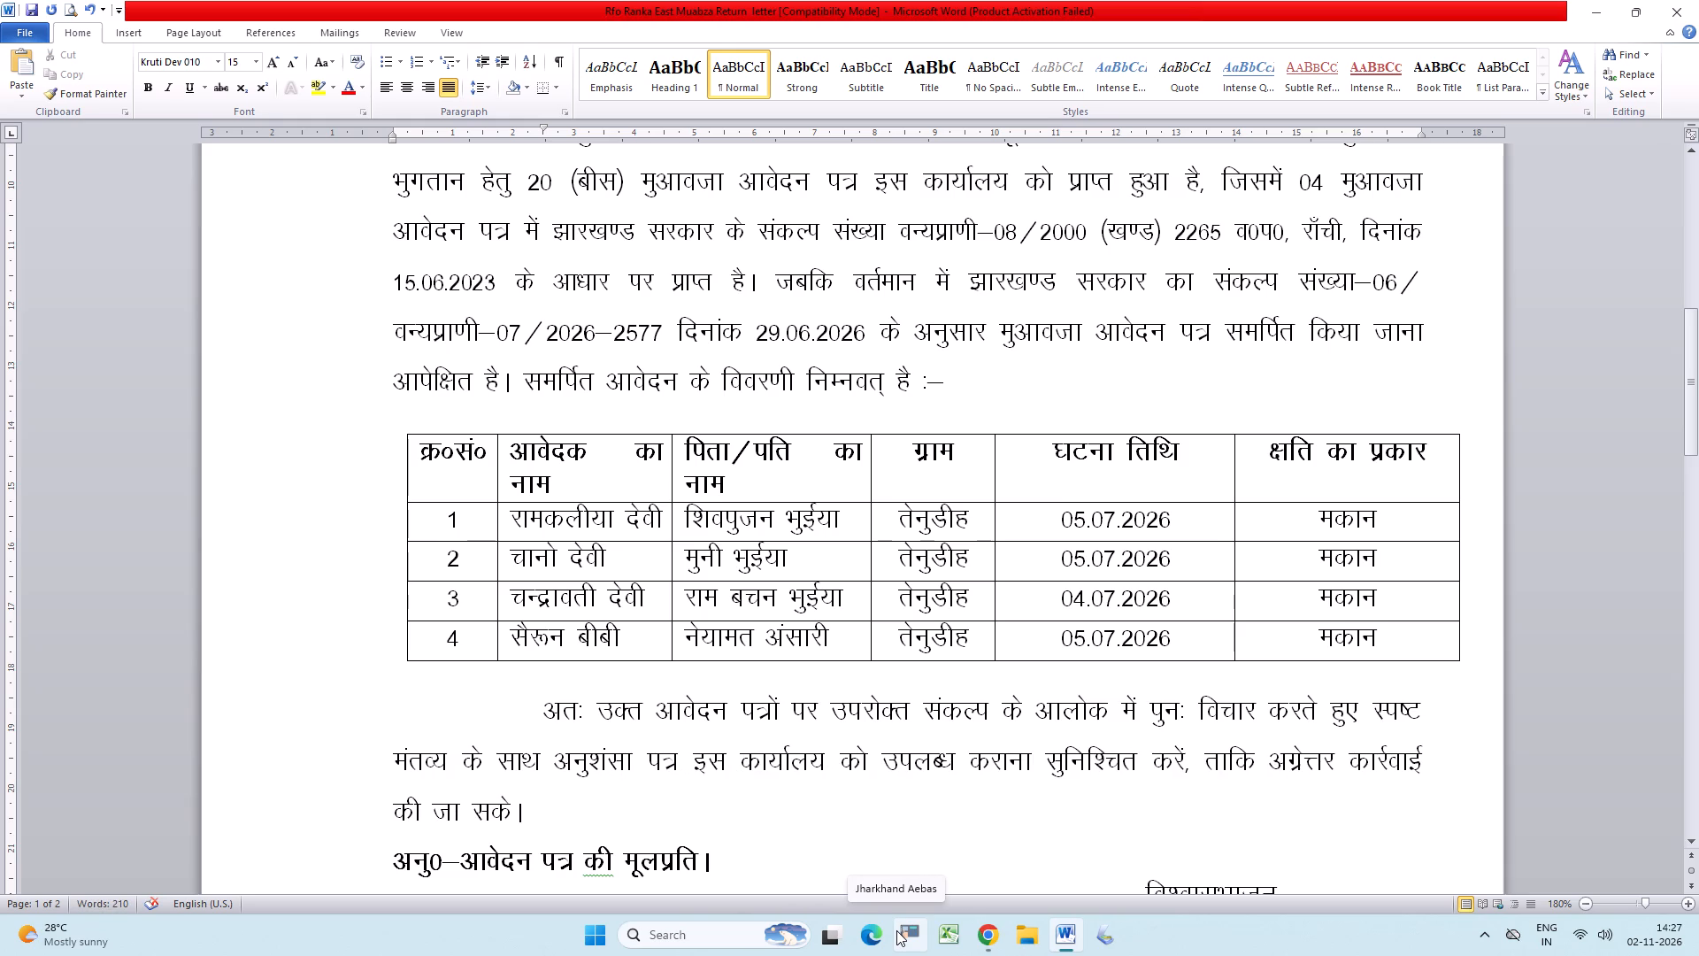
pyautogui.press('space')
pyautogui.write(';Fkk')
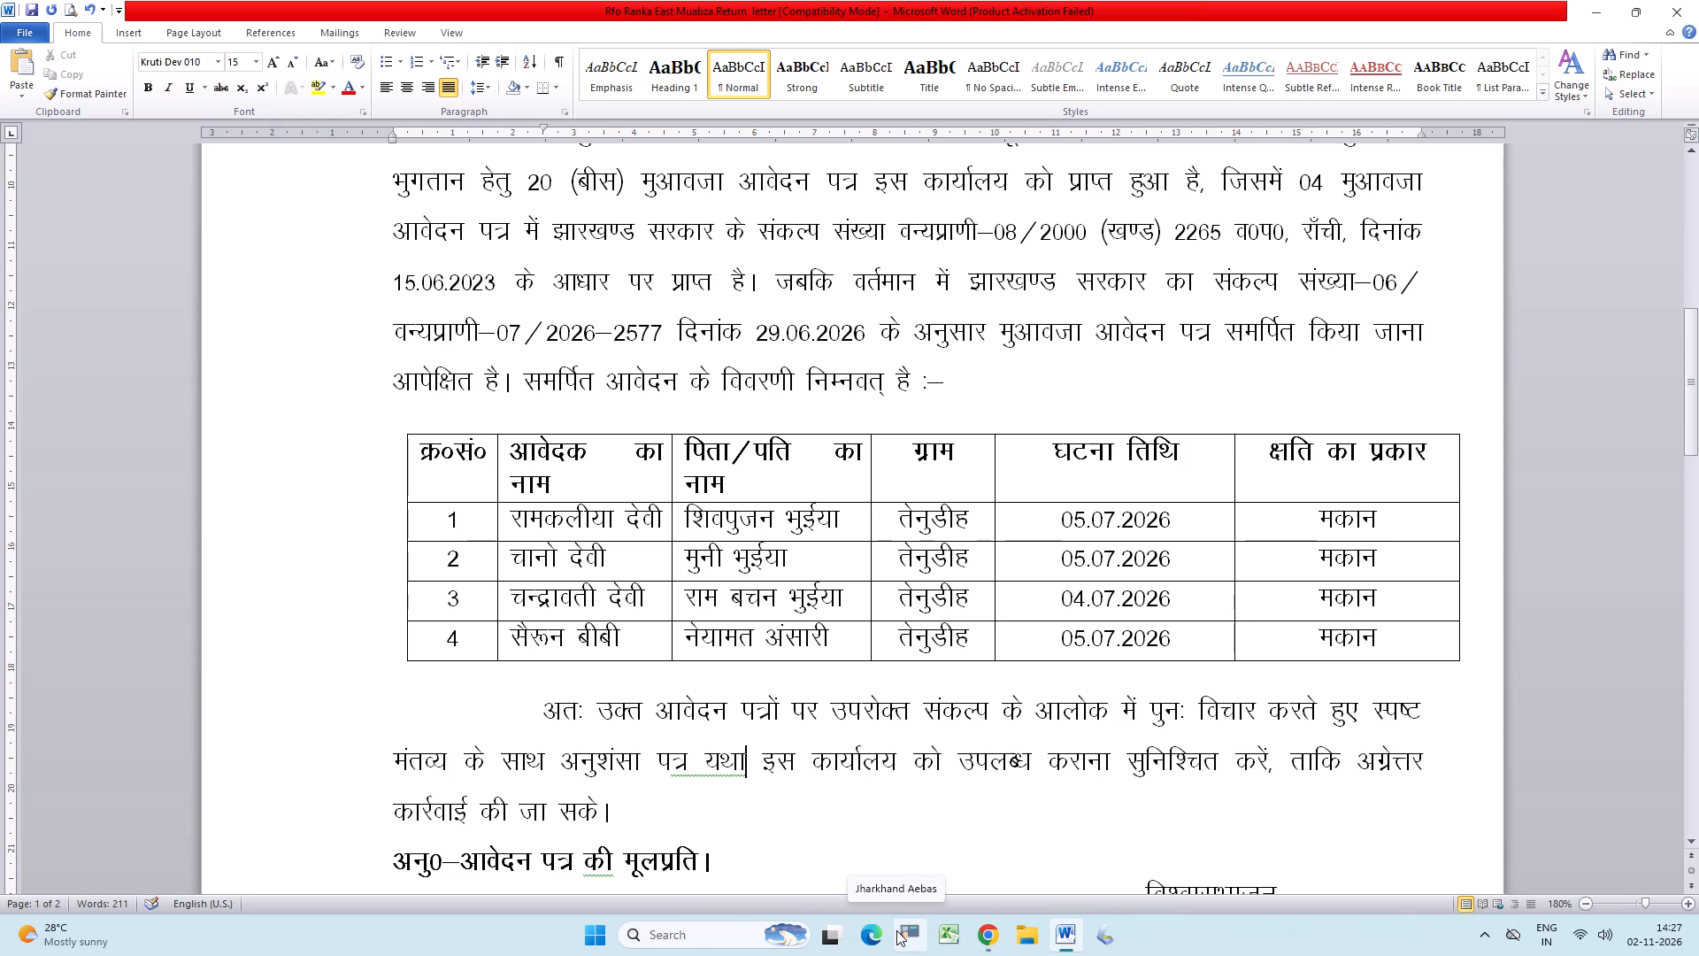
pyautogui.write('"kh?kz')
pyautogui.press('space')
pyautogui.write('le')
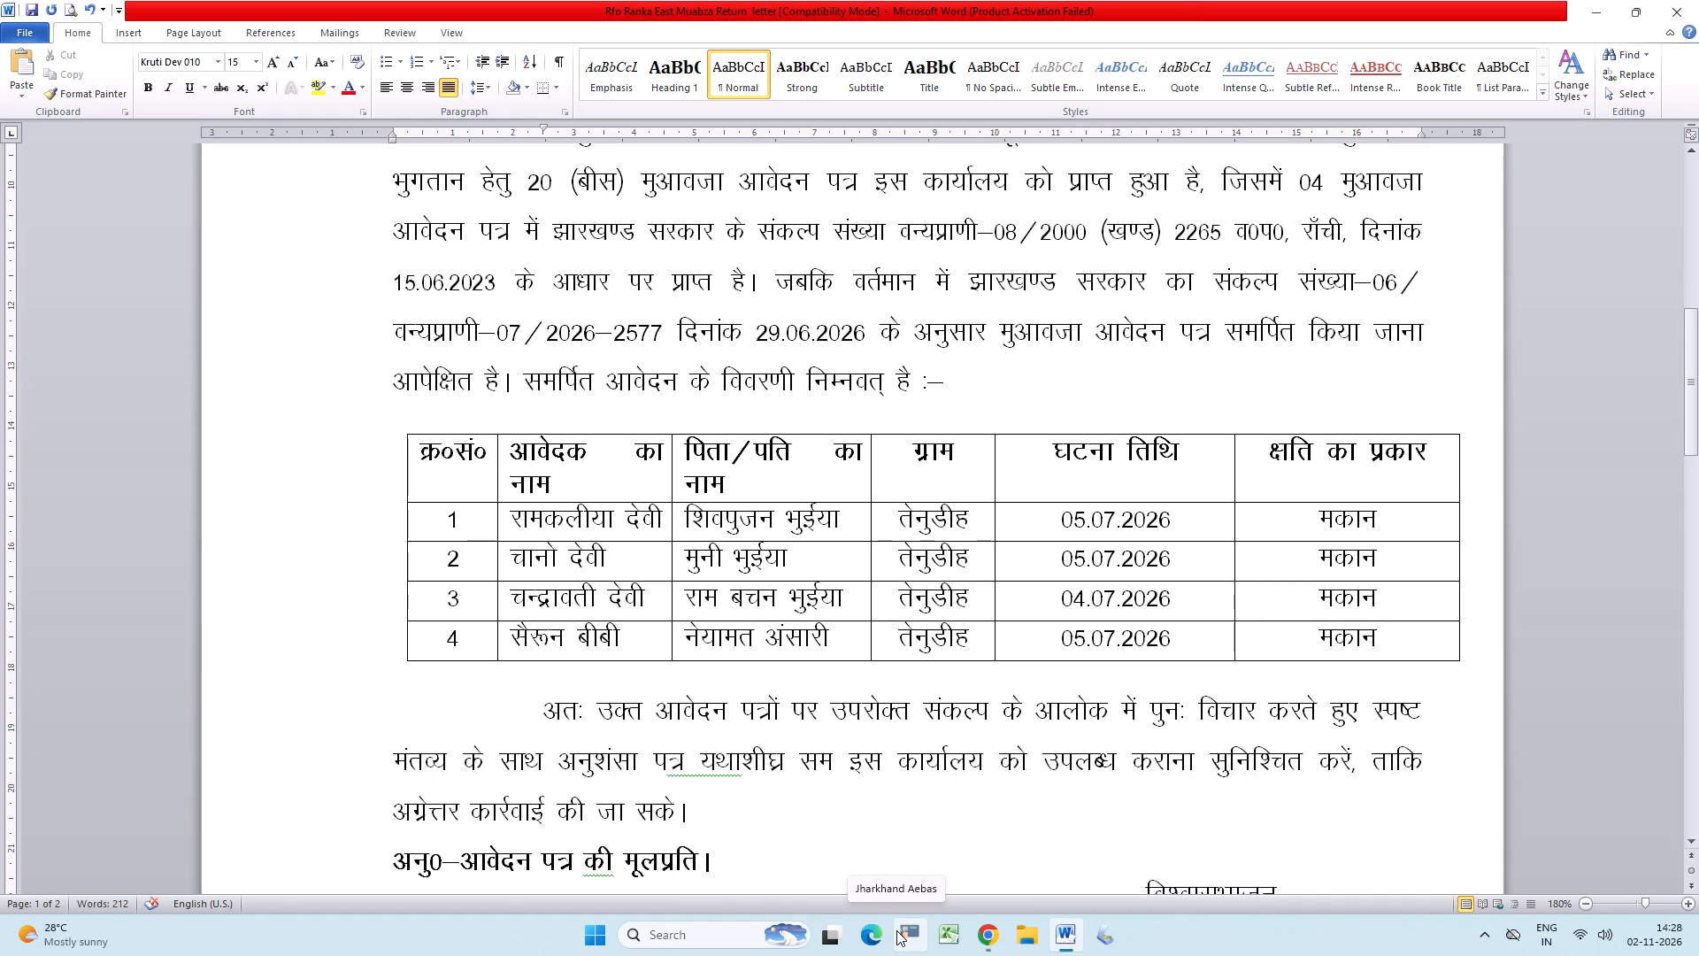
pyautogui.press('BackSpace')
pyautogui.press('BackSpace')
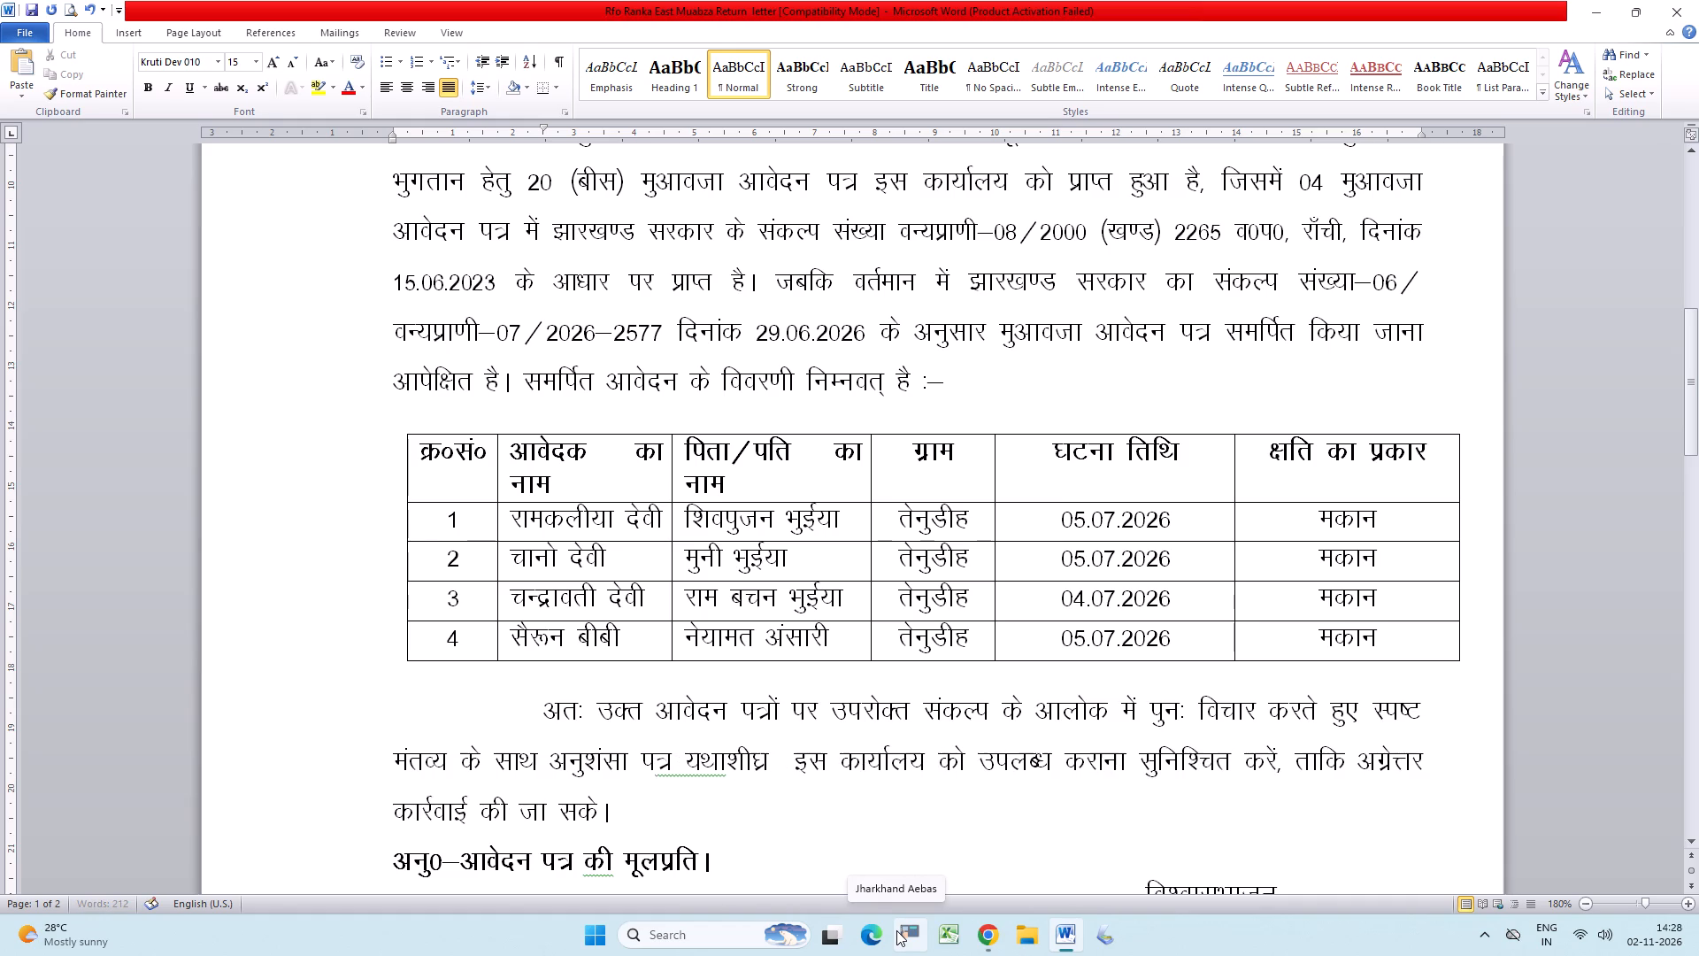
# End the new closing sentence after "यथाशीघ्र" with "पुनः समर्पित करें।".
pyautogui.press('i')
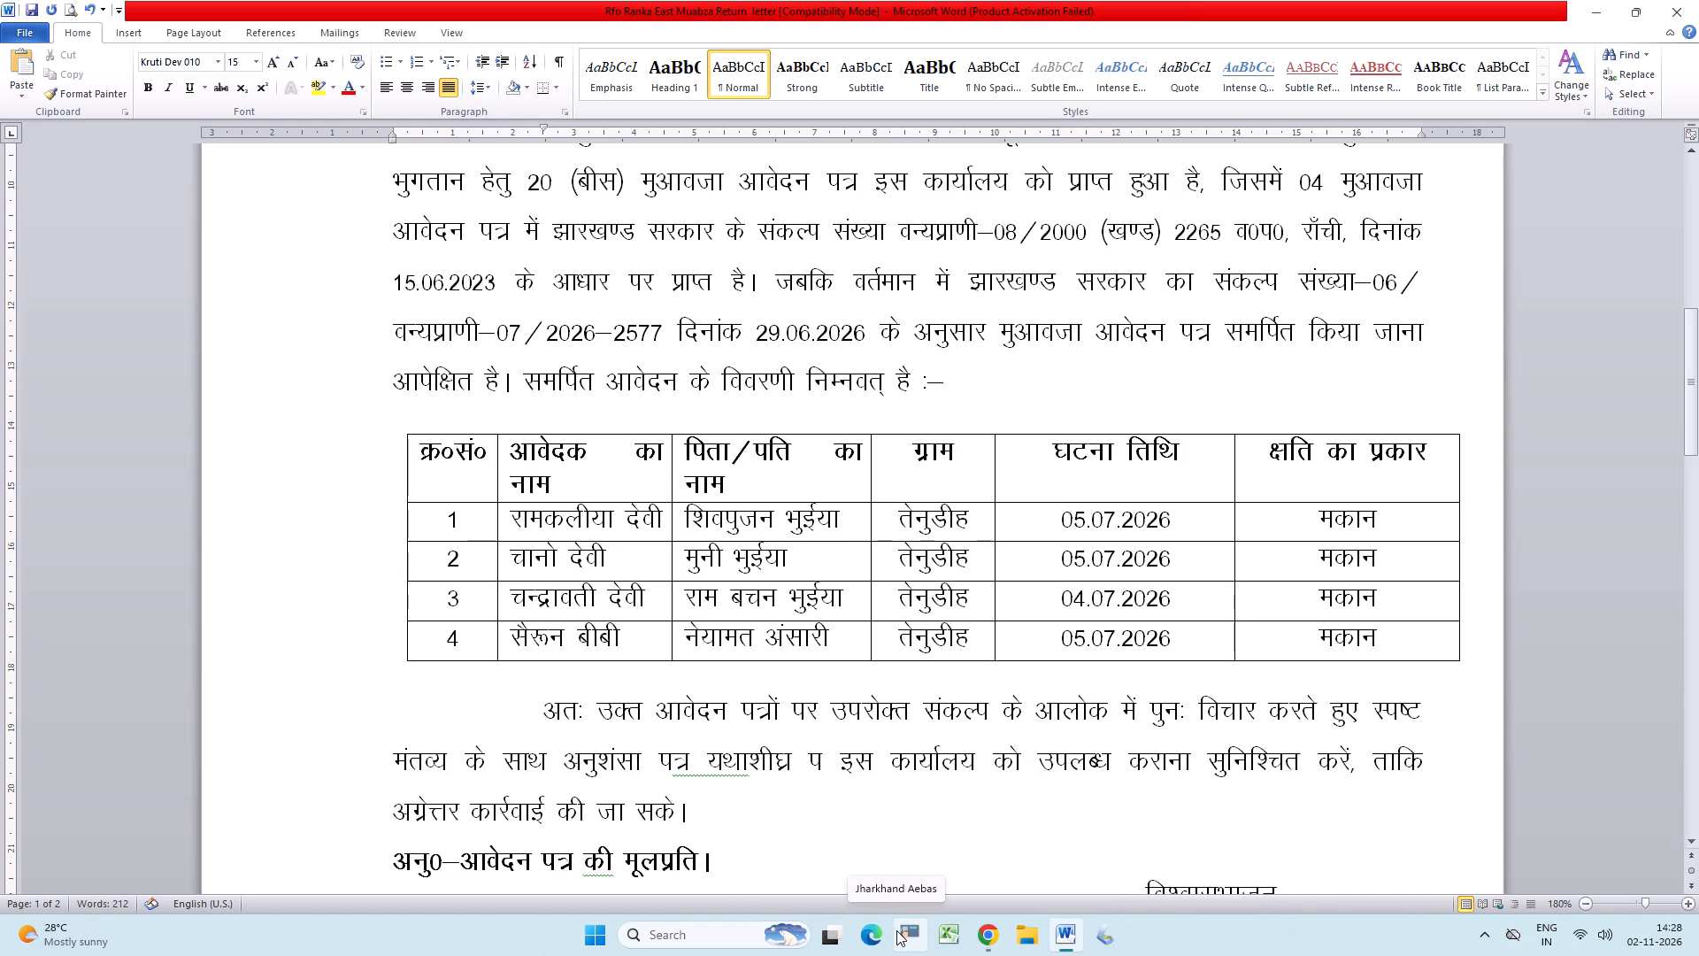
pyautogui.write('qu')
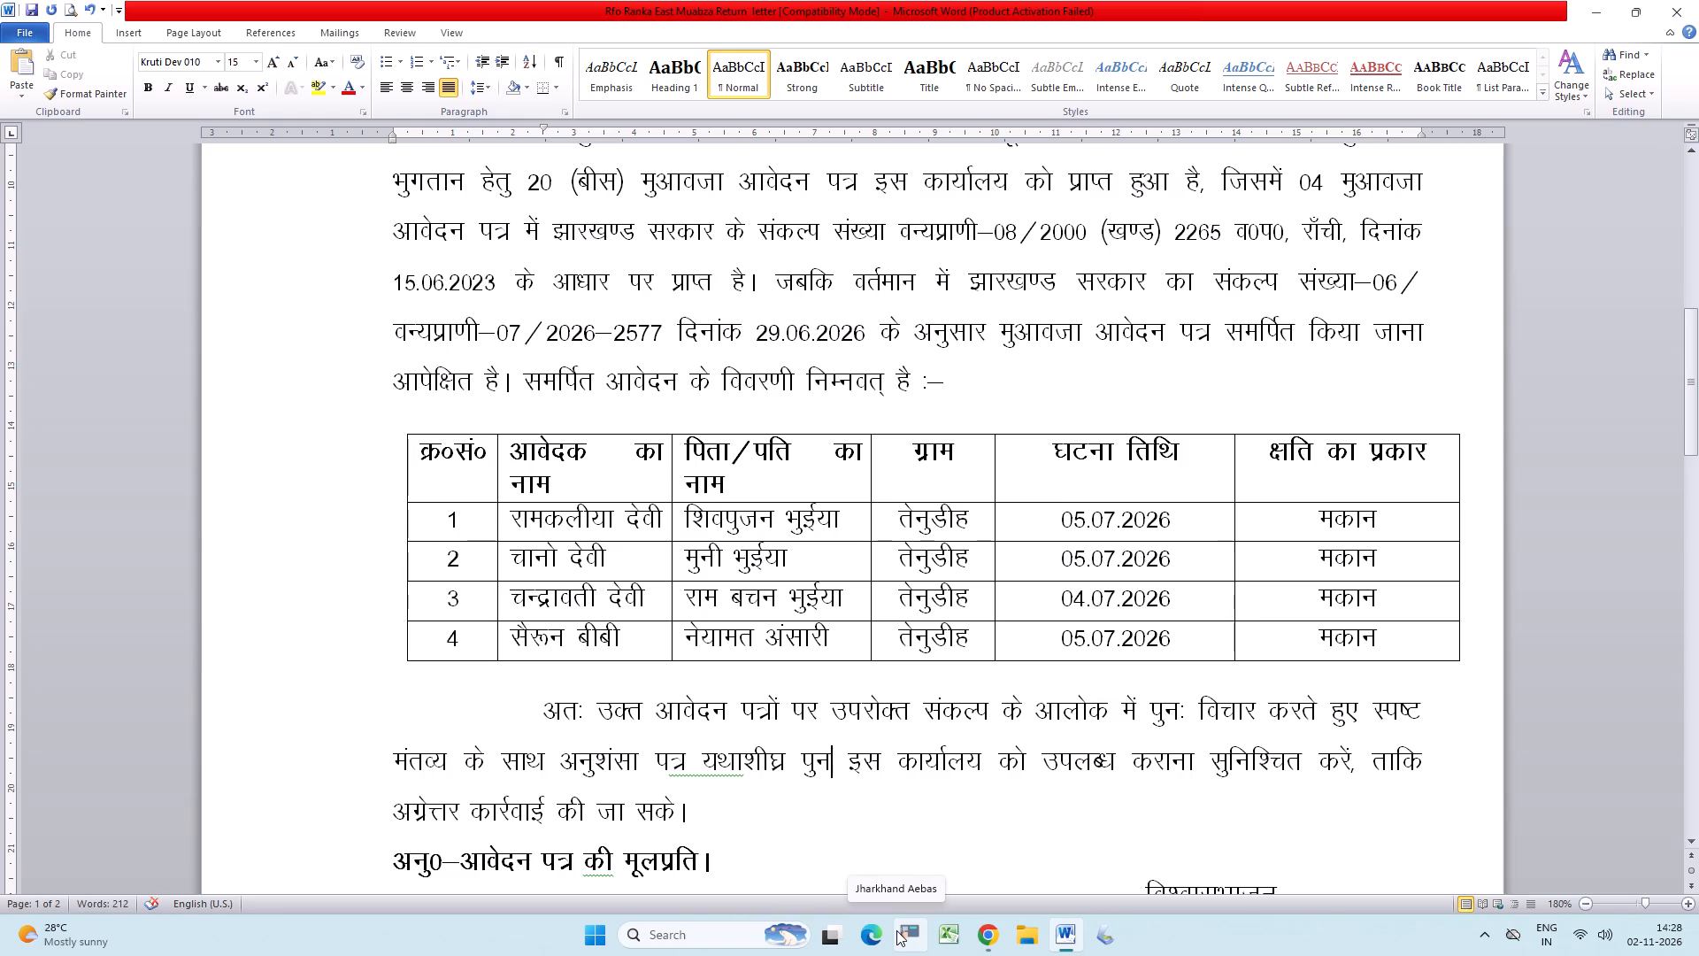
pyautogui.write('%')
pyautogui.press('space')
pyautogui.write('lr')
pyautogui.press('BackSpace')
pyautogui.press('r')
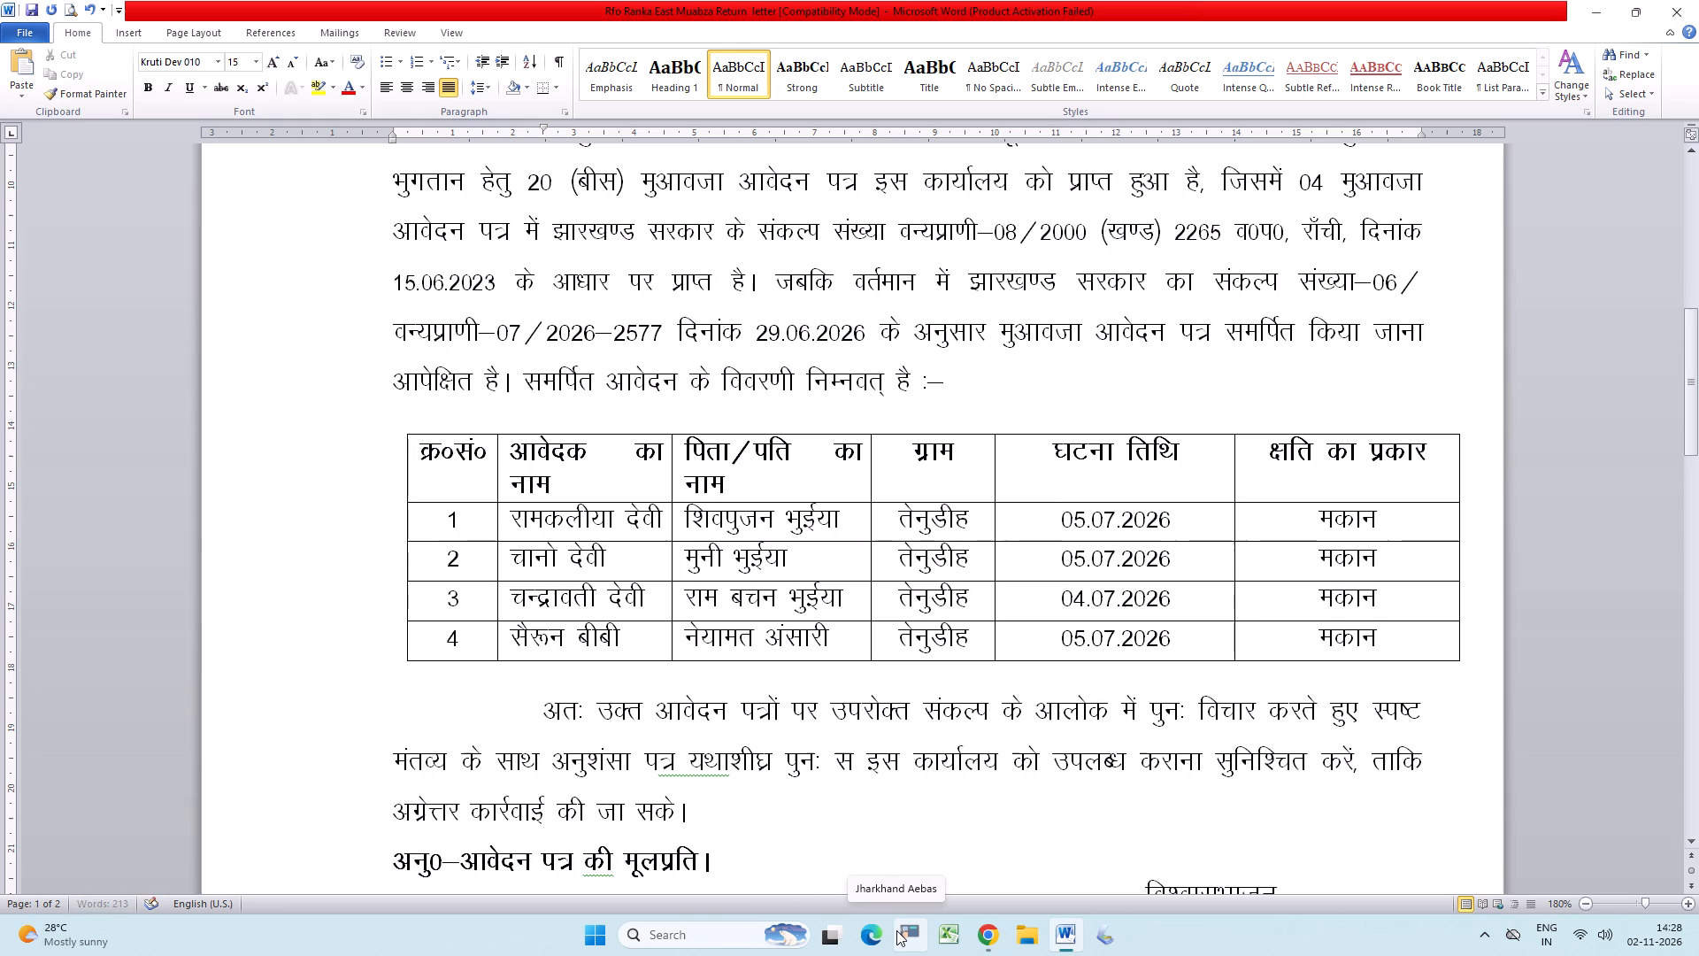
pyautogui.press('BackSpace')
pyautogui.write('efiZr djsaA')
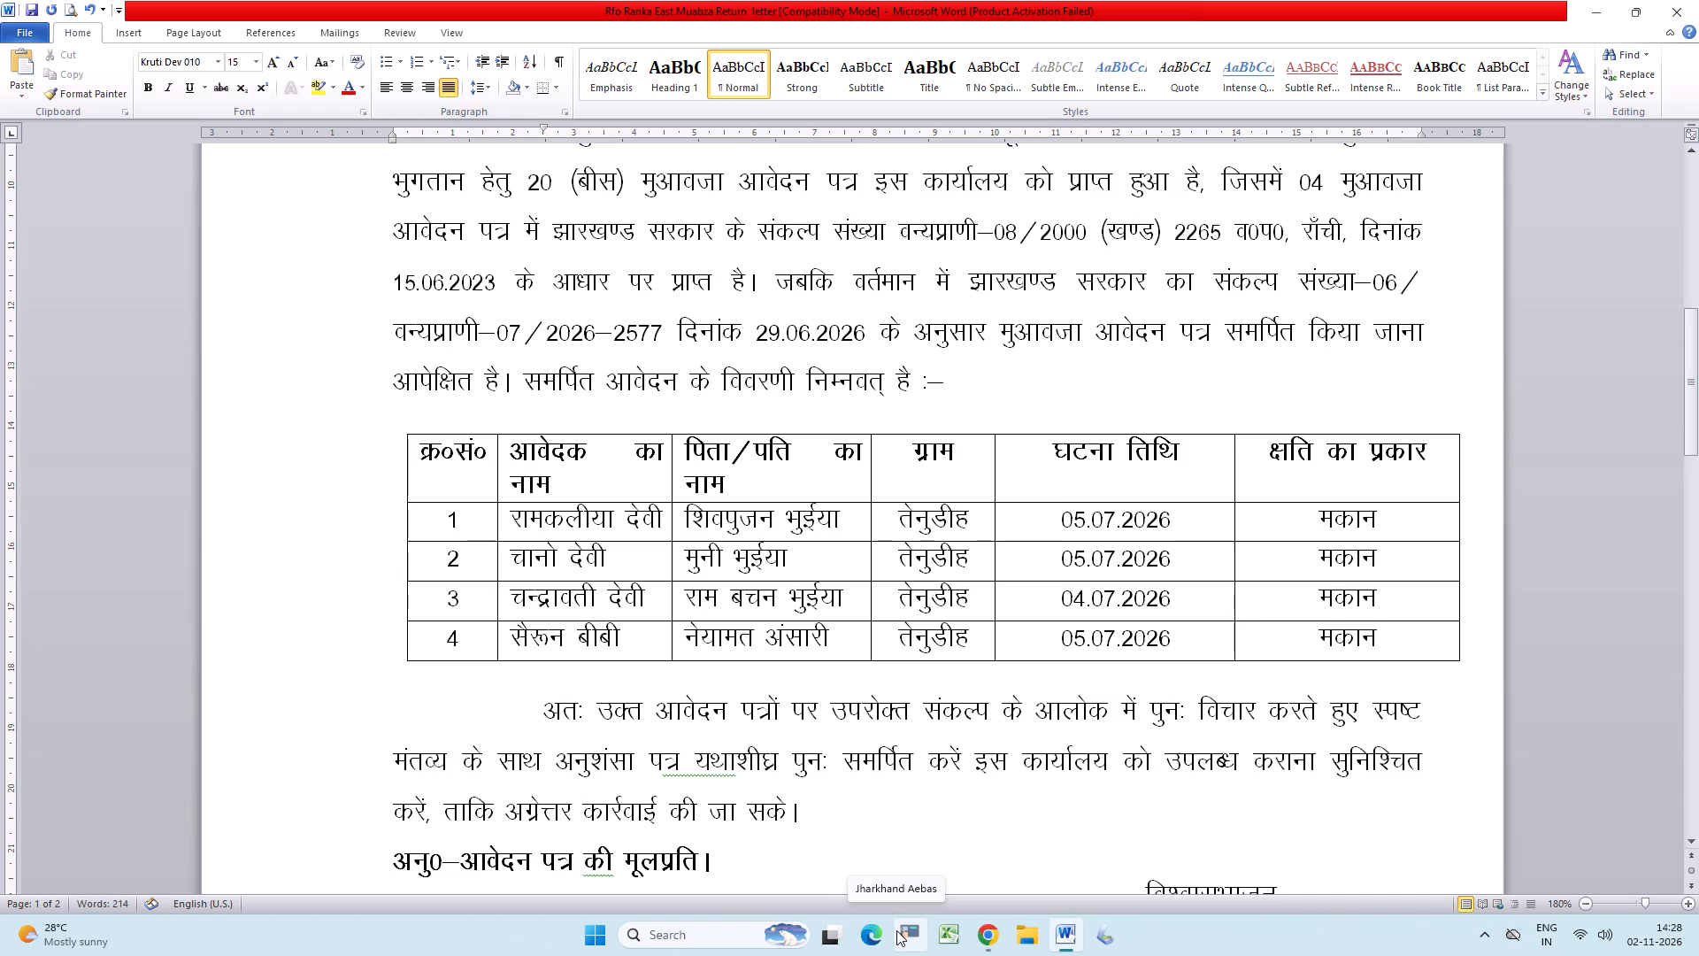
pyautogui.press('space')
# Delete the leftover text from "इस कार्यालय को उपलब्ध कराना" through "की जा सके।" at the end of the closing paragraph.
pyautogui.hotkey('shift', 'Right')
pyautogui.hotkey('shift', 'Right')
pyautogui.hotkey('shift', 'Right')
pyautogui.hotkey('shift', 'Right')
pyautogui.hotkey('shift', 'Right')
pyautogui.hotkey('shift', 'Right')
pyautogui.hotkey('shift', 'Right')
pyautogui.hotkey('shift', 'Right')
pyautogui.hotkey('shift', 'Right')
pyautogui.hotkey('shift', 'Right')
pyautogui.hotkey('shift', 'Right')
pyautogui.hotkey('shift', 'Right')
pyautogui.hotkey('shift', 'Right')
pyautogui.hotkey('shift', 'Right')
pyautogui.hotkey('shift', 'Right')
pyautogui.hotkey('shift', 'Right')
pyautogui.hotkey('shift', 'Right')
pyautogui.hotkey('shift', 'Right')
pyautogui.hotkey('shift', 'Right')
pyautogui.hotkey('shift', 'Right')
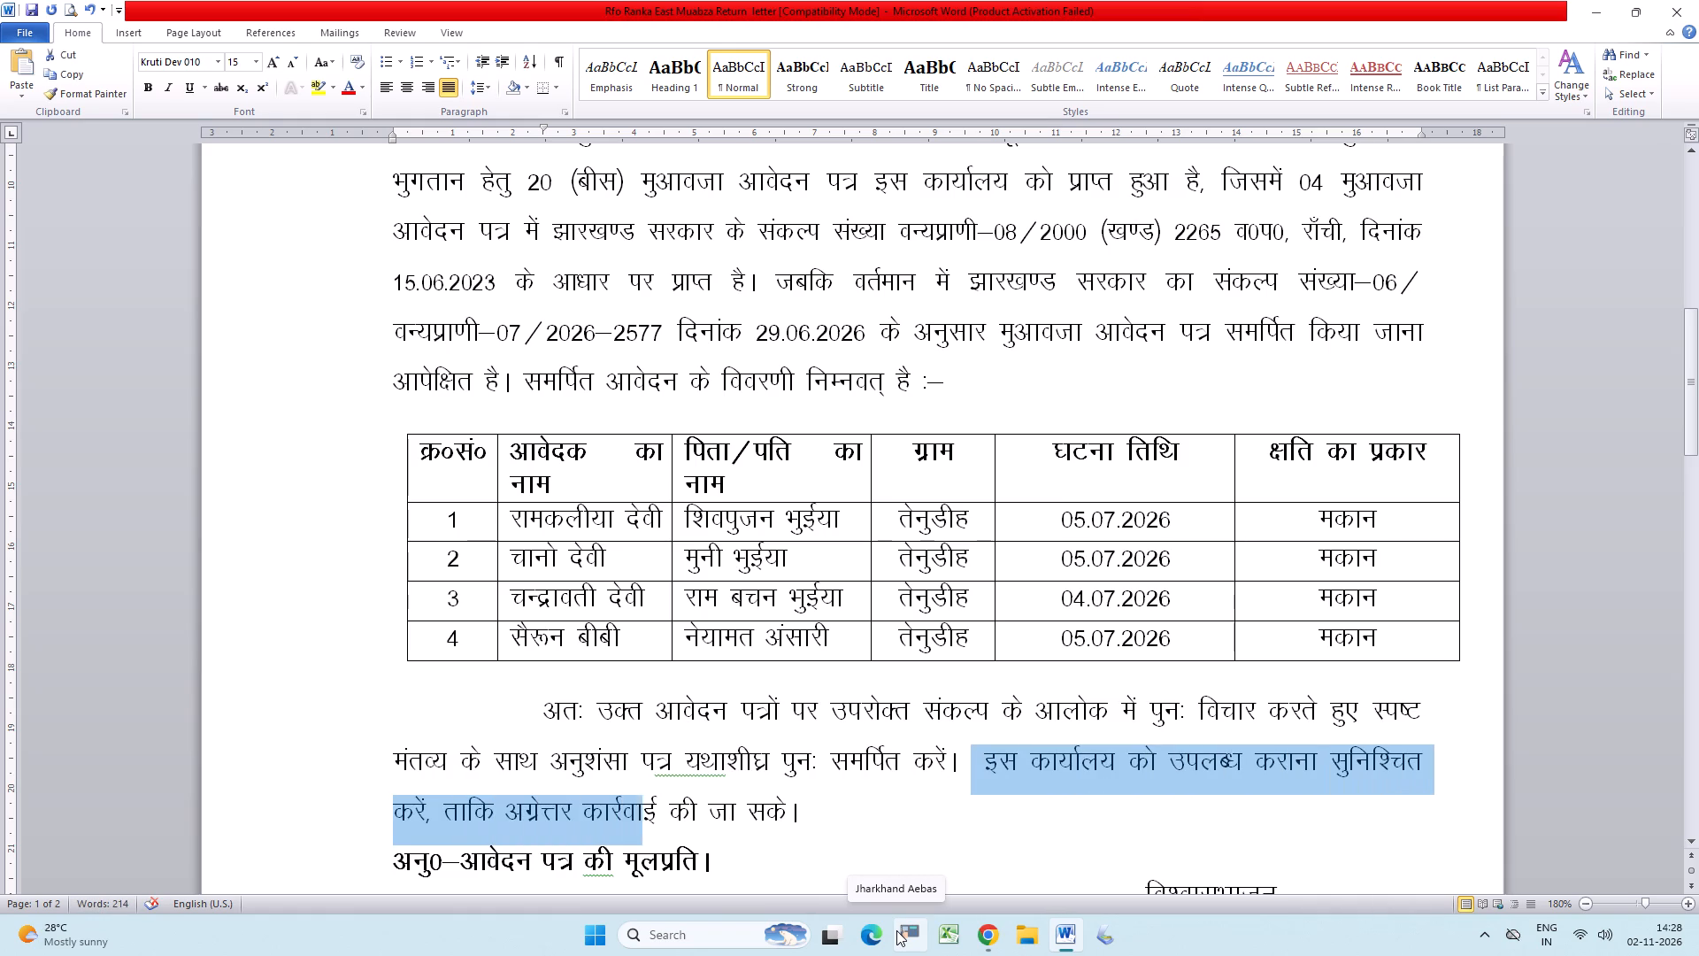
pyautogui.press('BackSpace')
pyautogui.press('BackSpace')
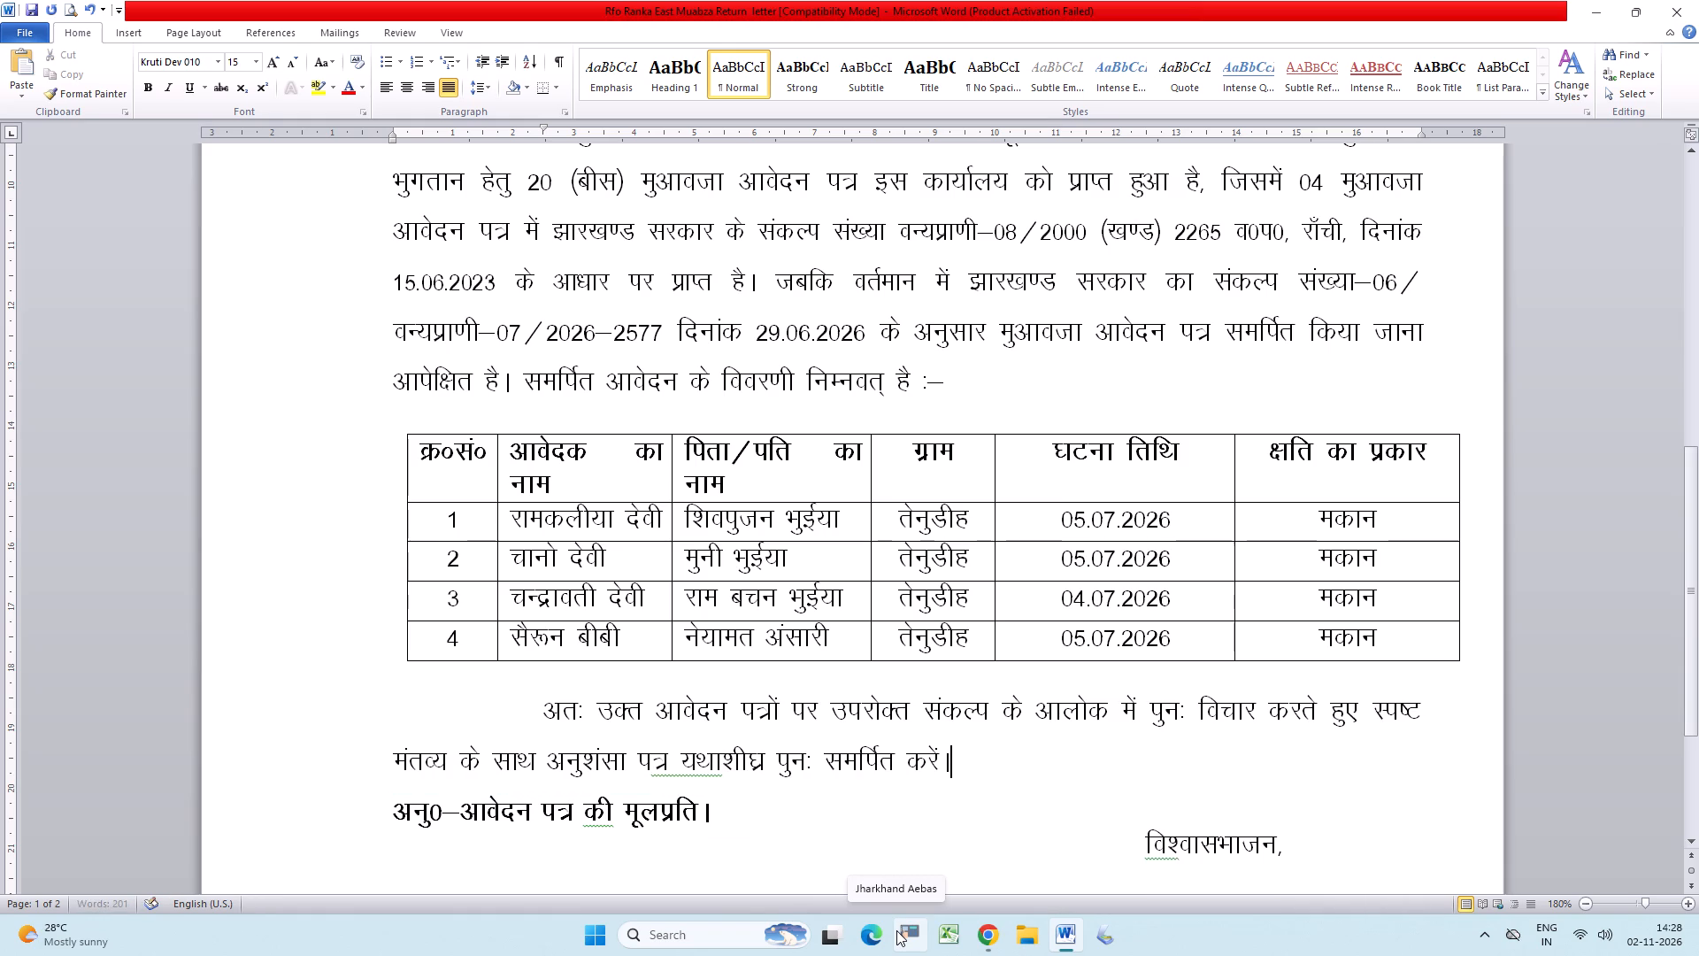
# Save the letter with its reworded closing paragraph.
pyautogui.hotkey('ctrl', 's')
pyautogui.hotkey('ctrl', 's')
pyautogui.hotkey('ctrl', 's')
pyautogui.hotkey('ctrl', 's')
pyautogui.hotkey('ctrl', 's')
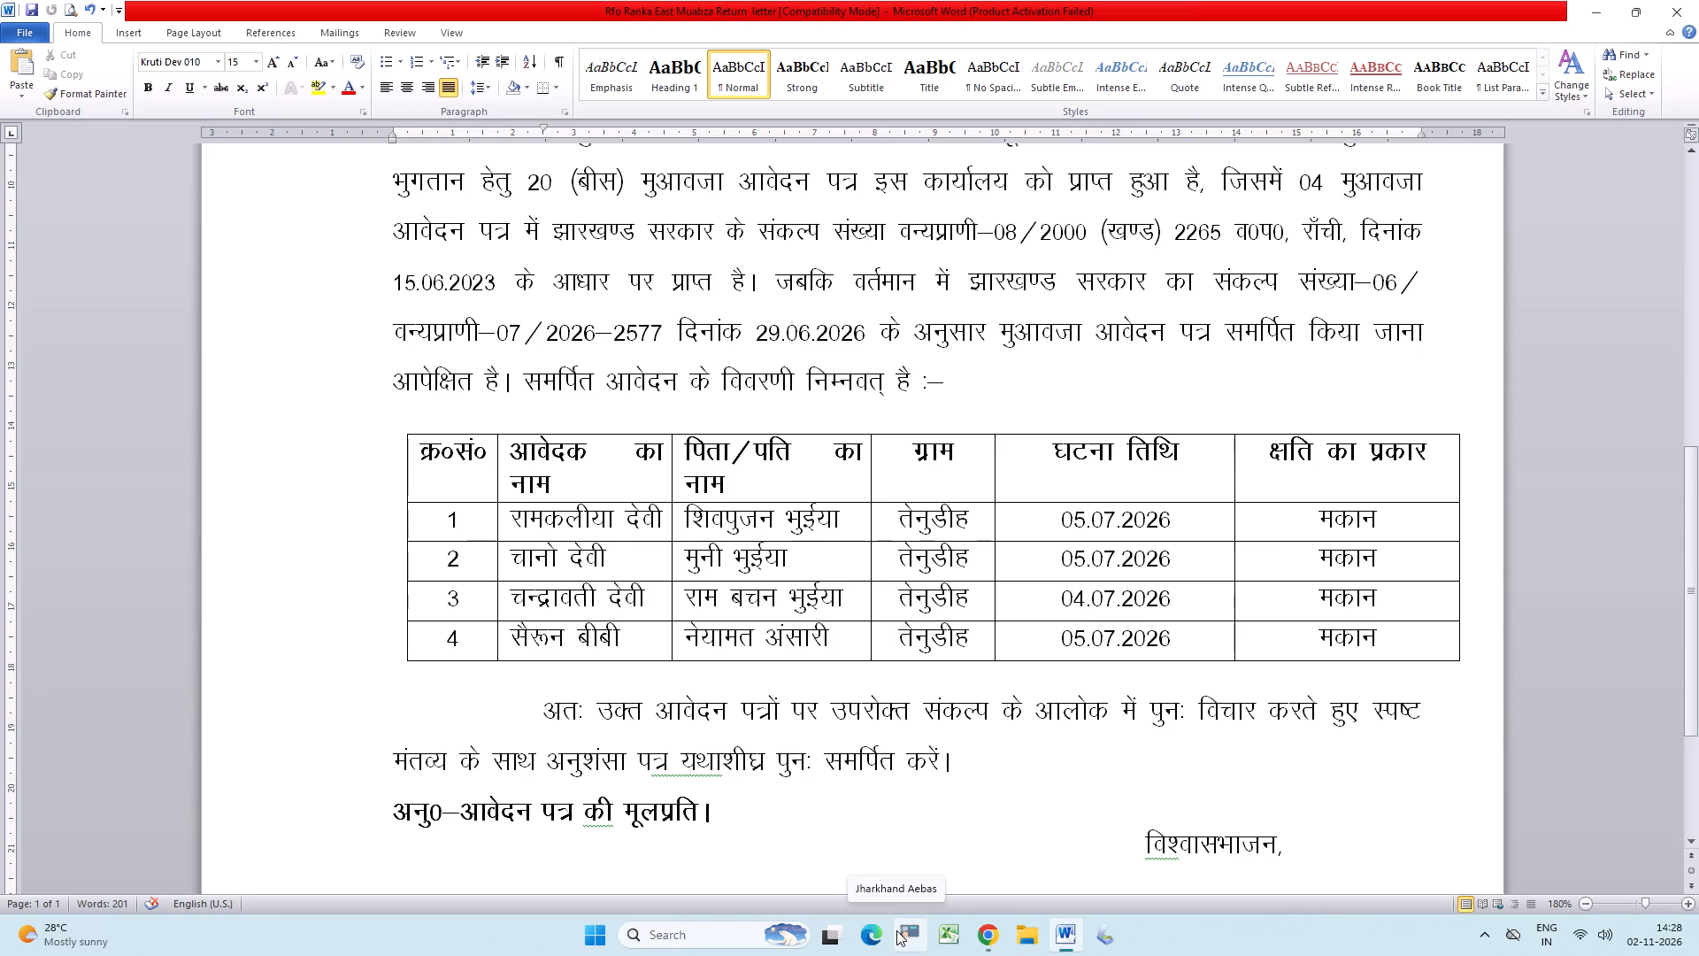
# Check the letter's print preview and print one copy on the HP LaserJet M1005.
pyautogui.hotkey('ctrl', 'p')
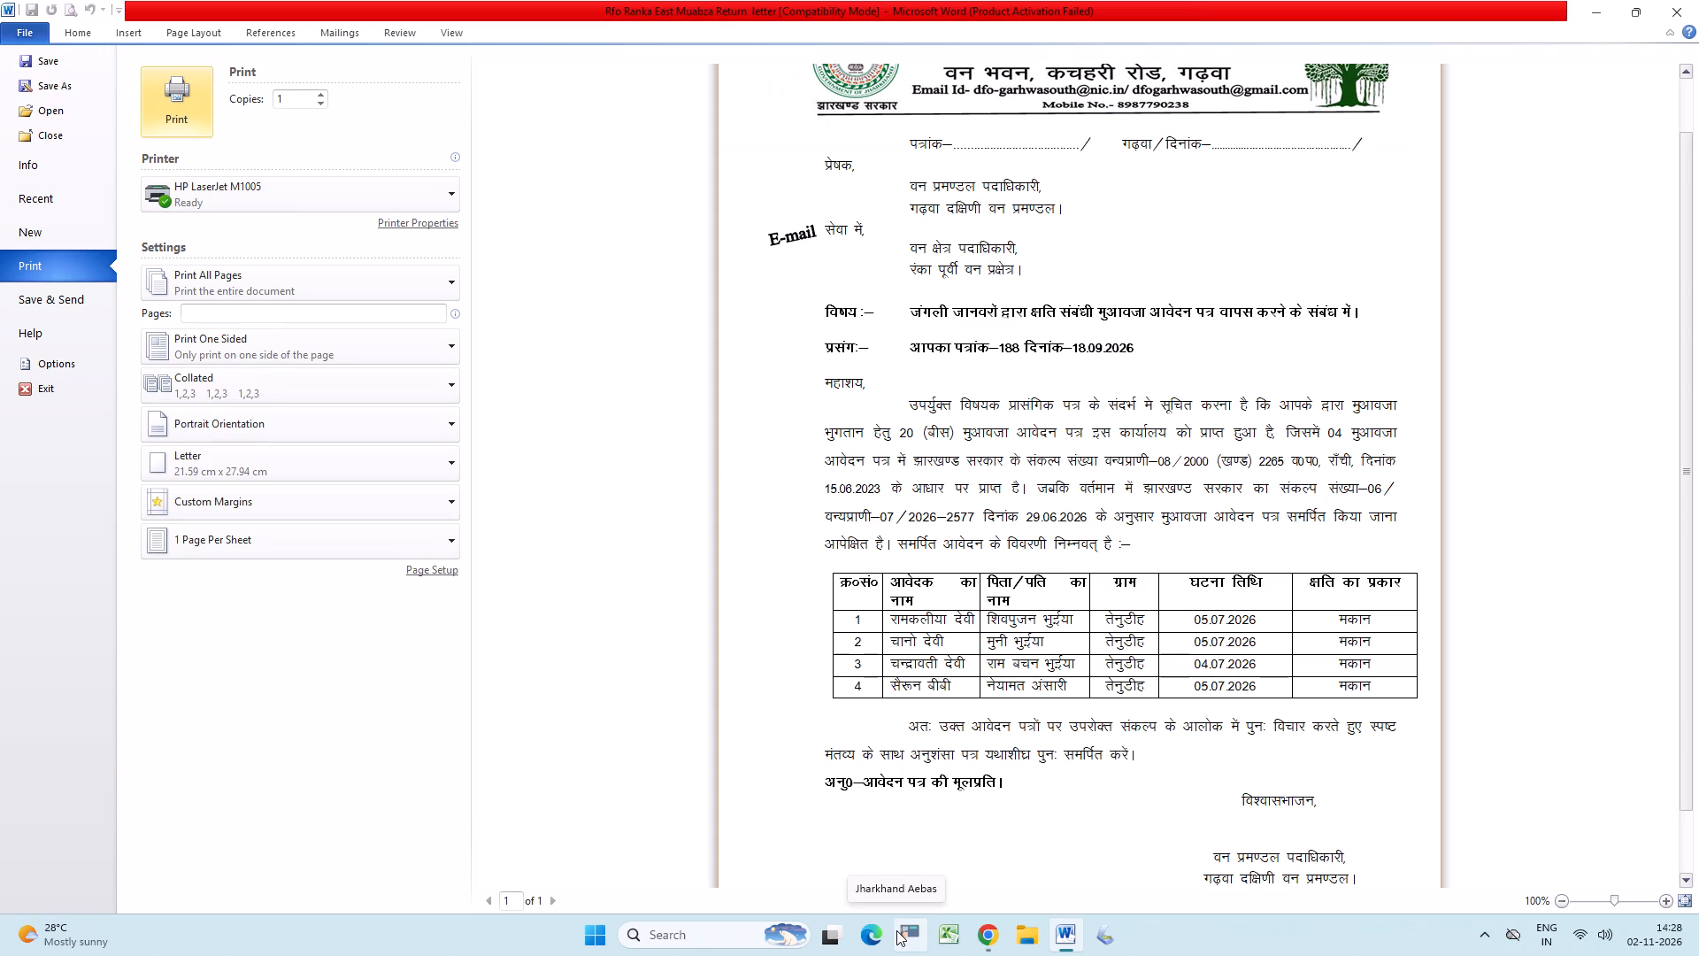
pyautogui.scroll(-4, 1006, 414)
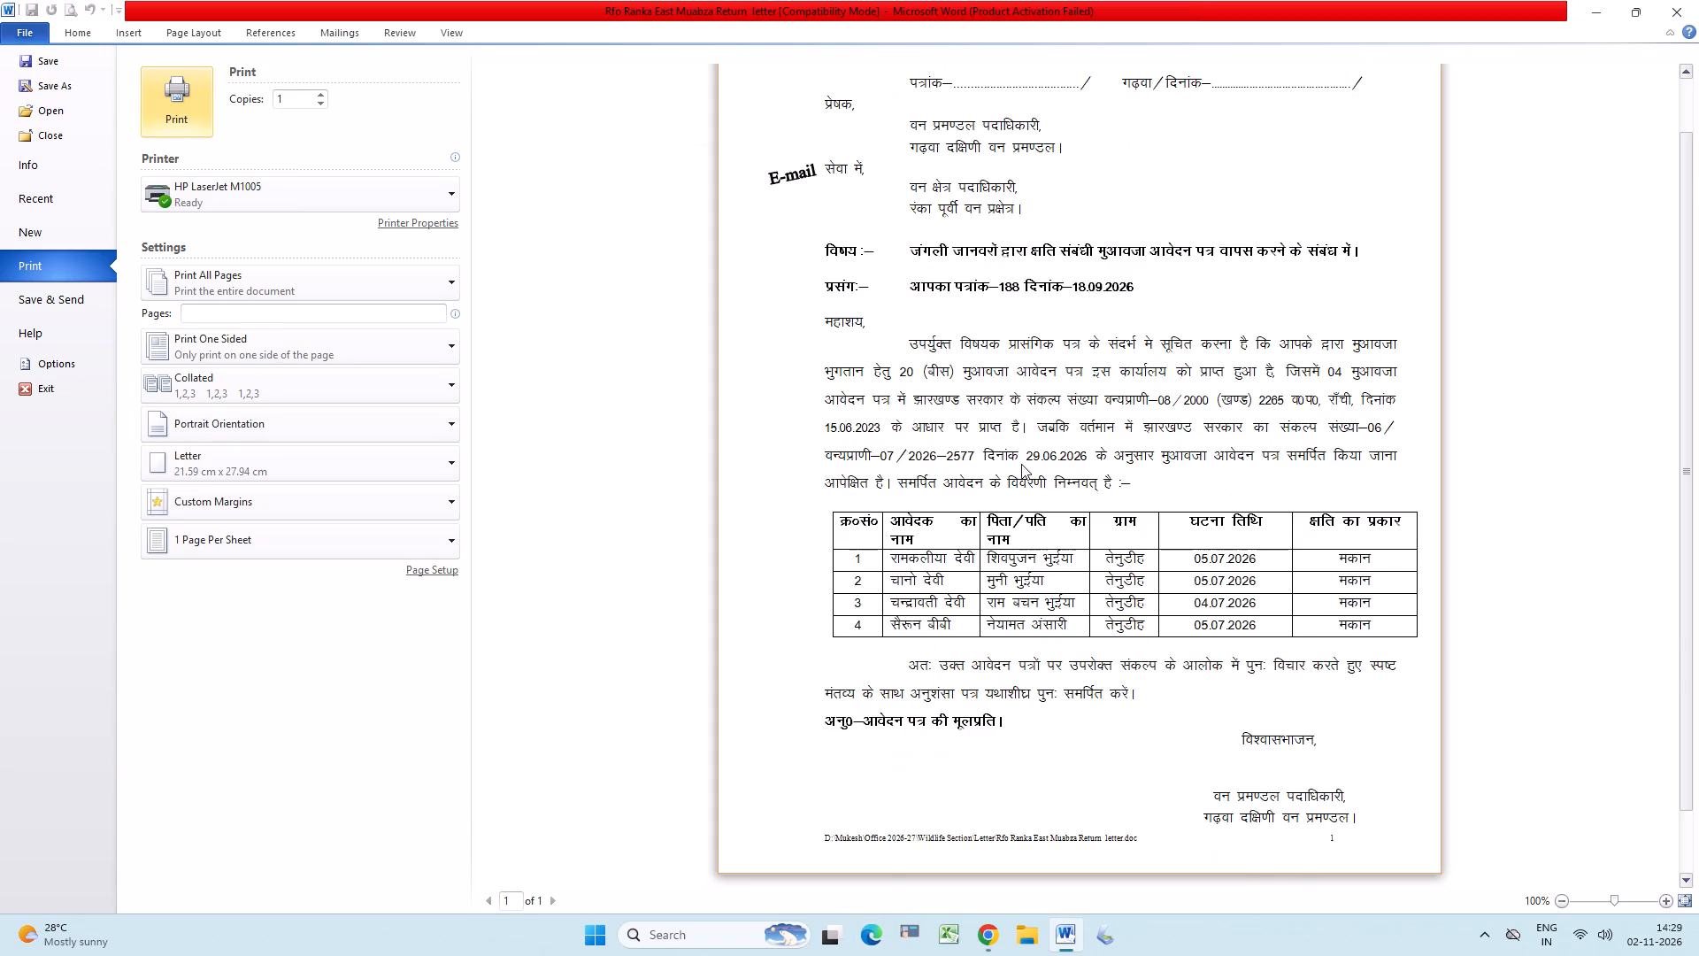
pyautogui.scroll(4, 1021, 464)
pyautogui.click(179, 83)
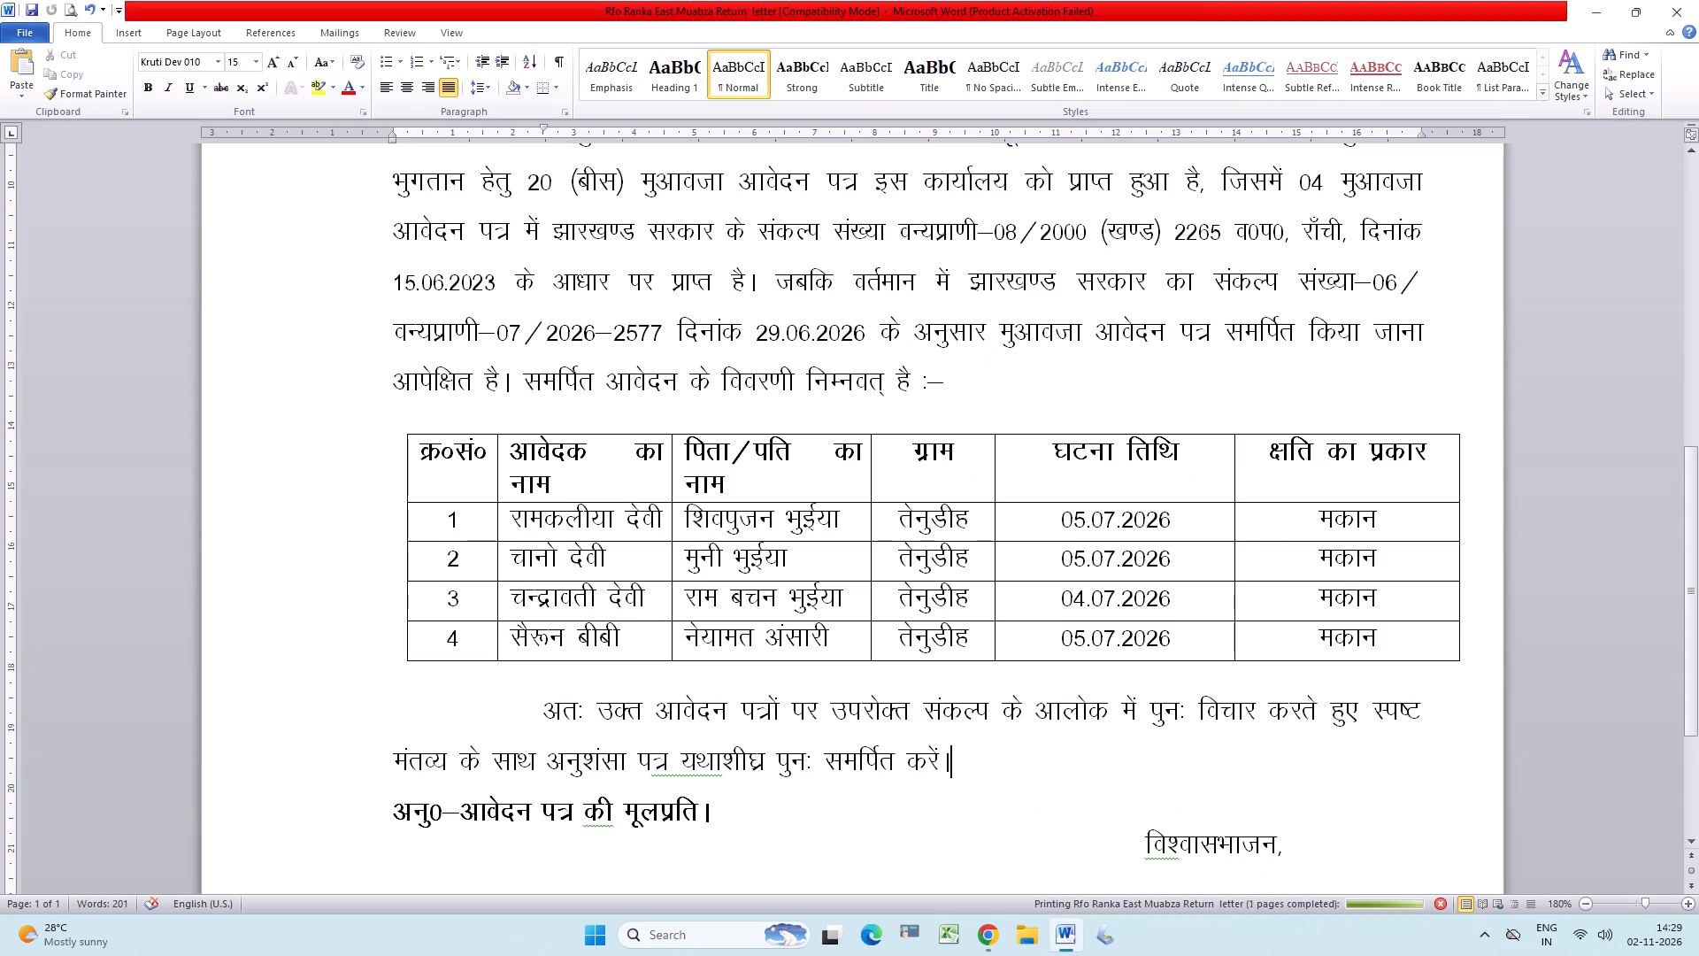
# Save the letter again after printing.
pyautogui.hotkey('ctrl', 's')
pyautogui.hotkey('ctrl', 's')
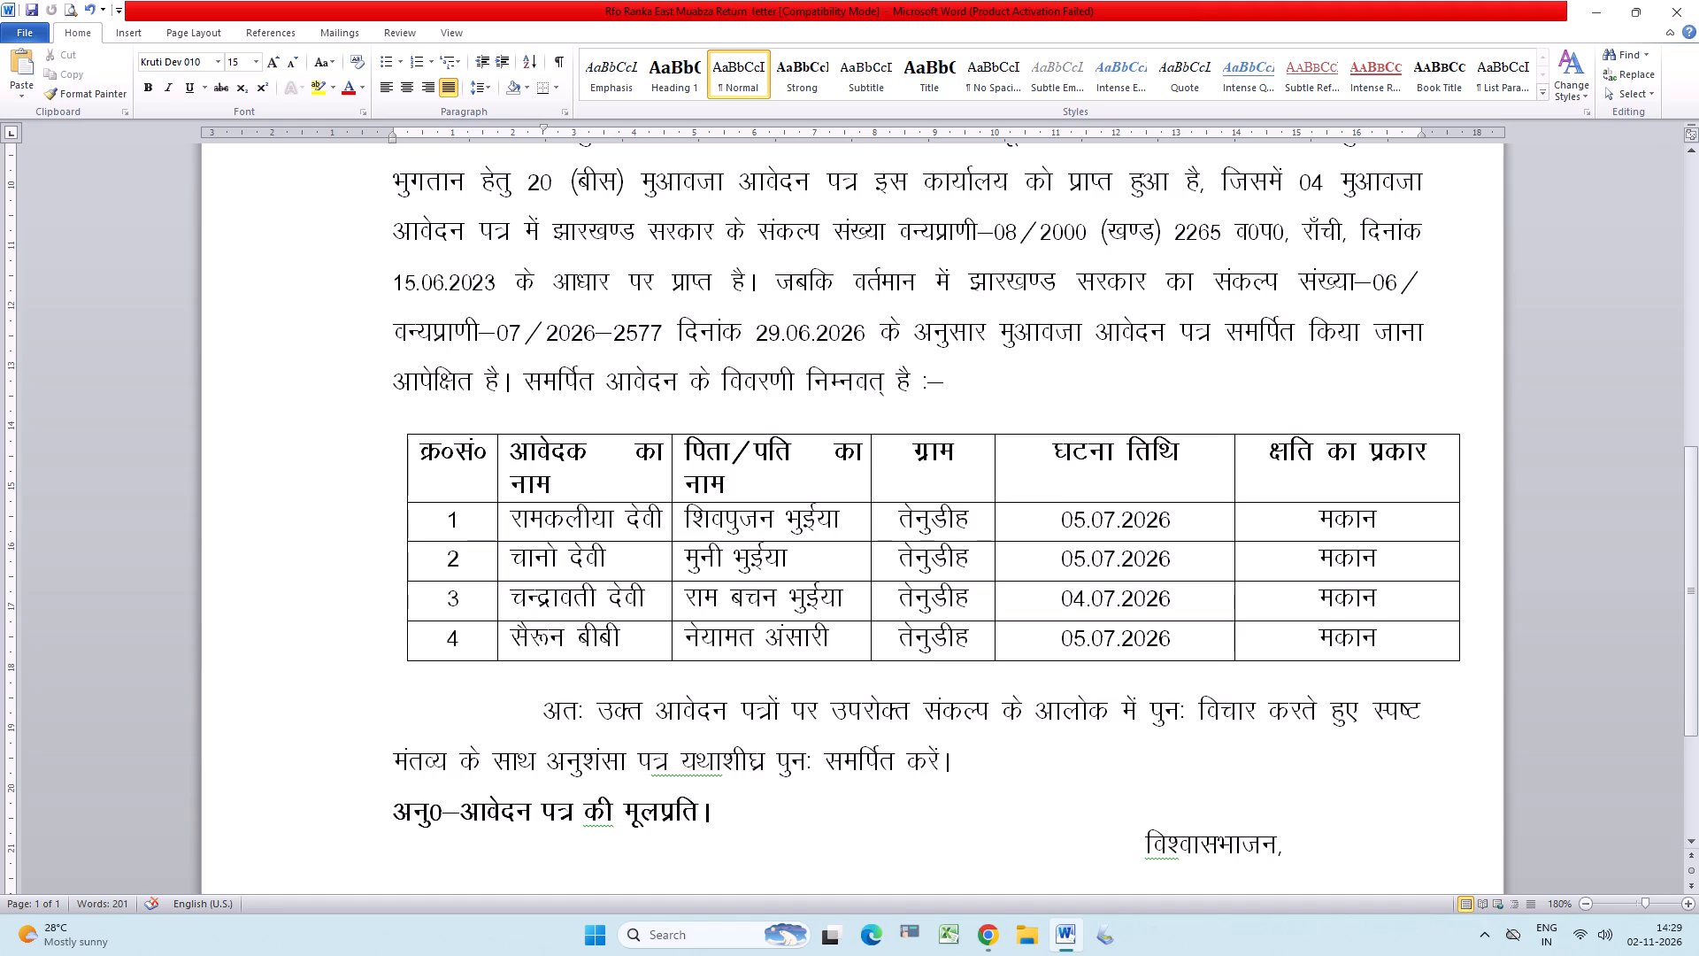
# Delete the slanted "E-mail" WordArt beside "सेवा में," in the letter's address block.
pyautogui.scroll(1, 1153, 418)
pyautogui.click(327, 216)
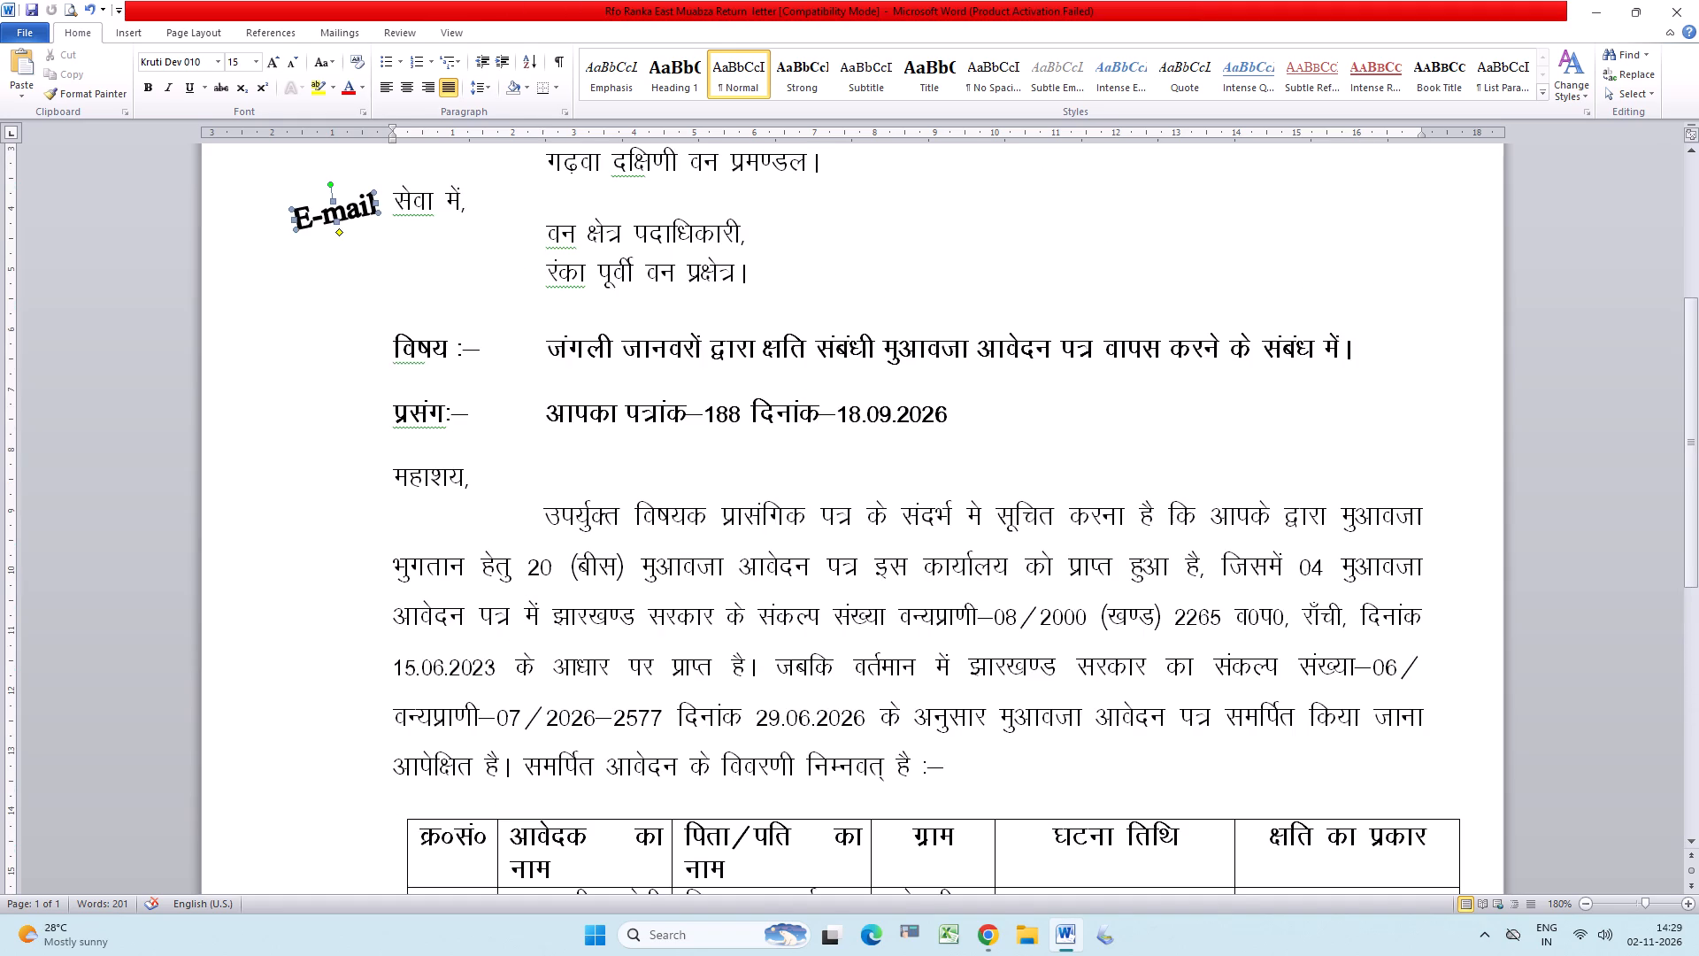
pyautogui.press('Delete')
# Print two copies of the letter without the "E-mail" mark on the HP LaserJet M1005.
pyautogui.hotkey('ctrl', 'p')
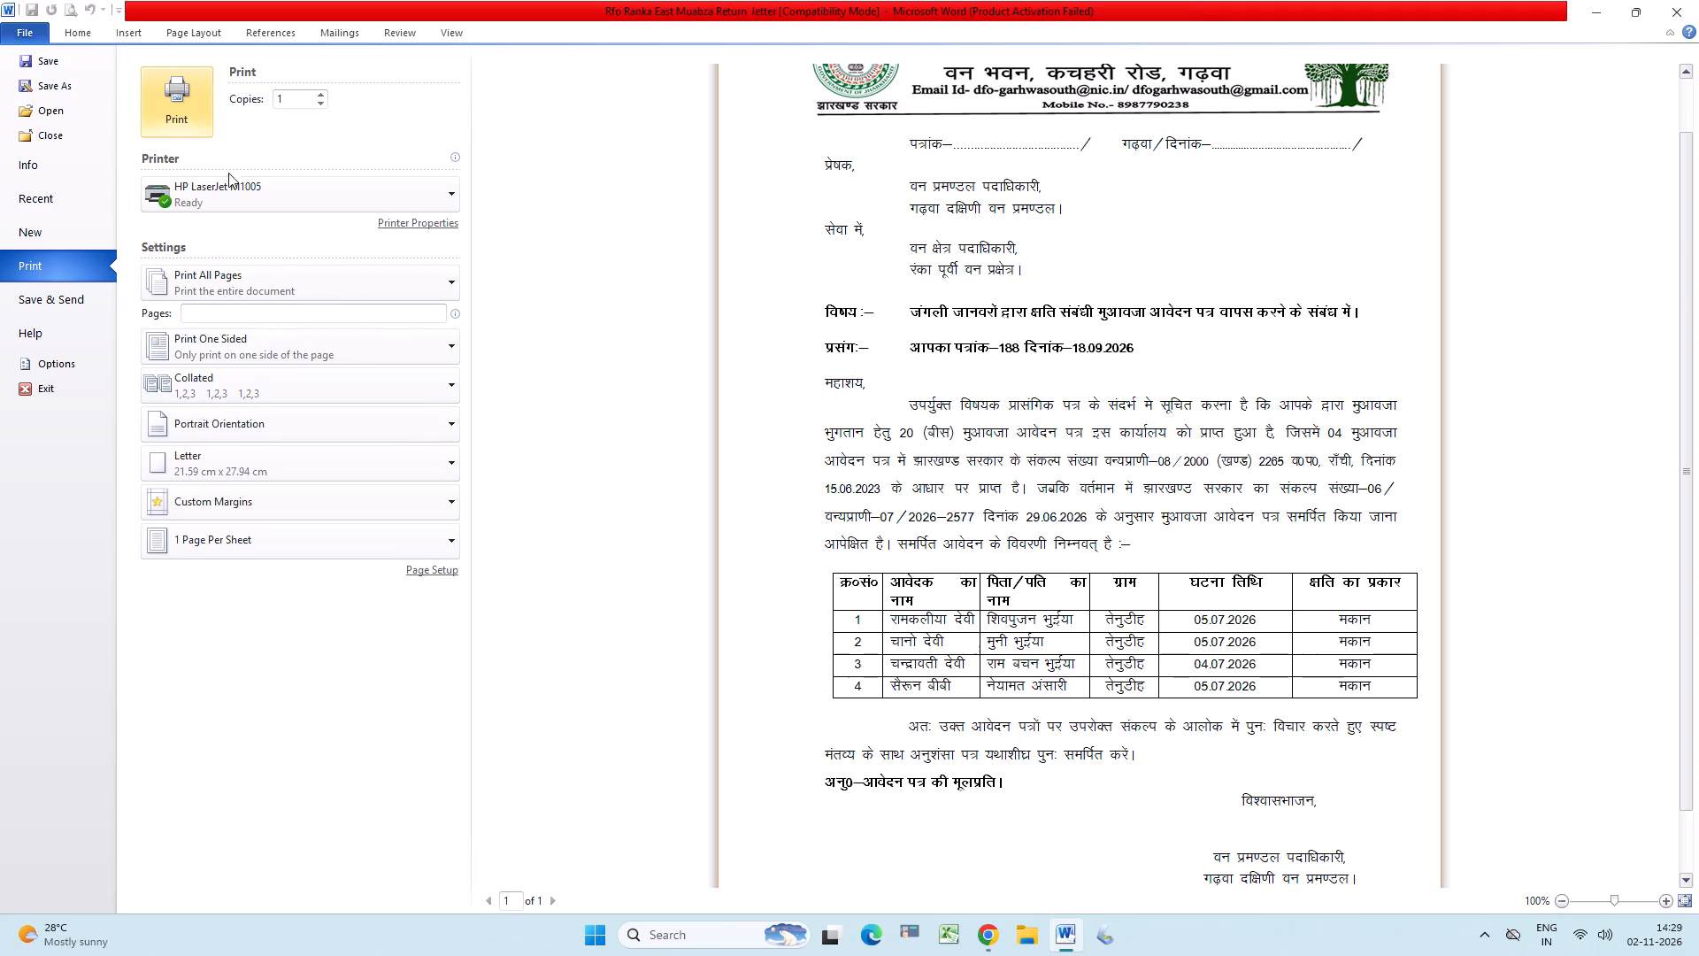
pyautogui.click(320, 96)
pyautogui.click(172, 109)
# Save the letter without the "E-mail" mark.
pyautogui.hotkey('ctrl', 's')
pyautogui.hotkey('ctrl', 's')
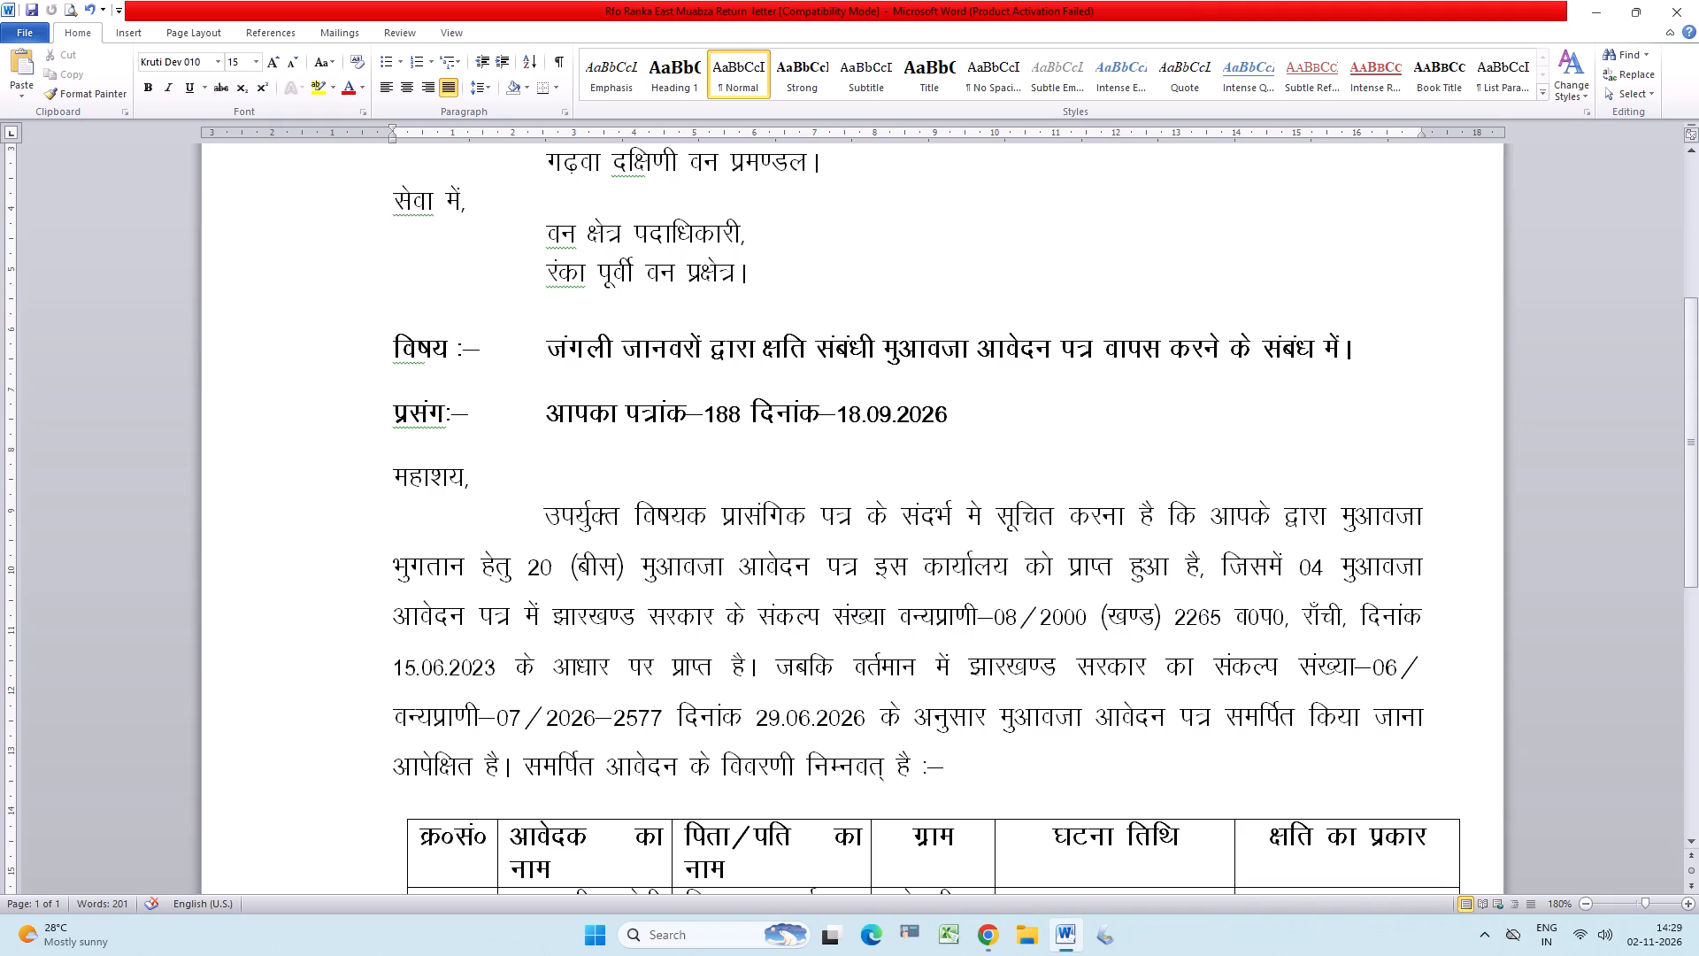
# Save the compensation application return letter once more and close it.
pyautogui.hotkey('ctrl', 's')
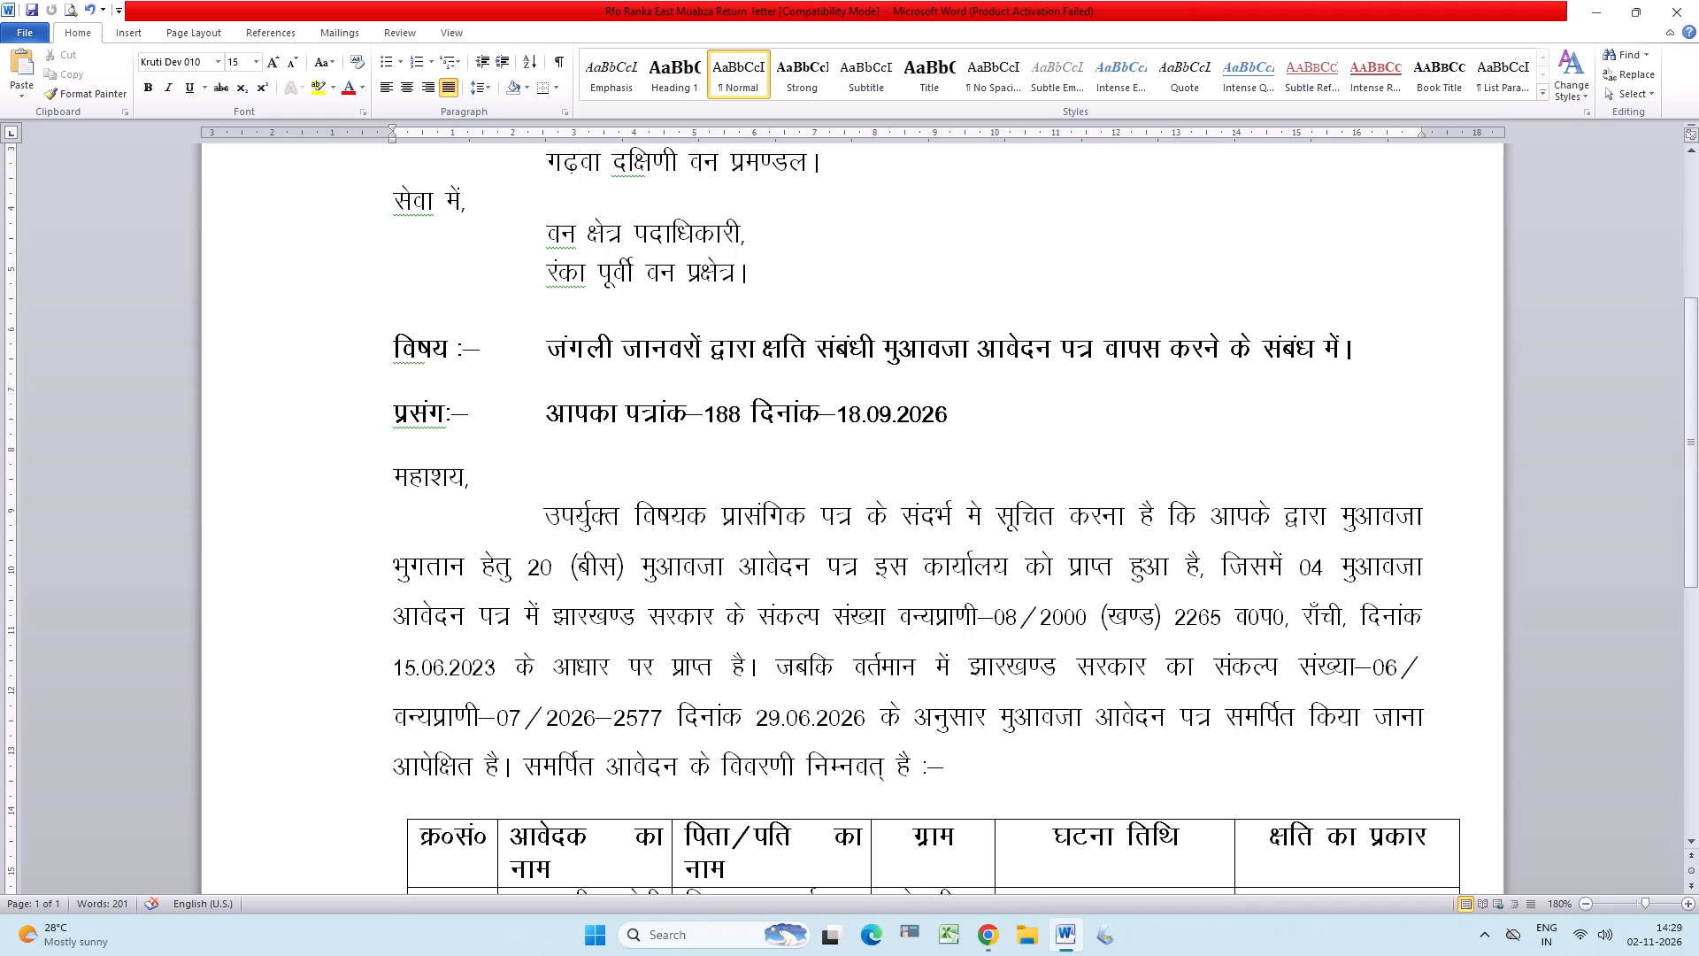
pyautogui.click(1110, 644)
pyautogui.click(1475, 357)
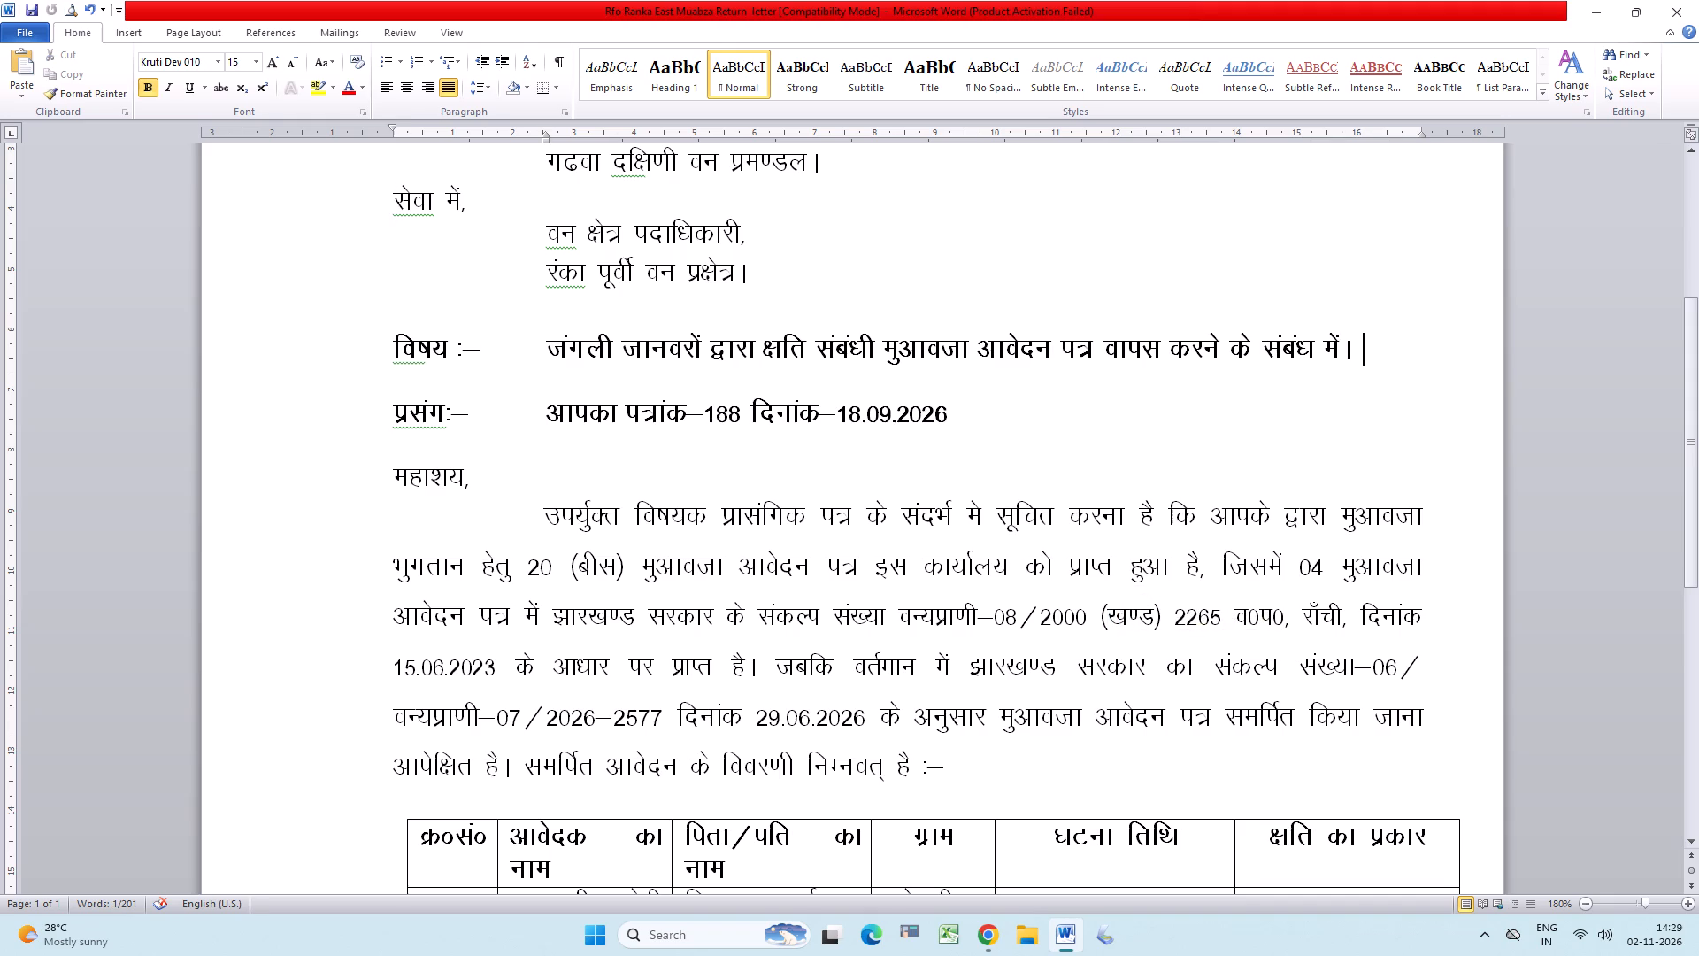
pyautogui.click(1698, 0)
# Open Google Chrome.
pyautogui.click(995, 943)
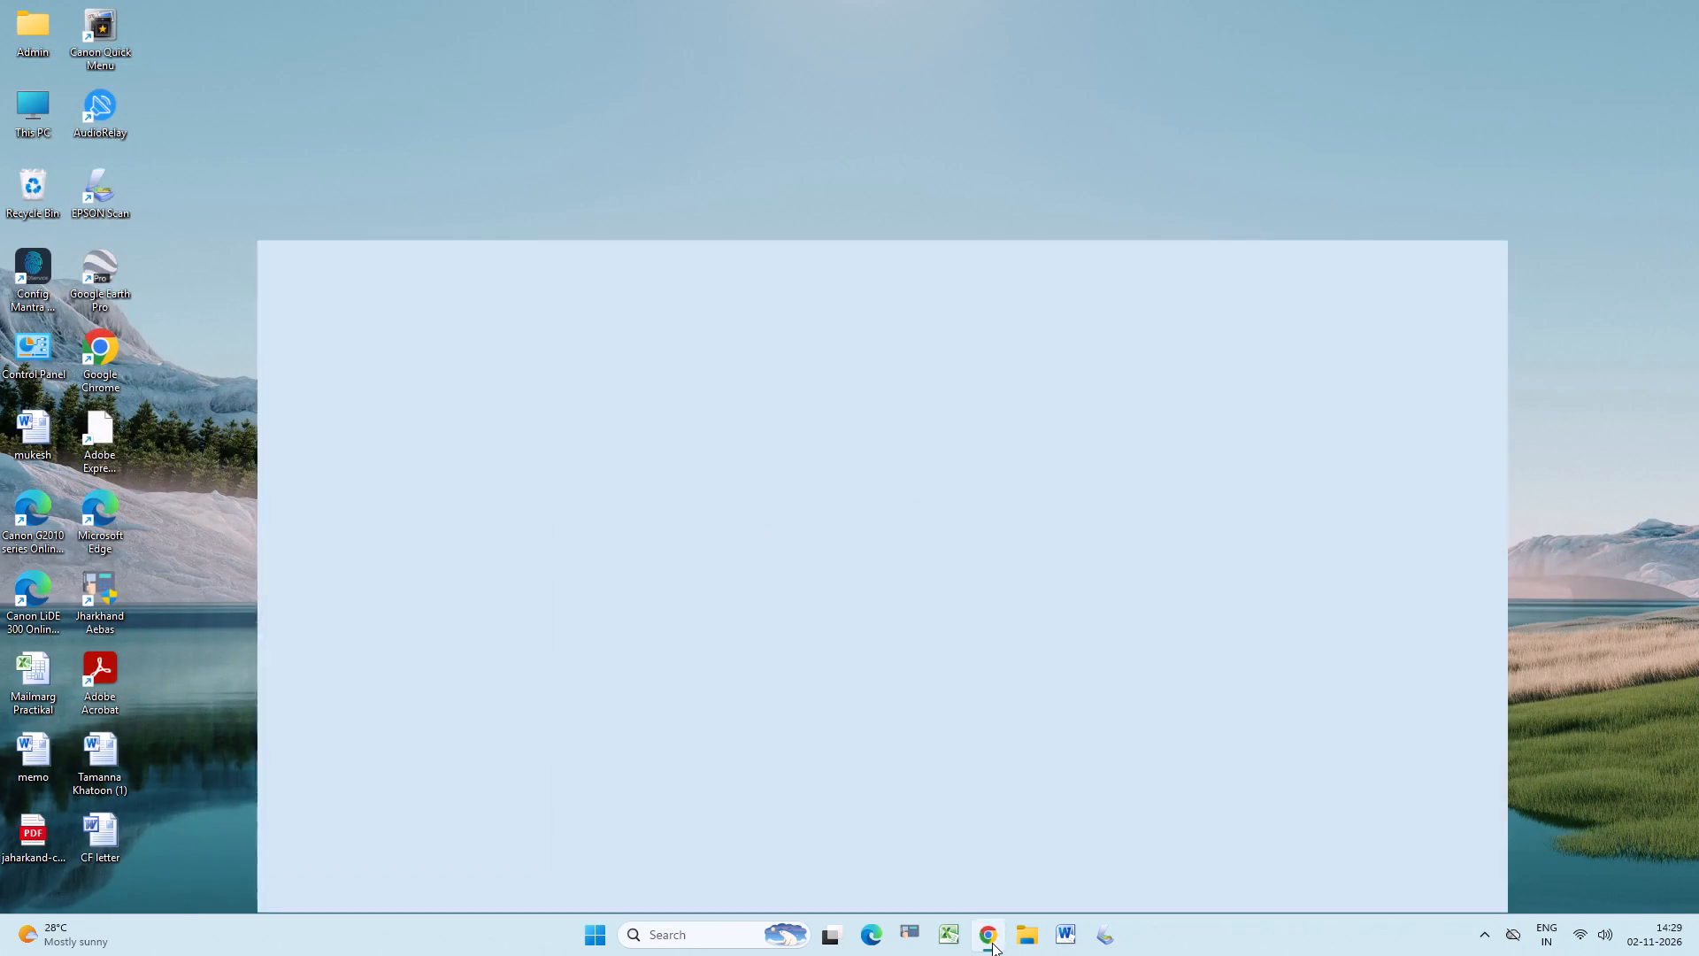